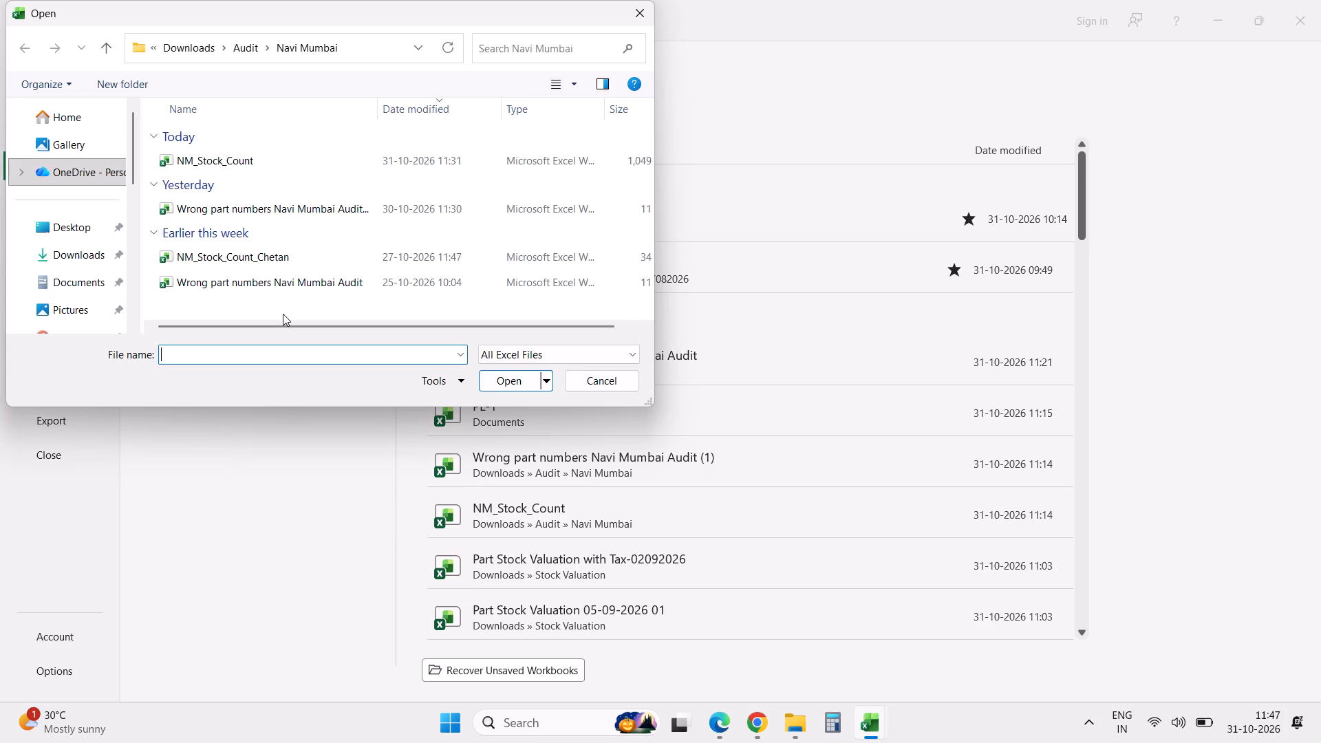
Open the Part List-28102026 workbook from the Masters folder inside Downloads.
left_click(193, 58)
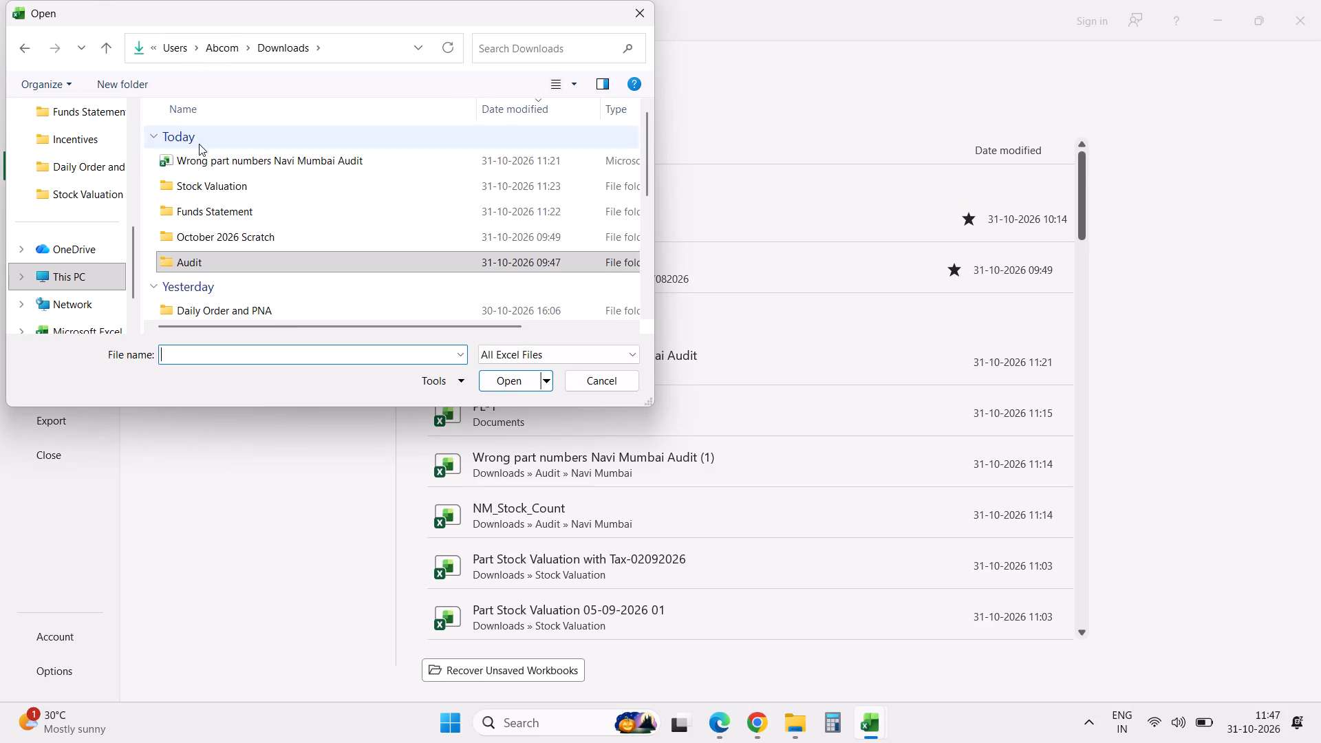
type("ma")
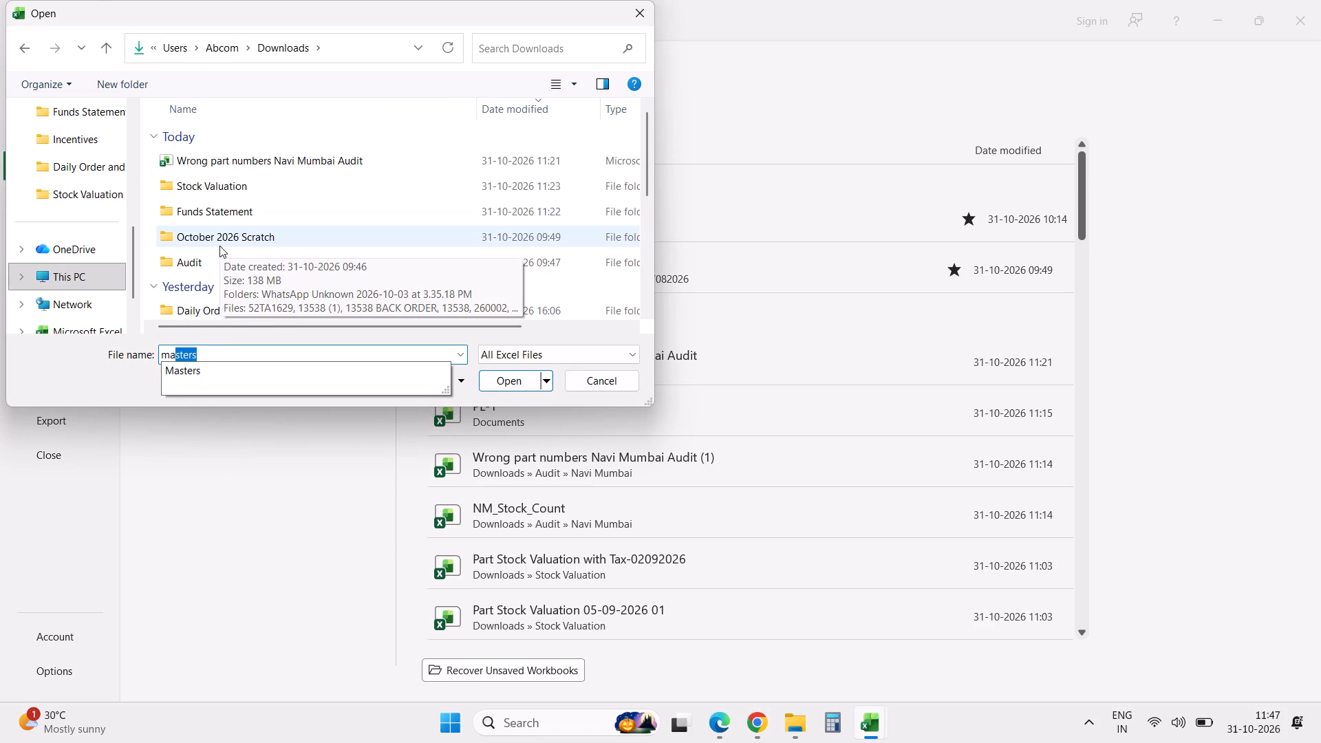
key("Return")
double_click(233, 158)
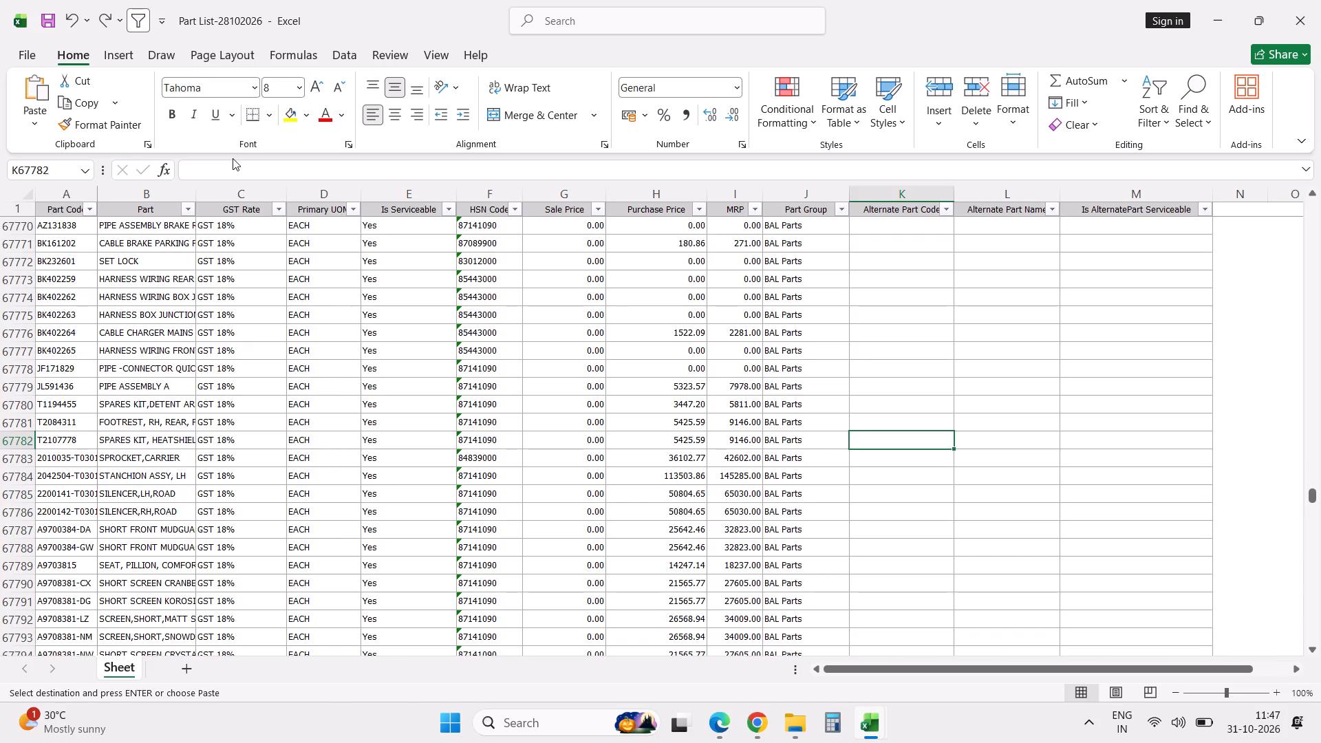
In NM_Stock_Count's accessories sheet, enter a VLOOKUP in I2 matching B2 against column A of Part List-28102026, column index 1, exact match 0.
key("Left")
key("ctrl+Left")
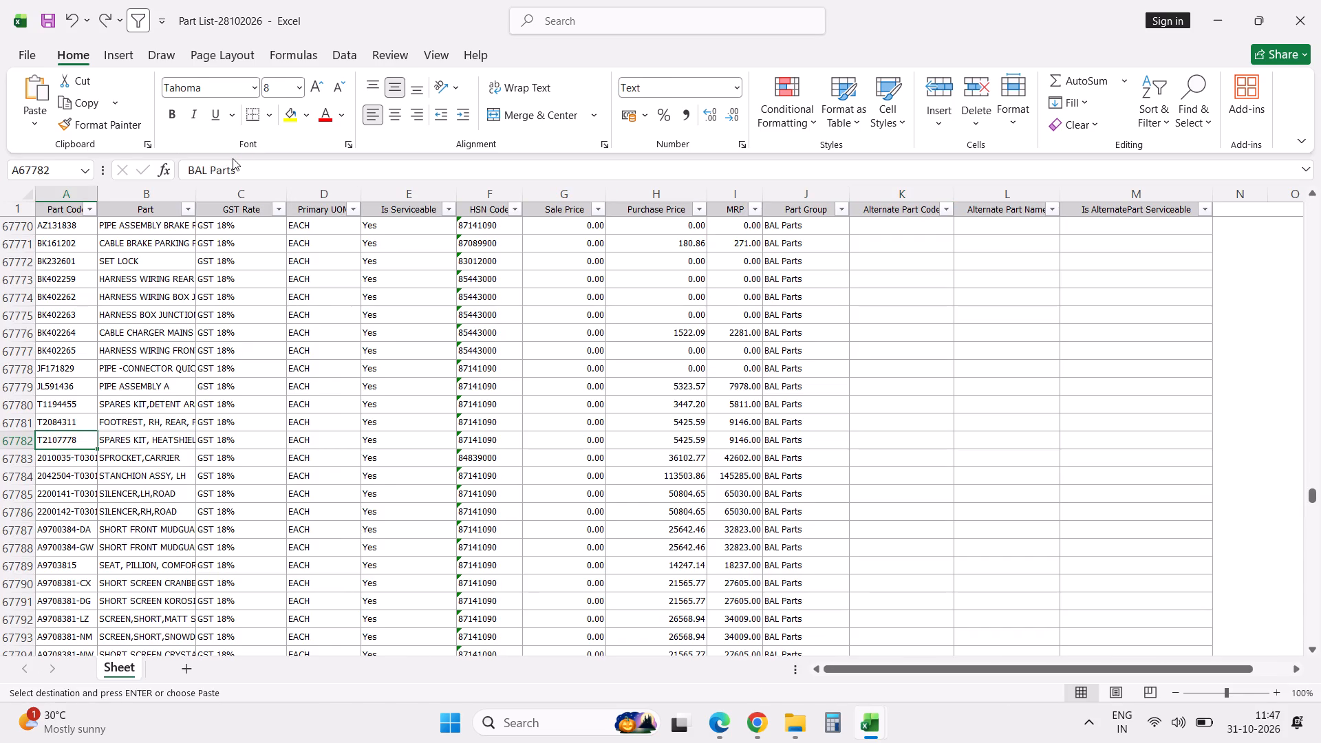
key("ctrl+Up")
key("Down")
key("alt+Tab")
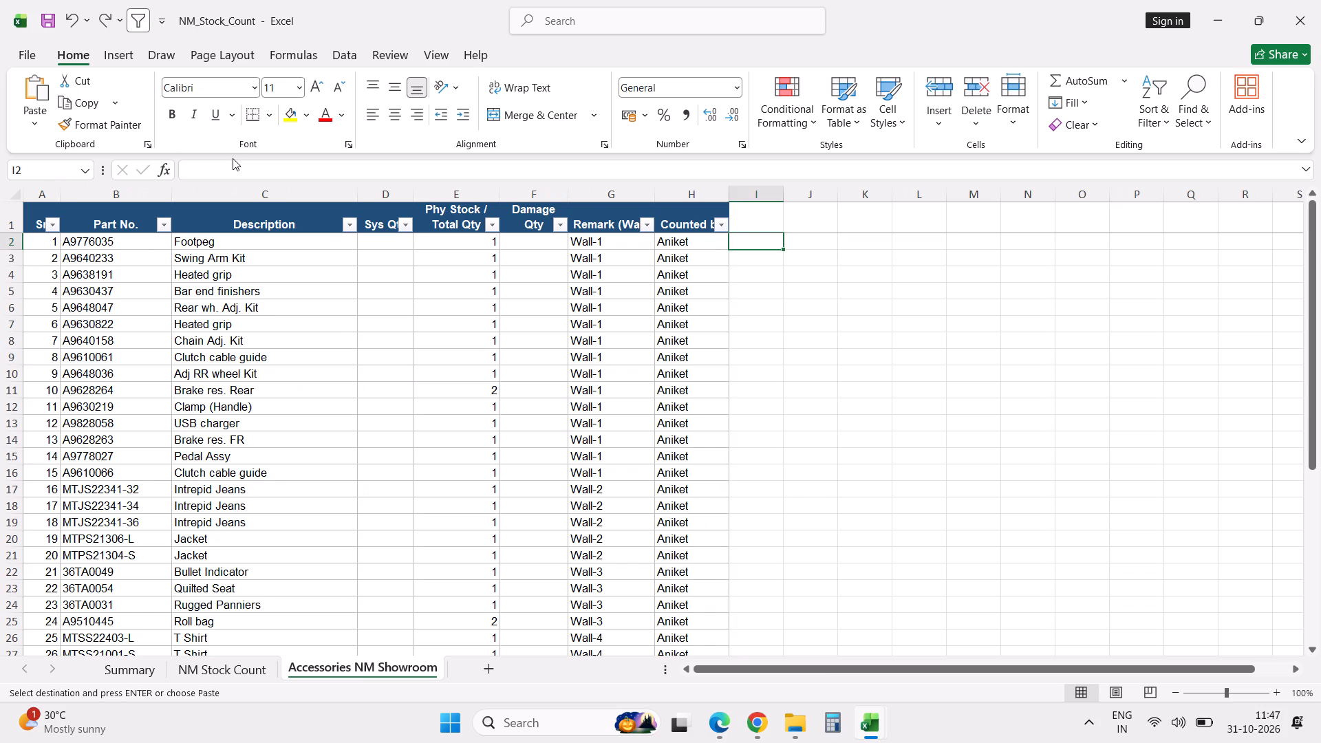
type("=vlo")
key("Tab")
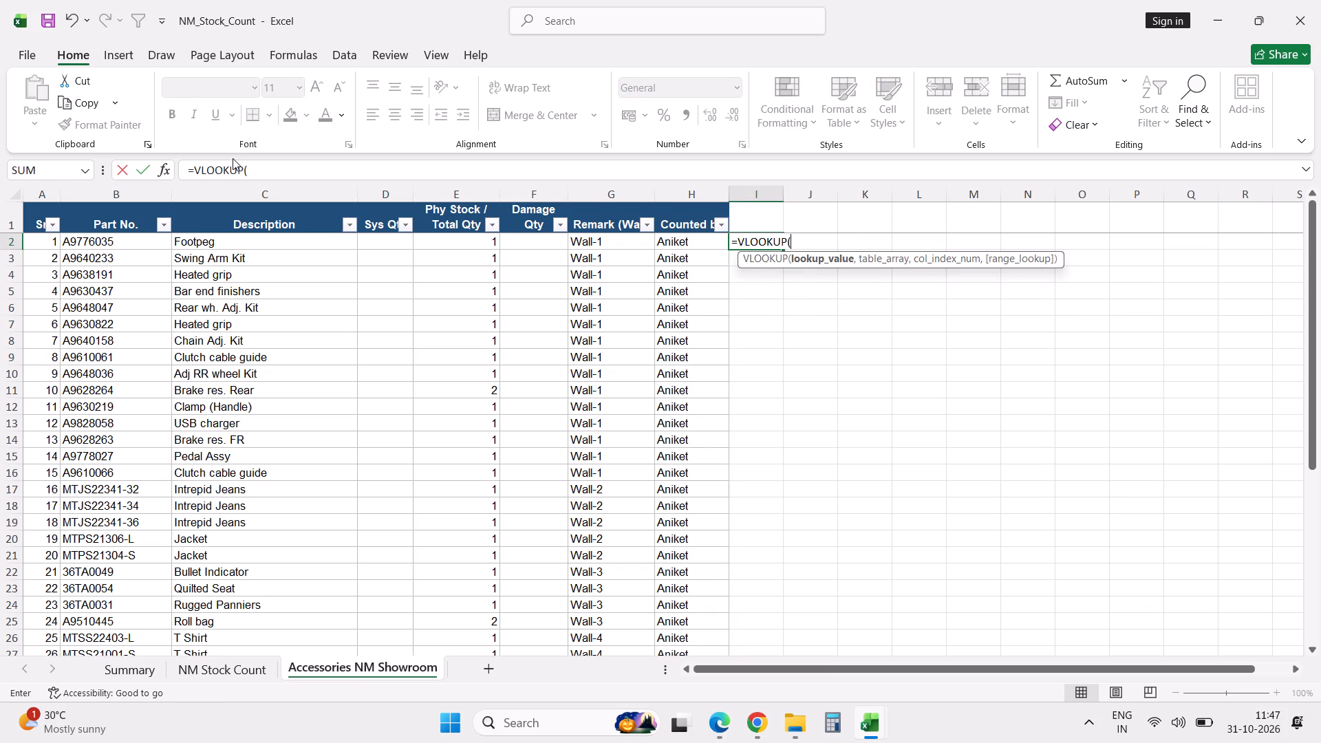
left_click(101, 245)
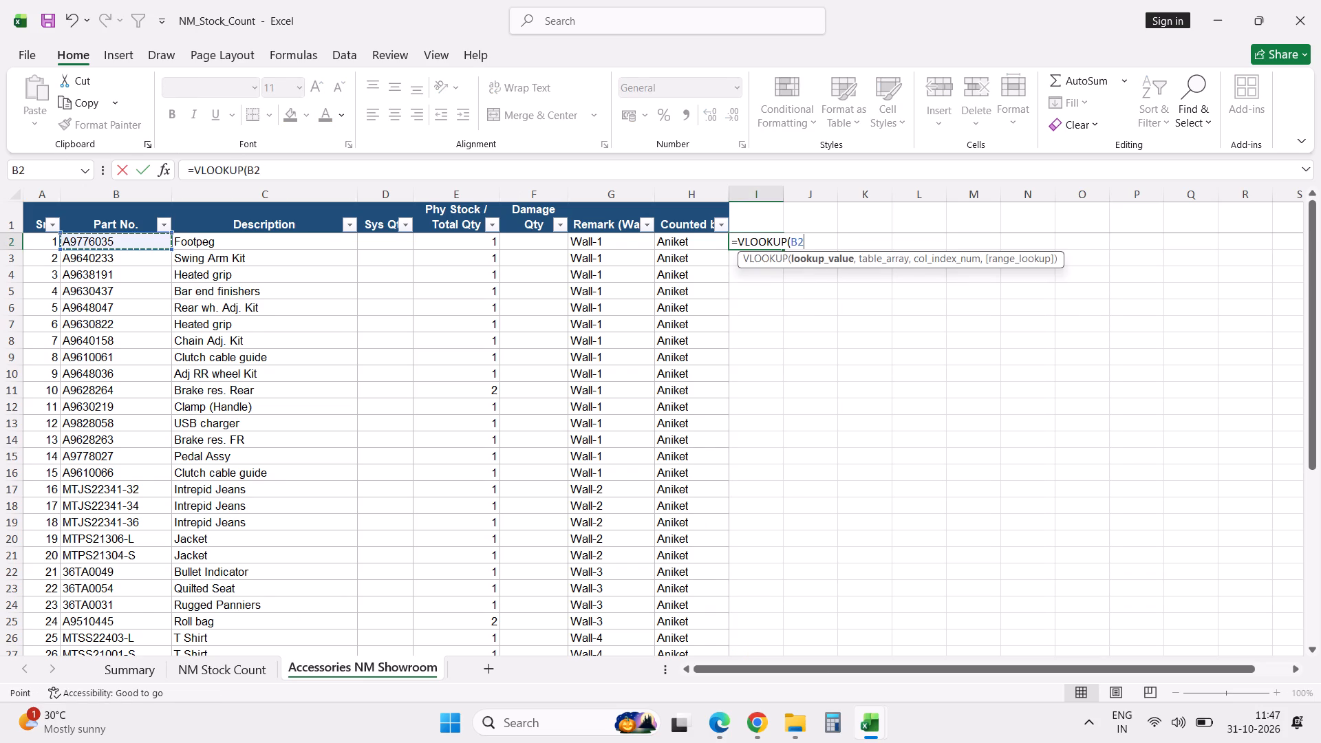
key("comma")
key("alt+Tab")
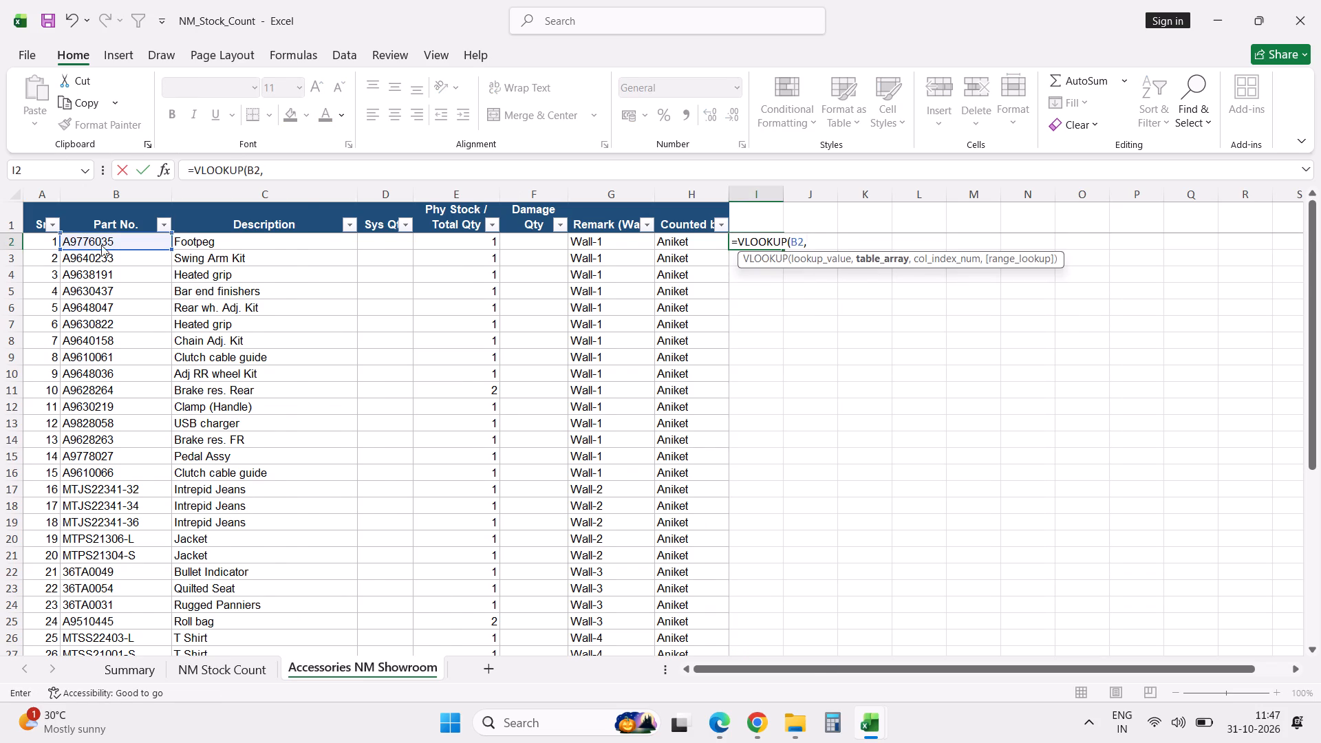
left_click(60, 195)
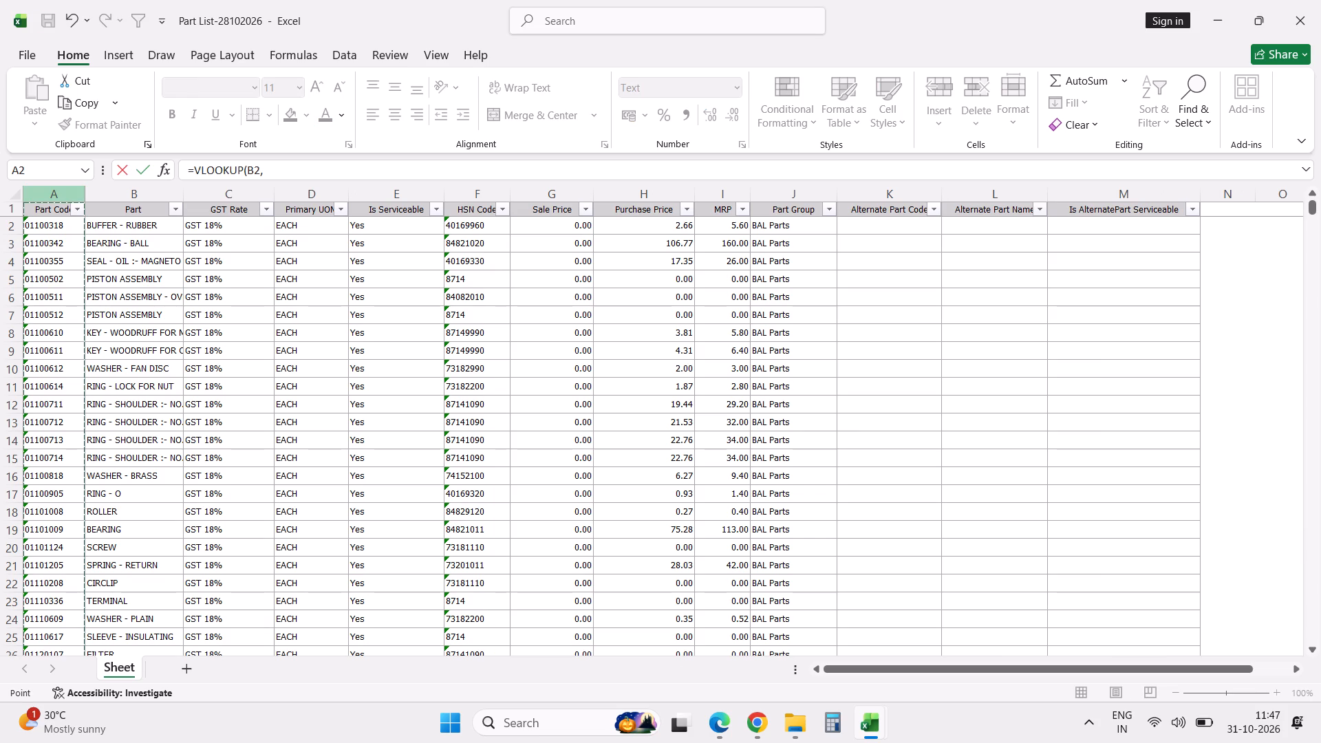
type(",1,0")
key("Return")
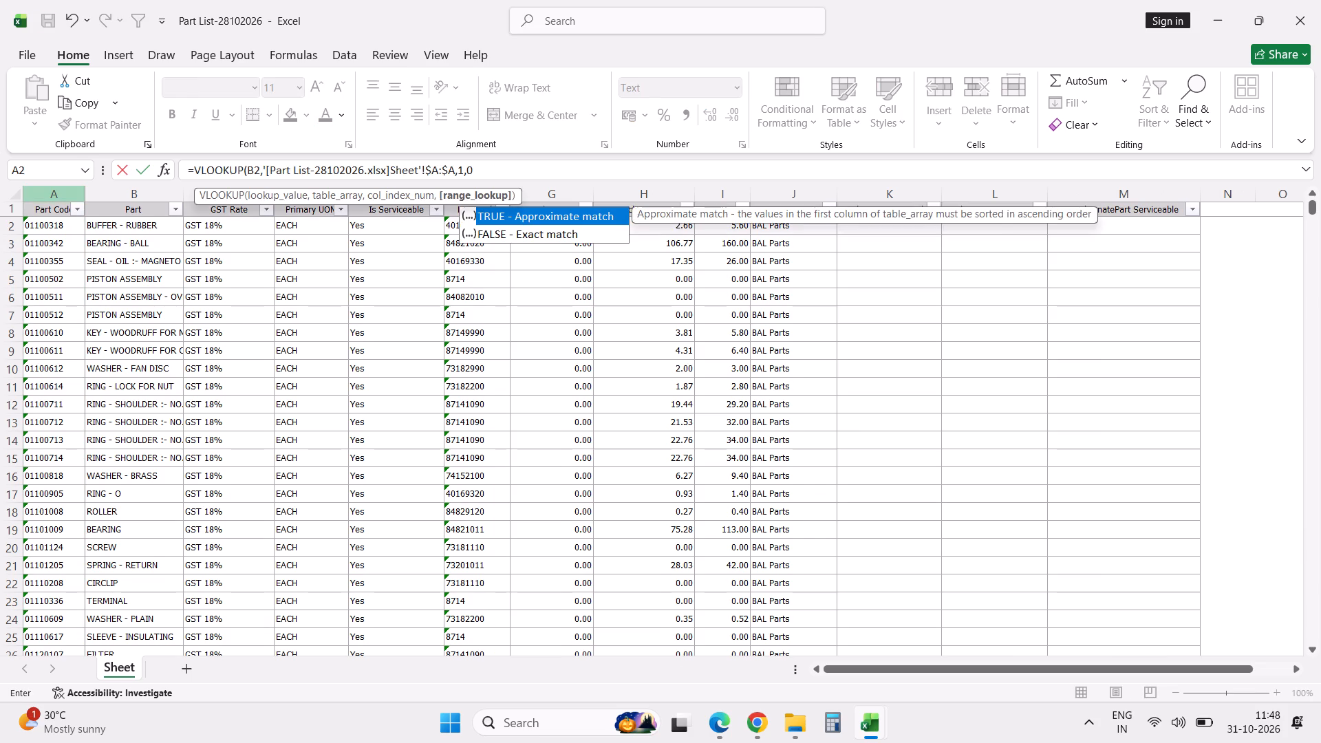
key("Up")
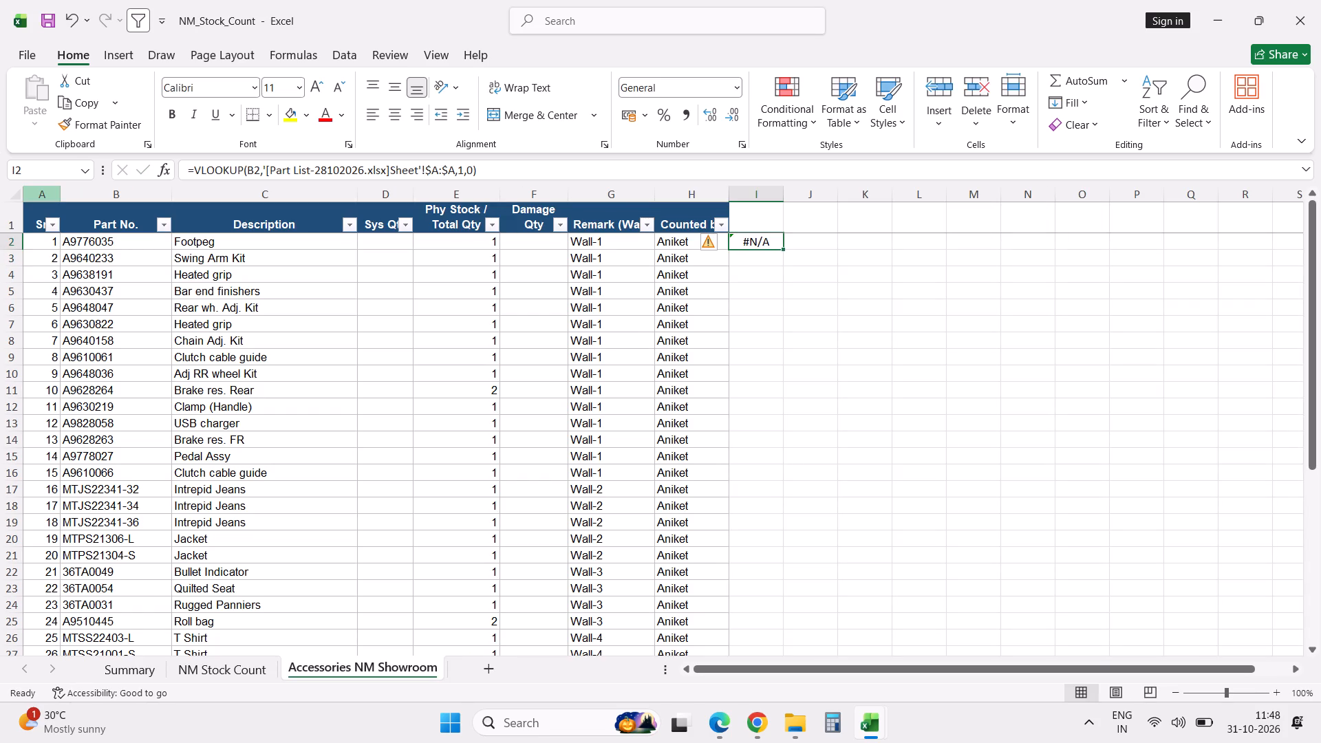
Fill the I2 lookup formula down column I for all the listed parts.
double_click(782, 249)
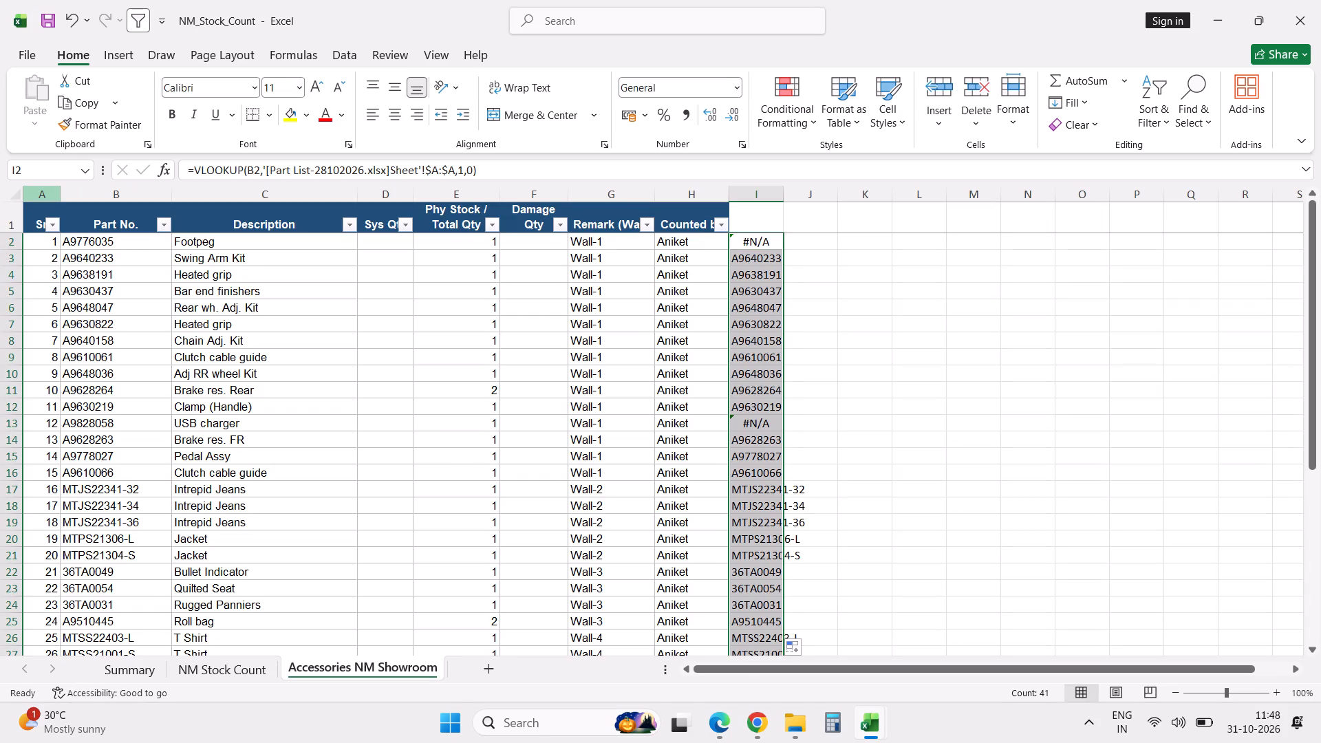
left_click(861, 408)
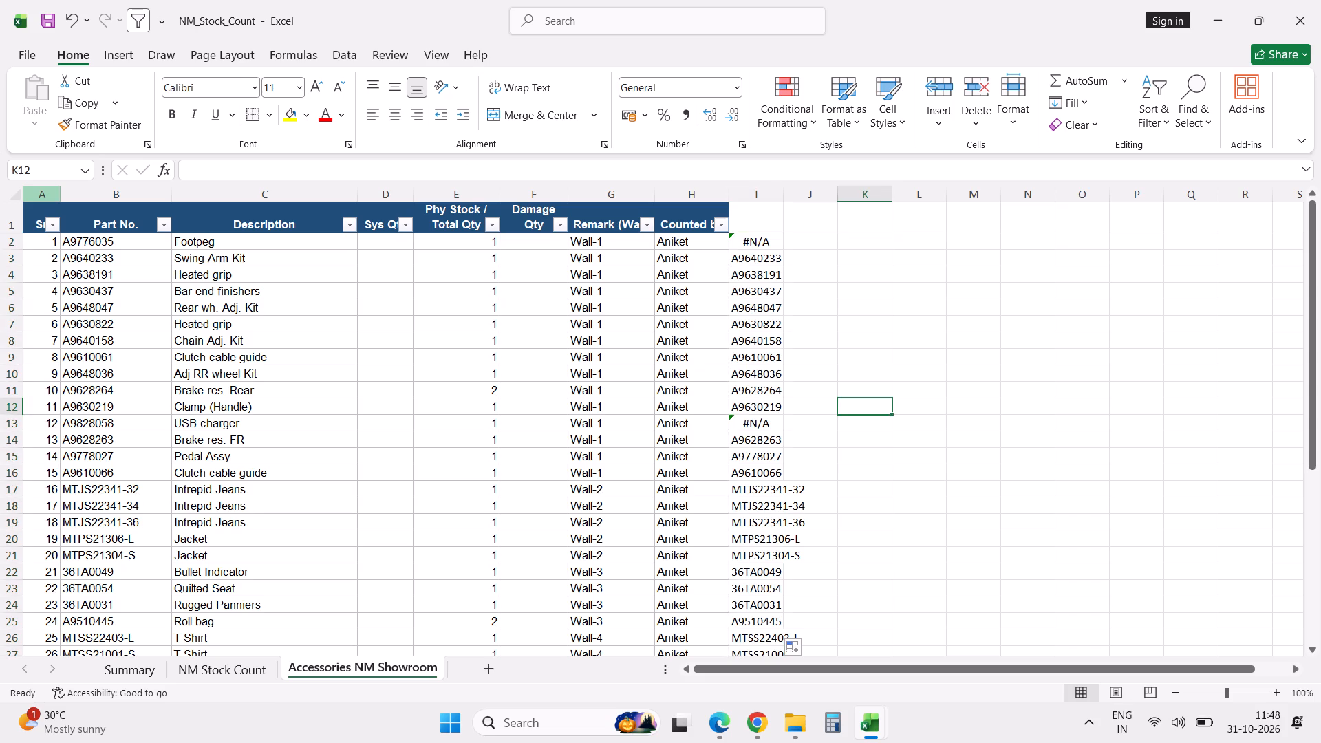
scroll(861, 408, "down", 3)
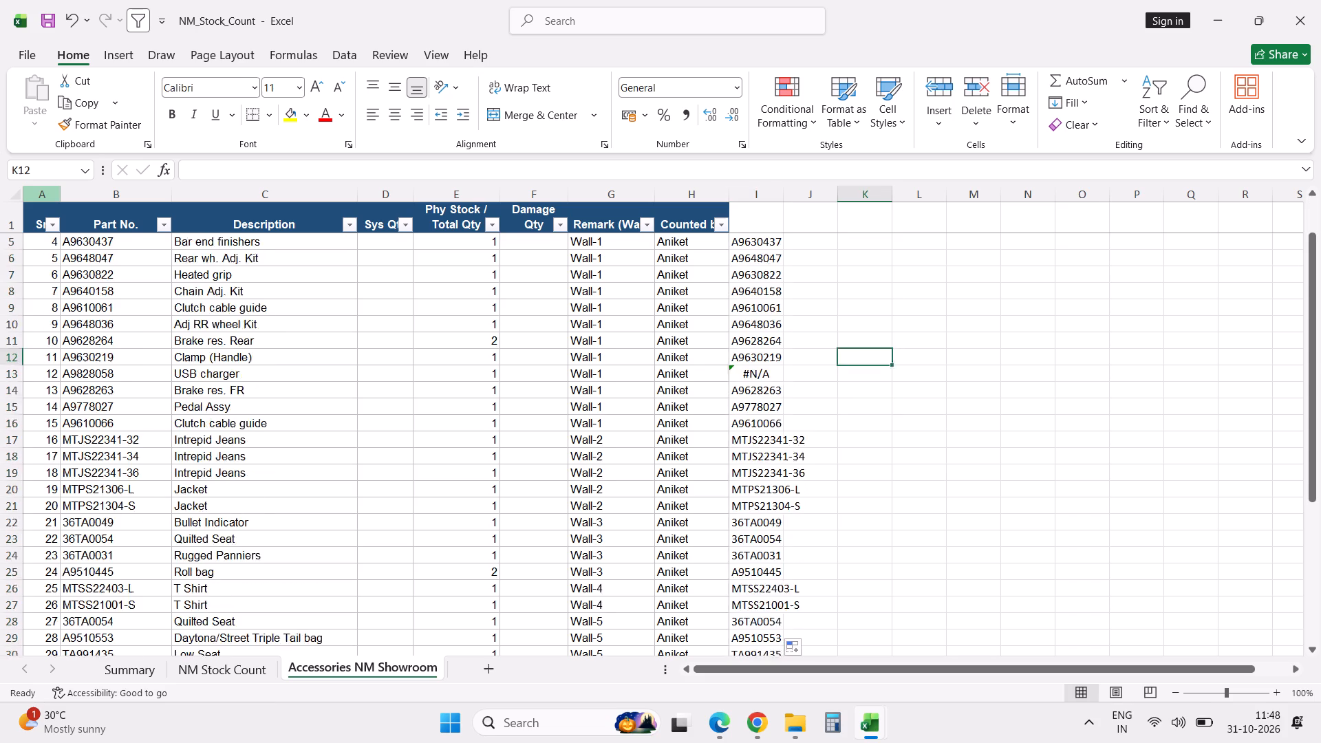
scroll(861, 408, "down", 4)
scroll(861, 408, "up", 3)
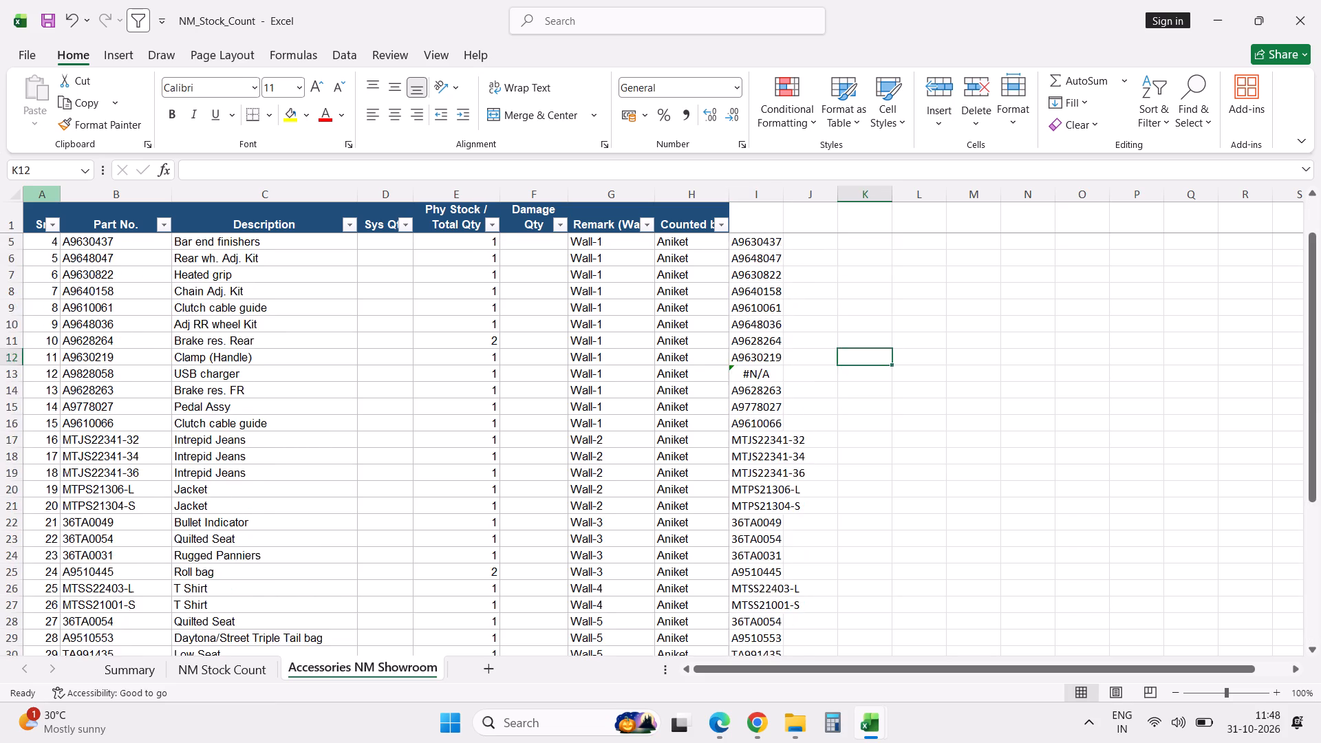
scroll(861, 408, "up", 14)
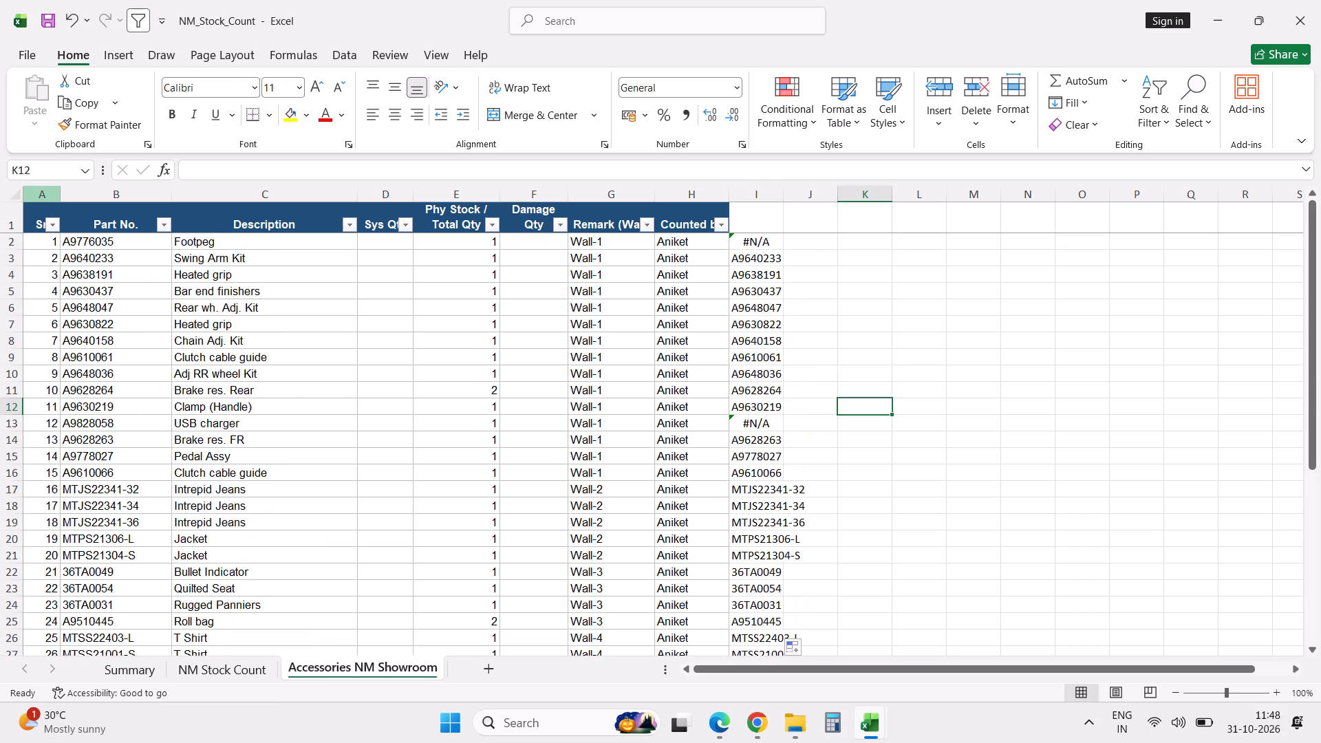
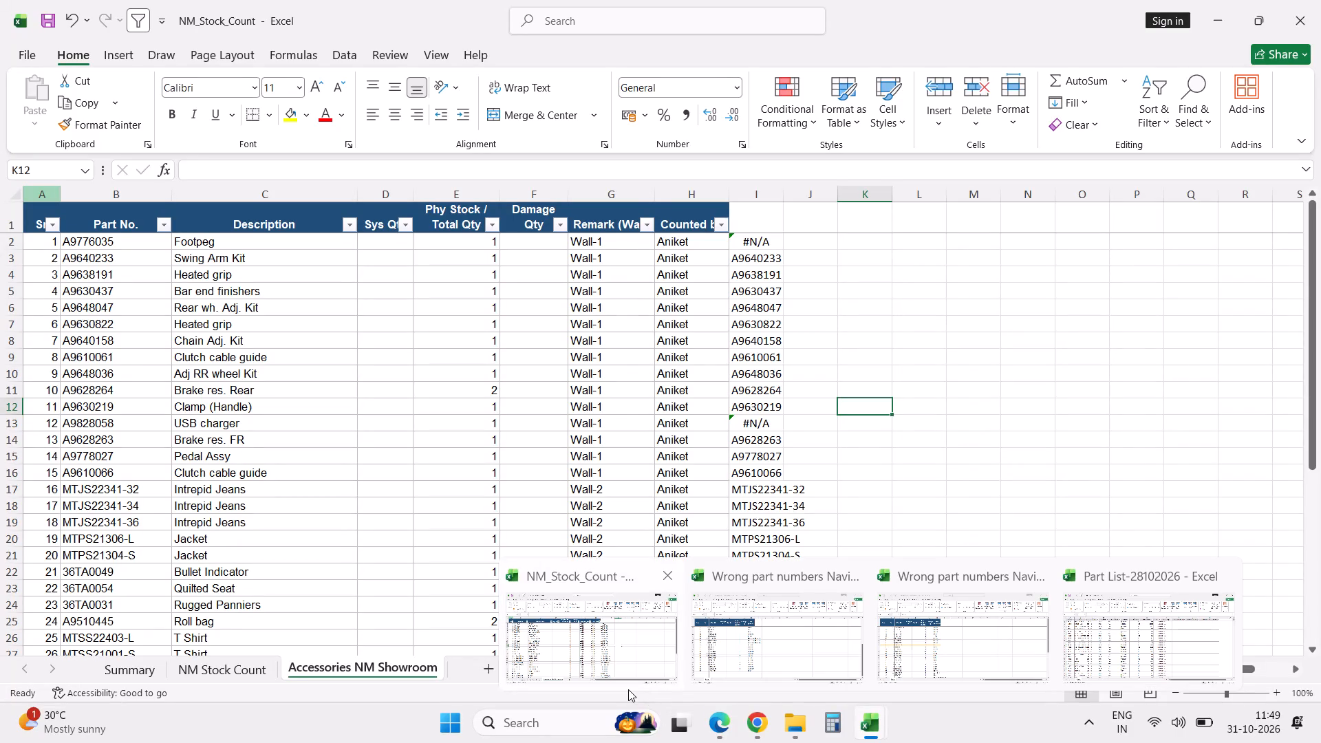
Open the Spare In-Transit Statement-31102026 workbook from the Funds Statement folder inside Downloads.
left_click(795, 722)
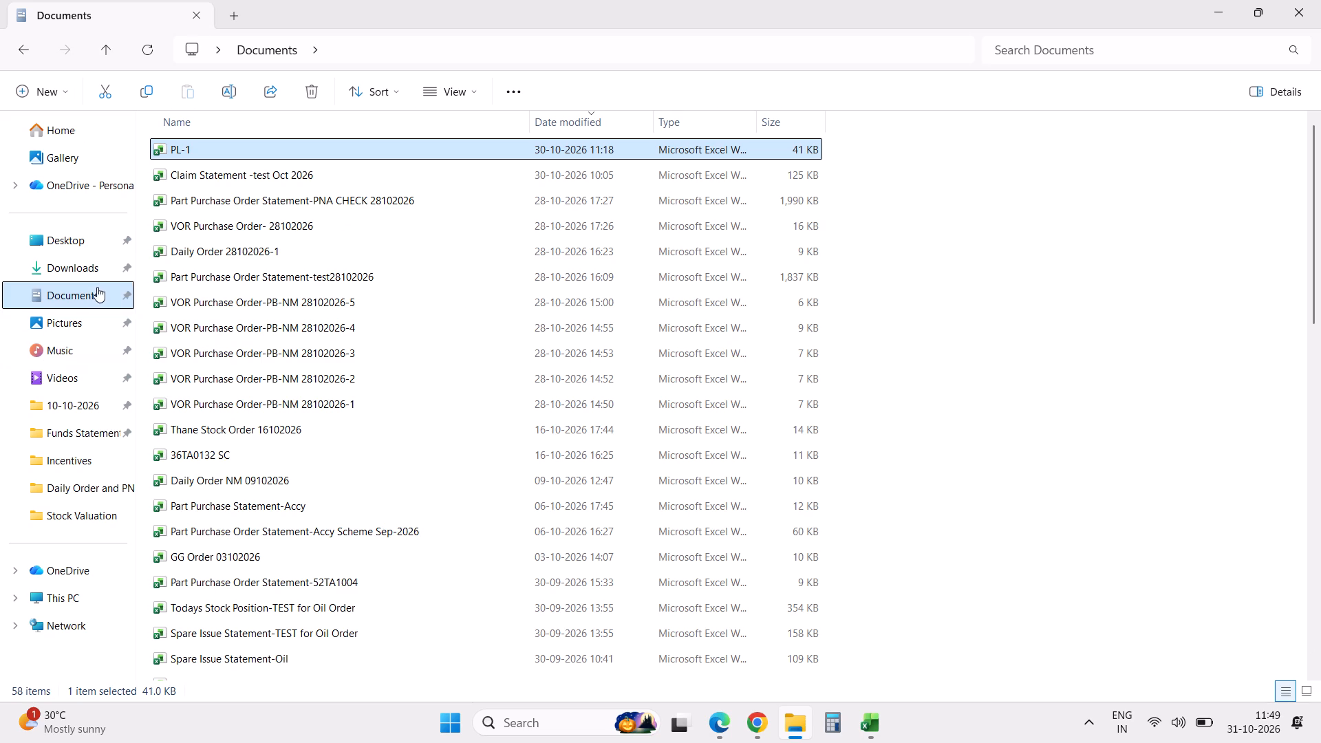
left_click(87, 266)
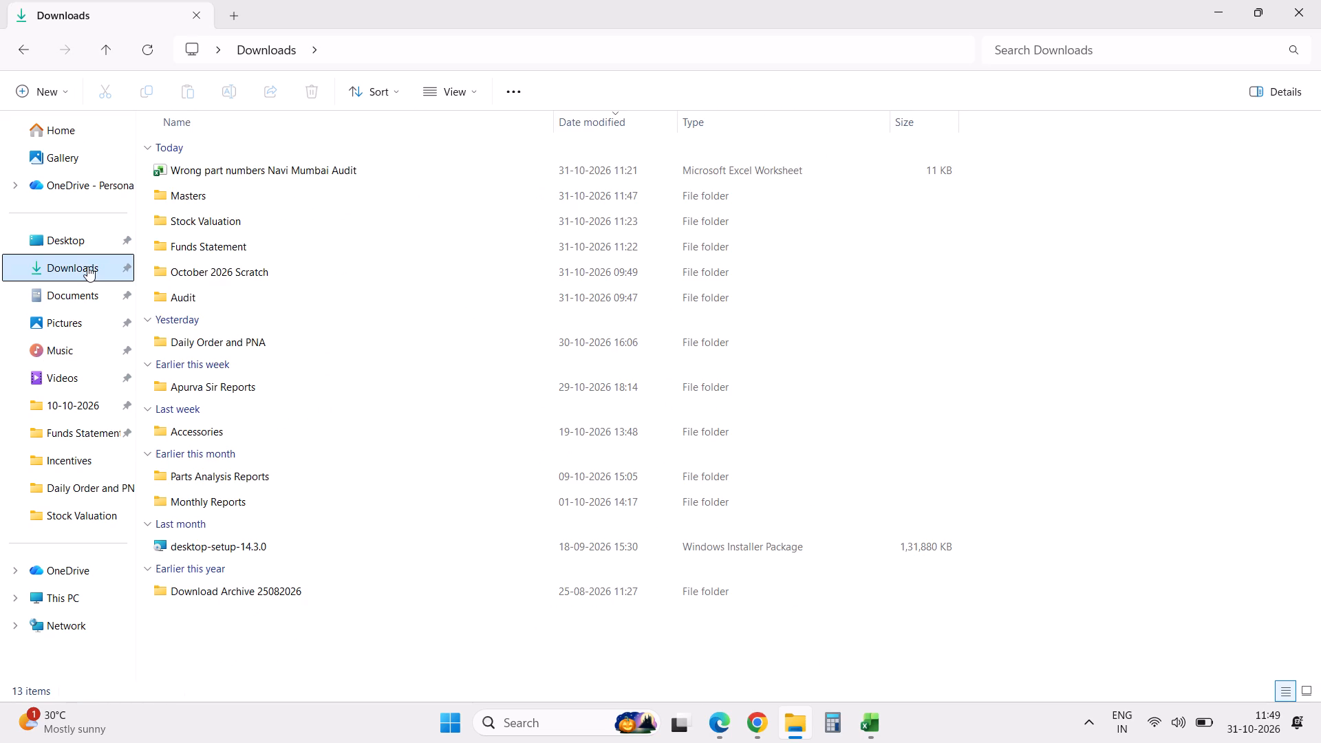
double_click(206, 244)
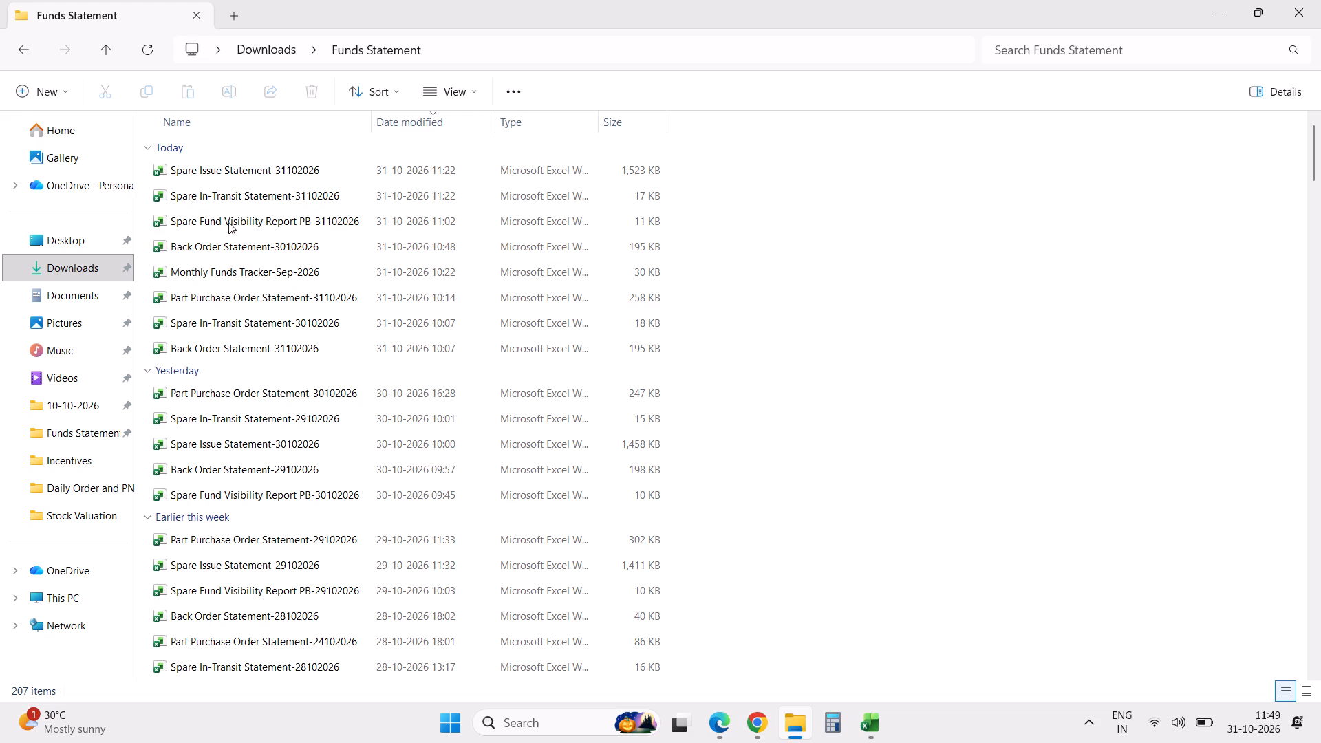
double_click(254, 199)
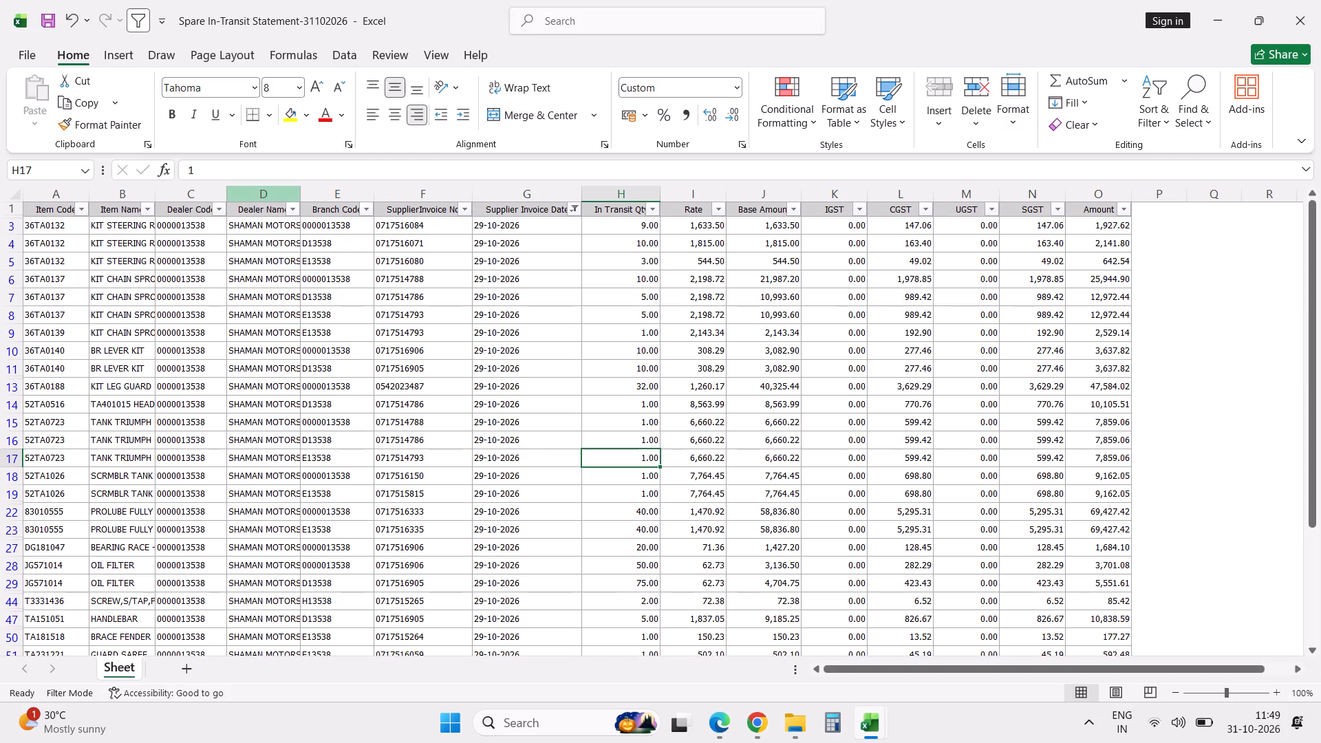
Reset the in-transit statement's filters to show all rows and search the Item Code filter for 764.
type("dff")
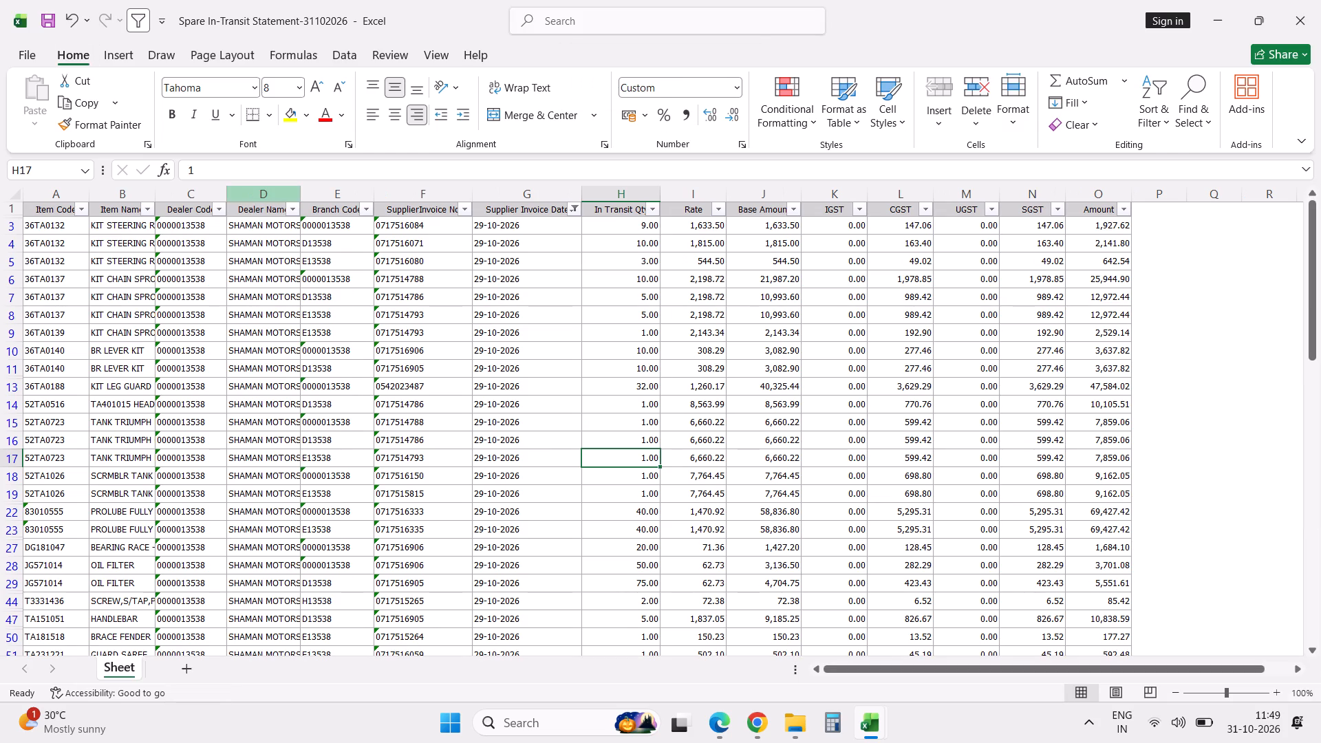
left_click(74, 209)
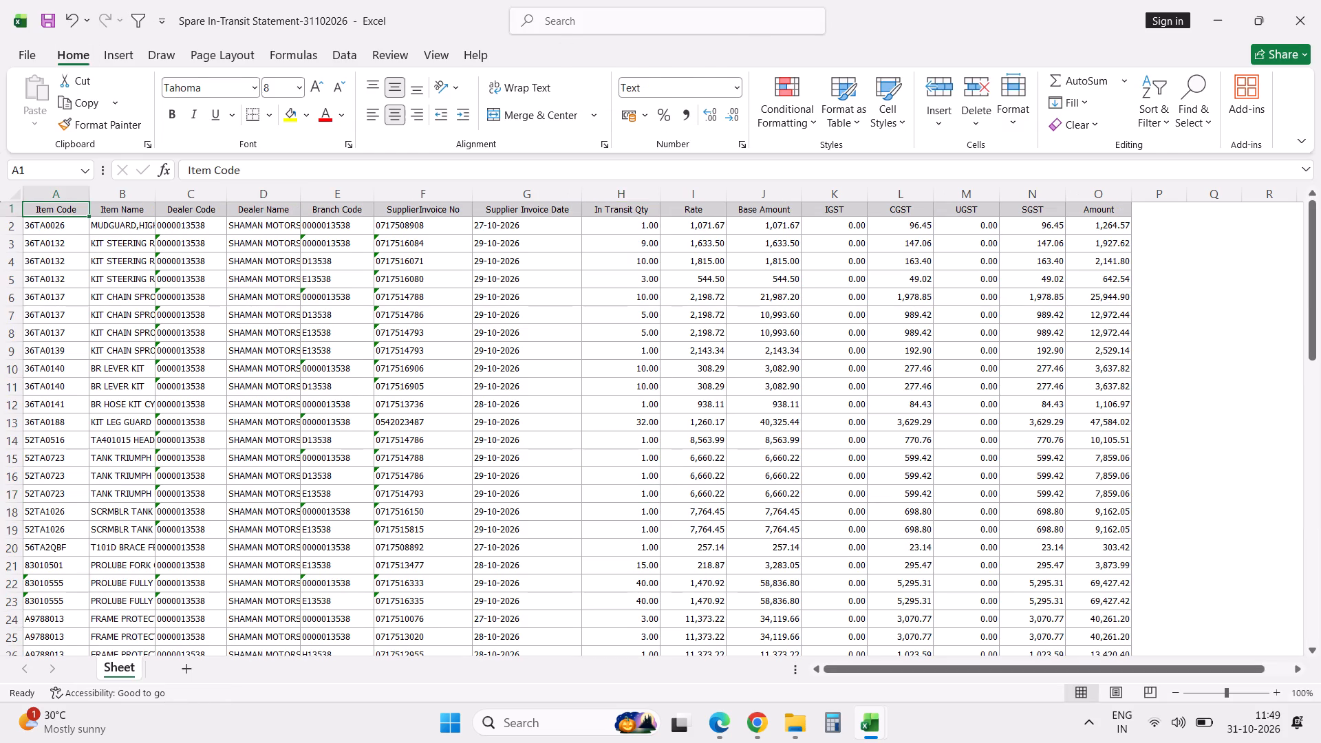
type("dff")
left_click(83, 208)
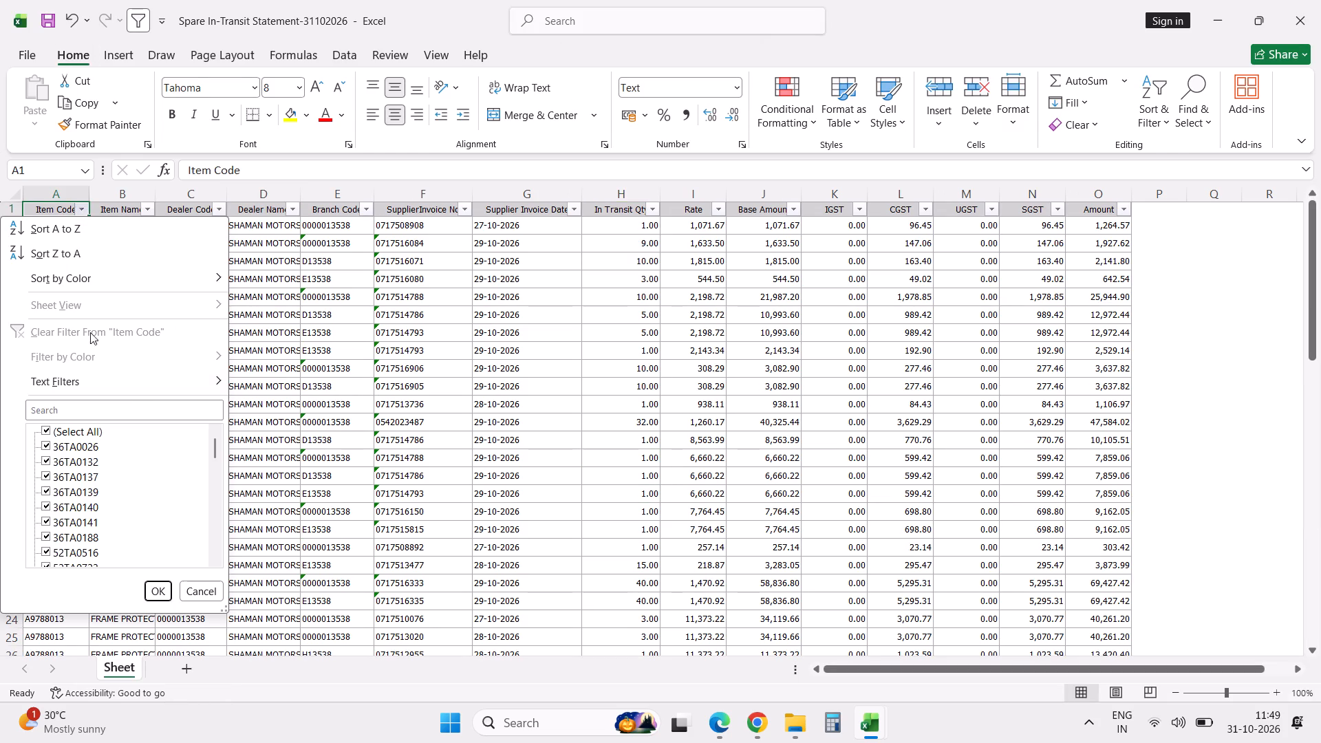
left_click(121, 414)
type("764")
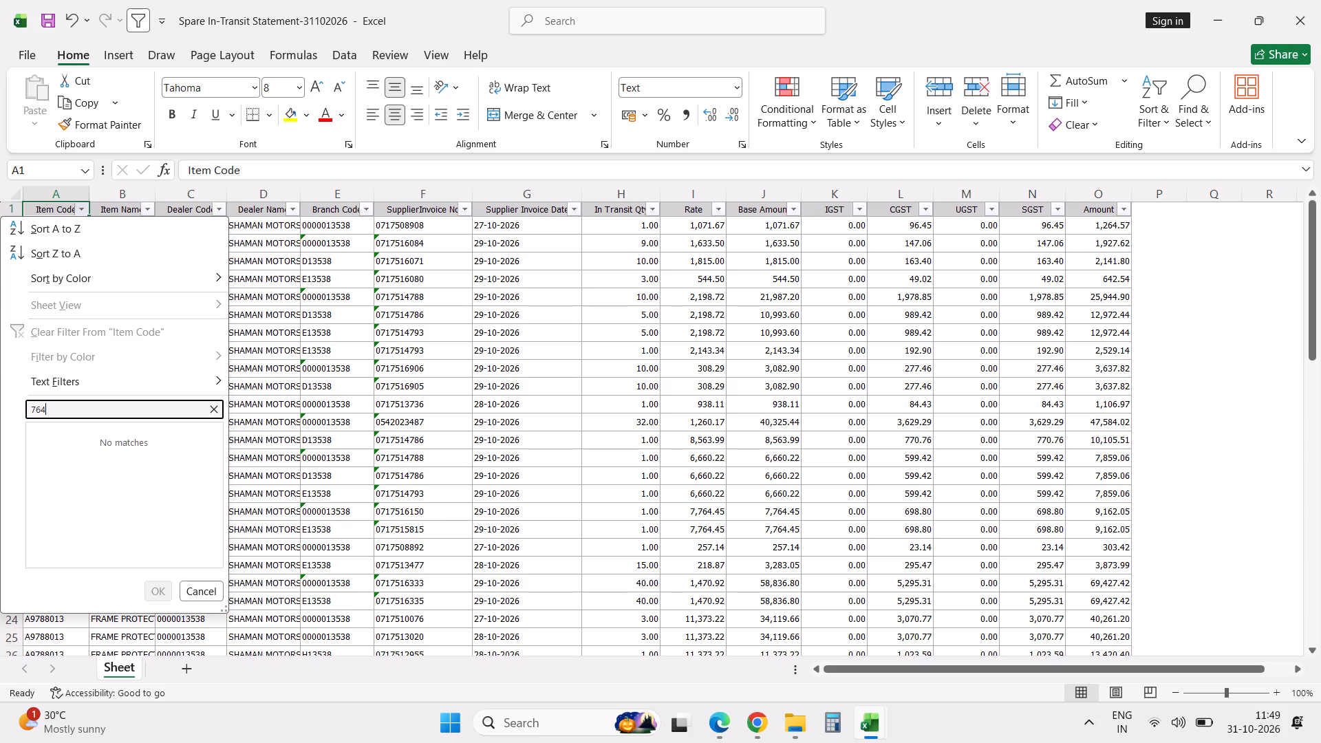
key("Escape")
key("Escape")
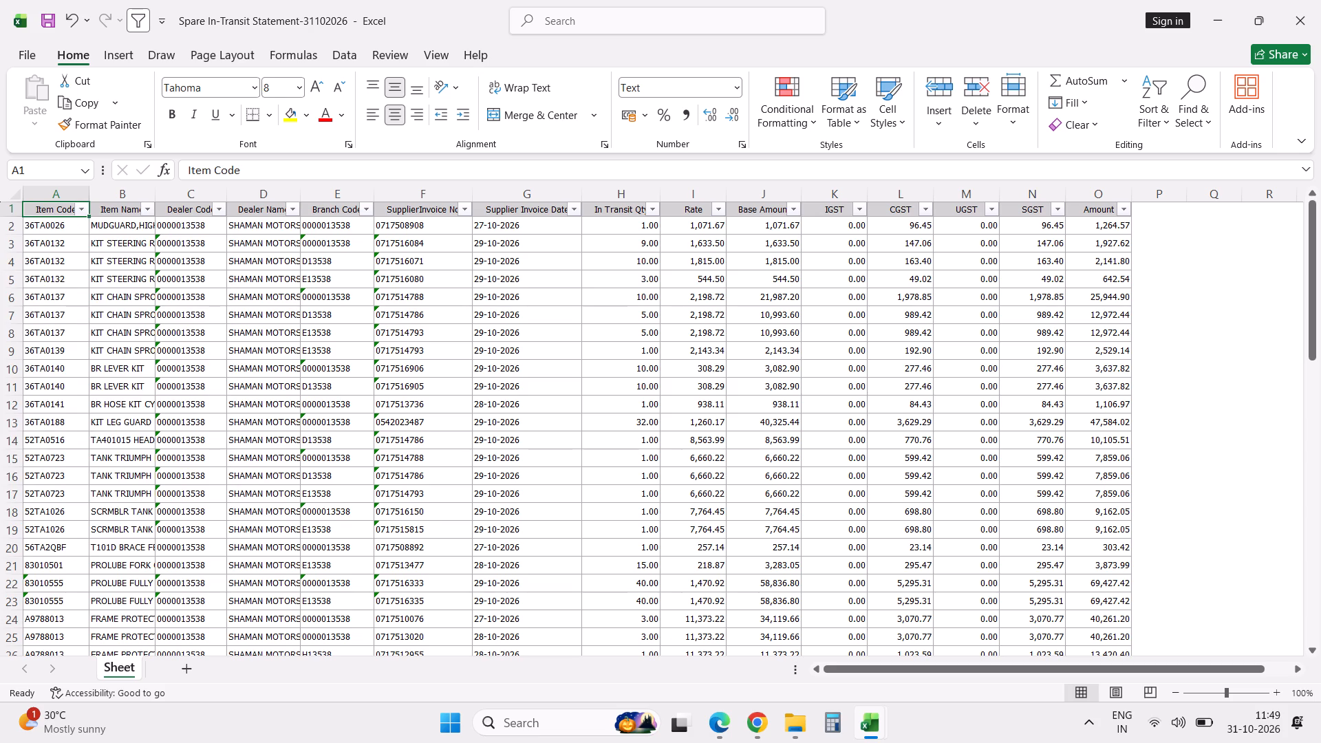
Open the Part Purchase Order Statement-31102026 workbook from the Funds Statement folder.
left_click(793, 721)
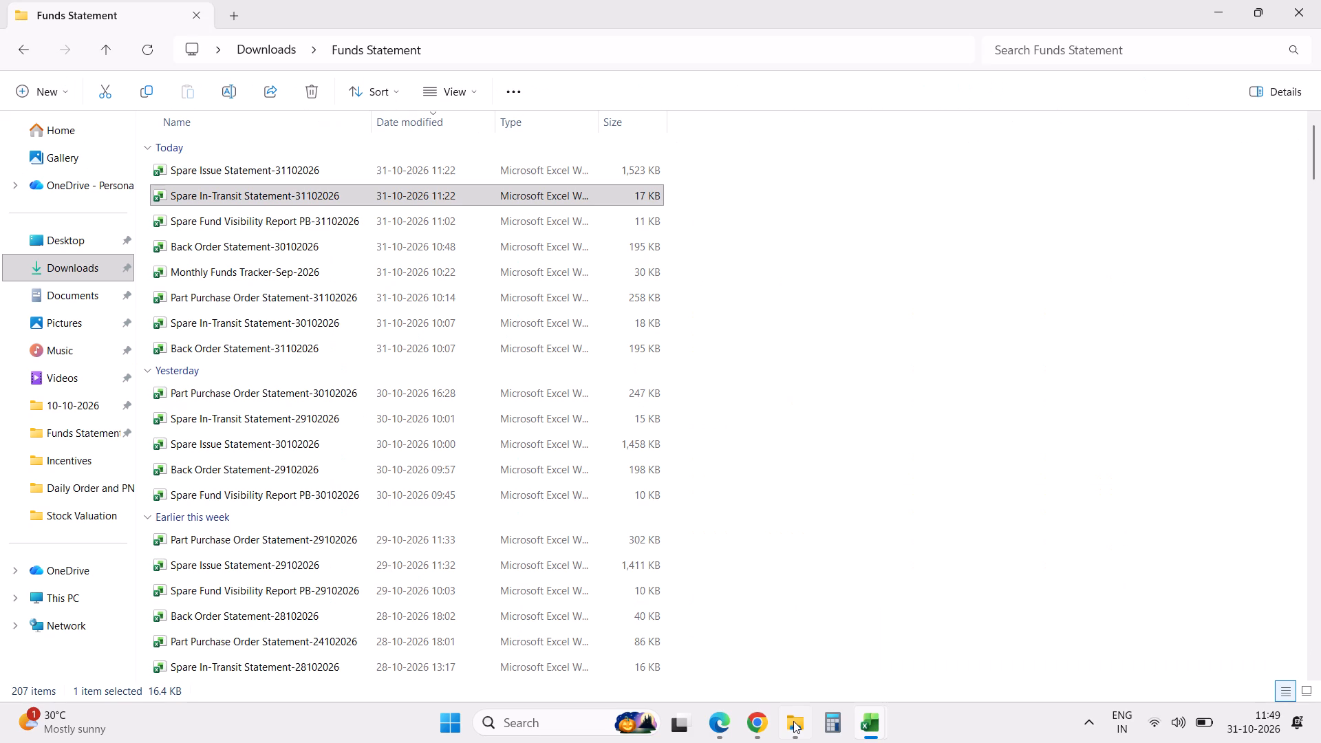
key("Down")
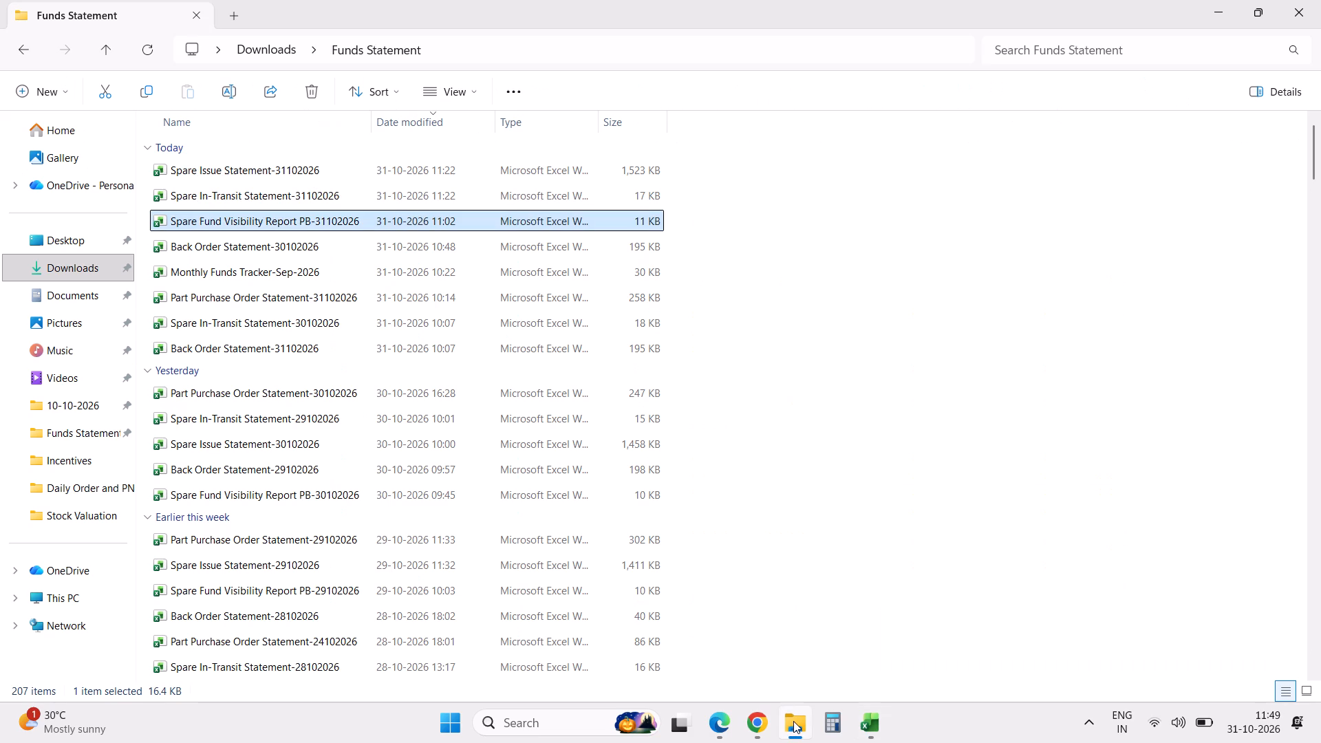
key("Down")
key("Down")
key("Down")
key("Return")
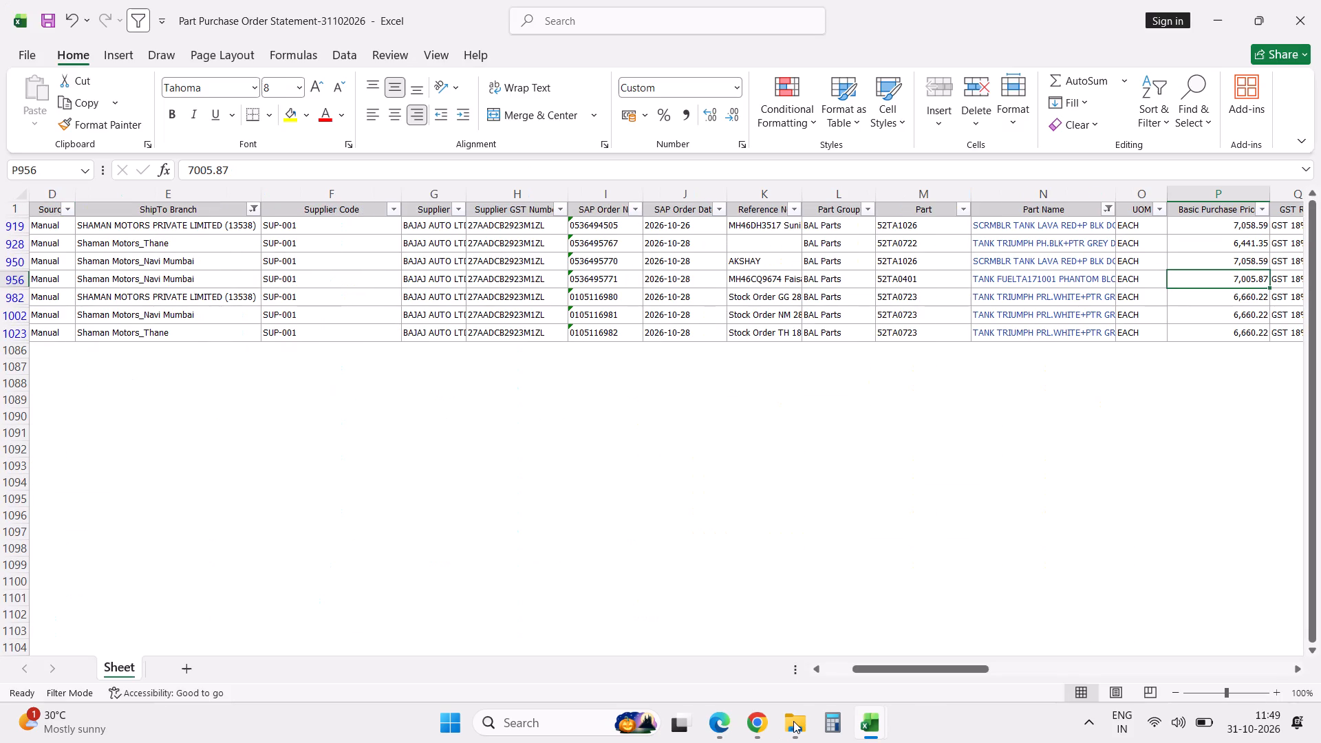
Reset the purchase order statement's existing filters and filter the Part column by 764.
type("dff")
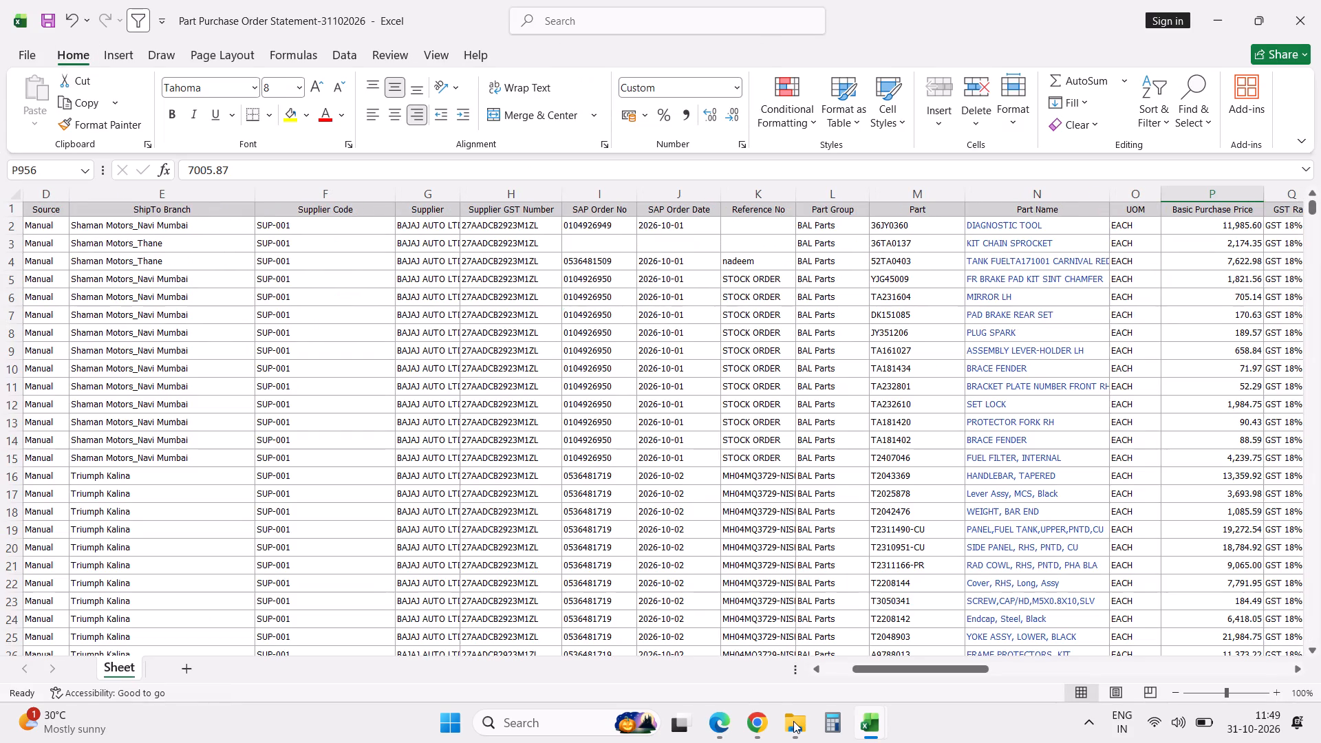
left_click(906, 214)
type("dff")
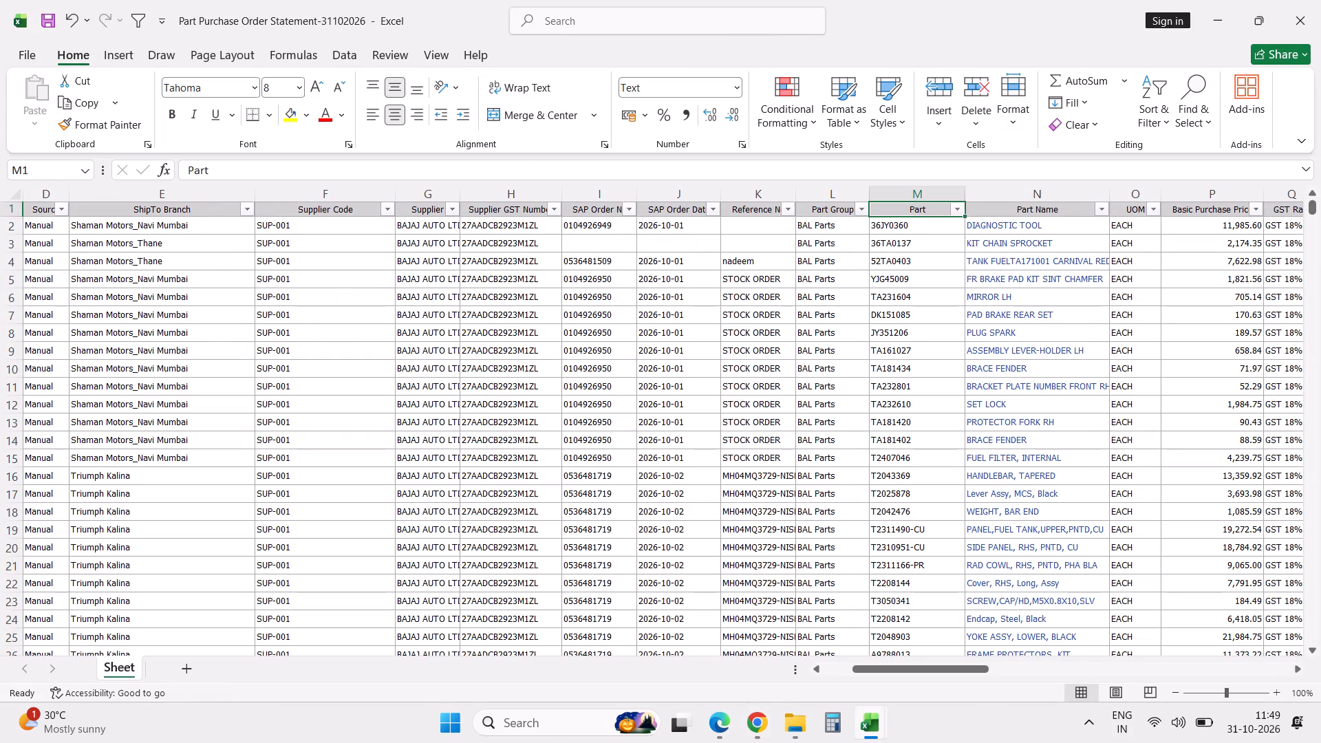
left_click(956, 207)
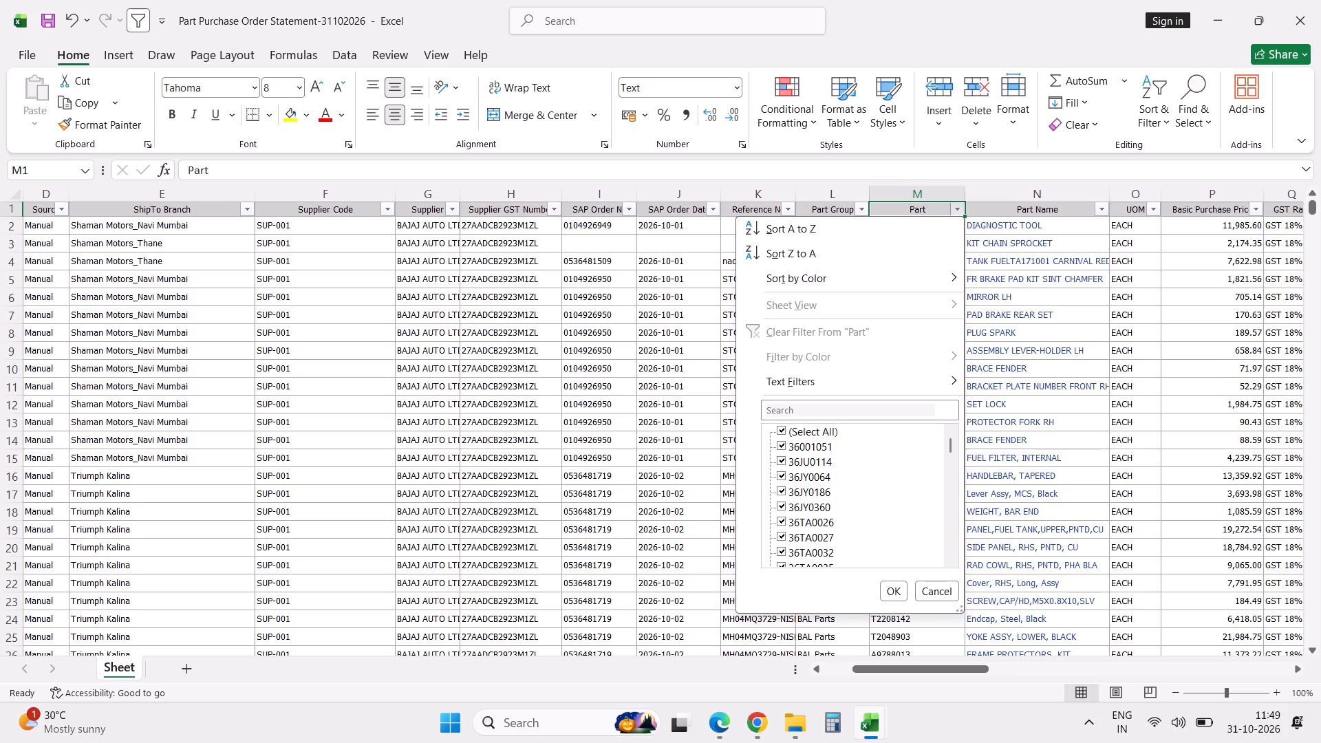
left_click(916, 409)
type("764")
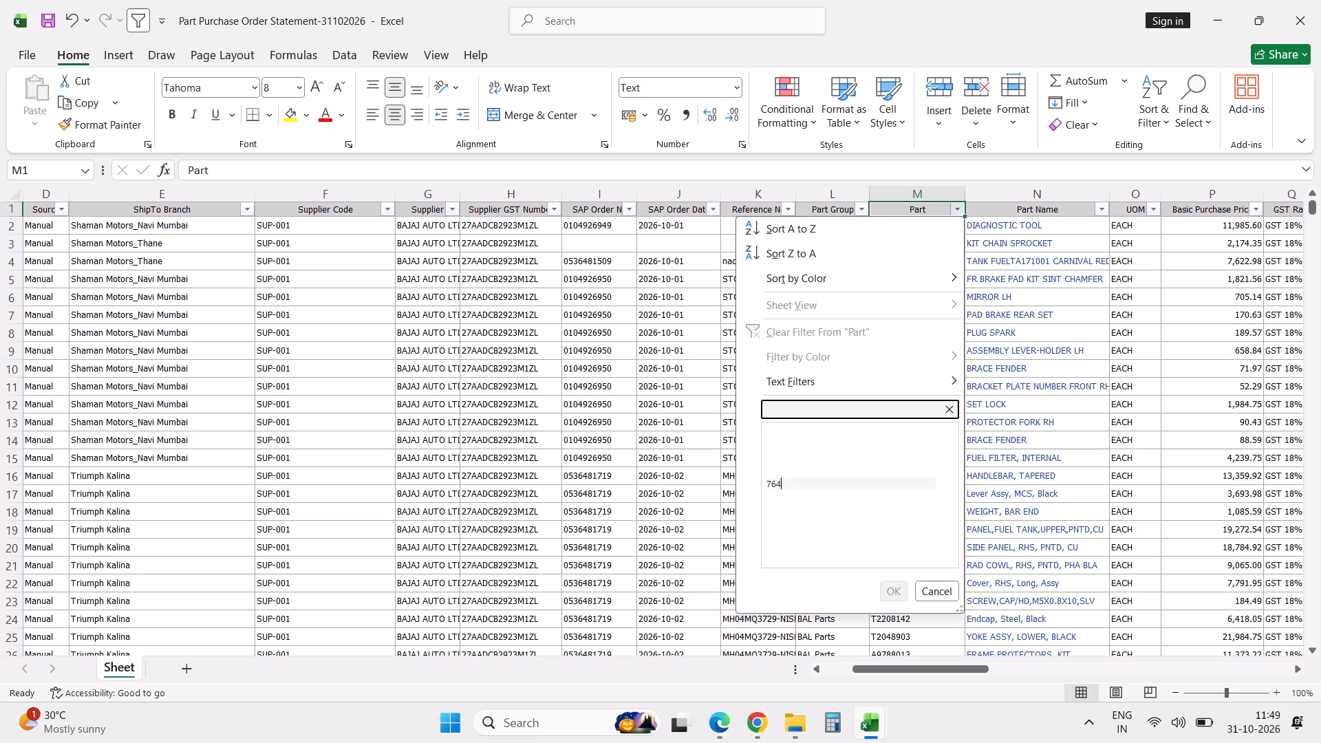
key("Return")
Examine the back order, transit, GRN and submission details of the filtered 52TA0764 orders, back to their document names.
key("Down")
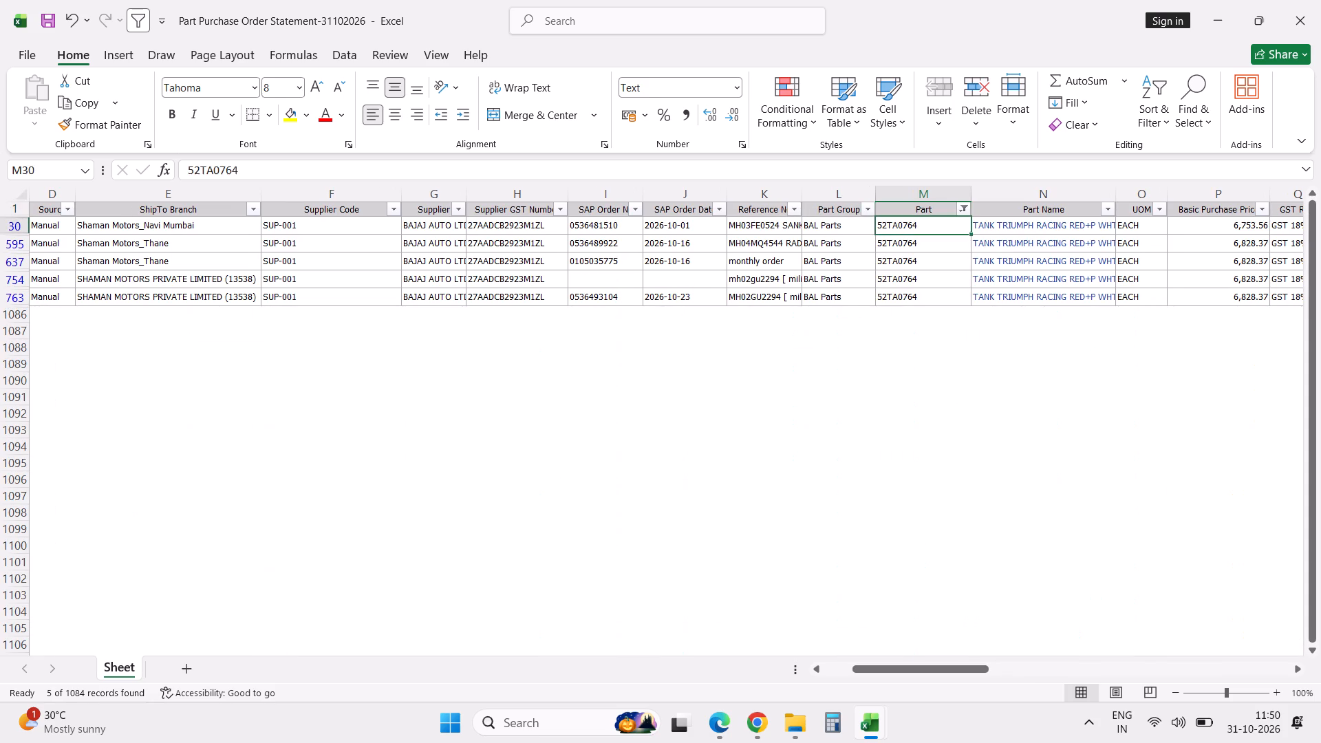
key("Right")
key("Right")
key("Right")
key("Right")
key("Right")
key("Right")
key("Right")
key("Right")
key("Right")
key("Right")
key("Right")
key("Right")
key("Right")
key("Right")
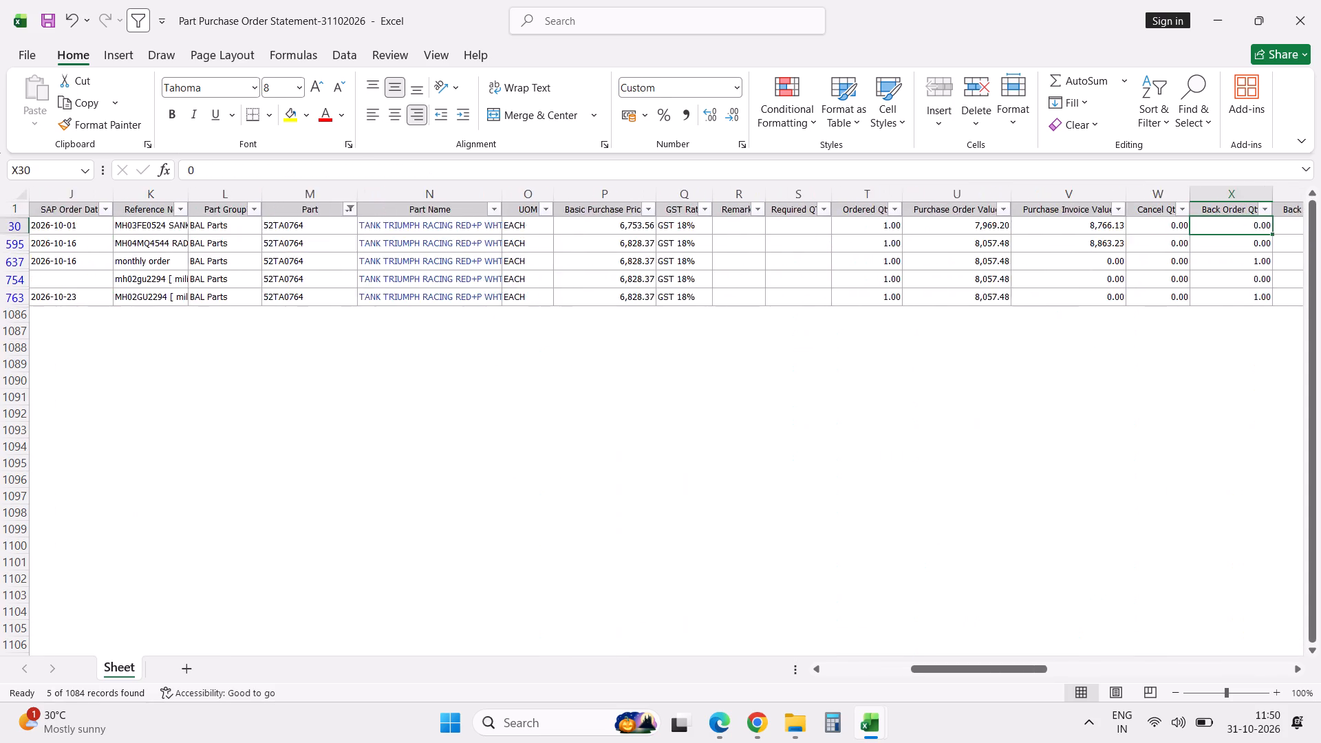
key("Right")
key("Right")
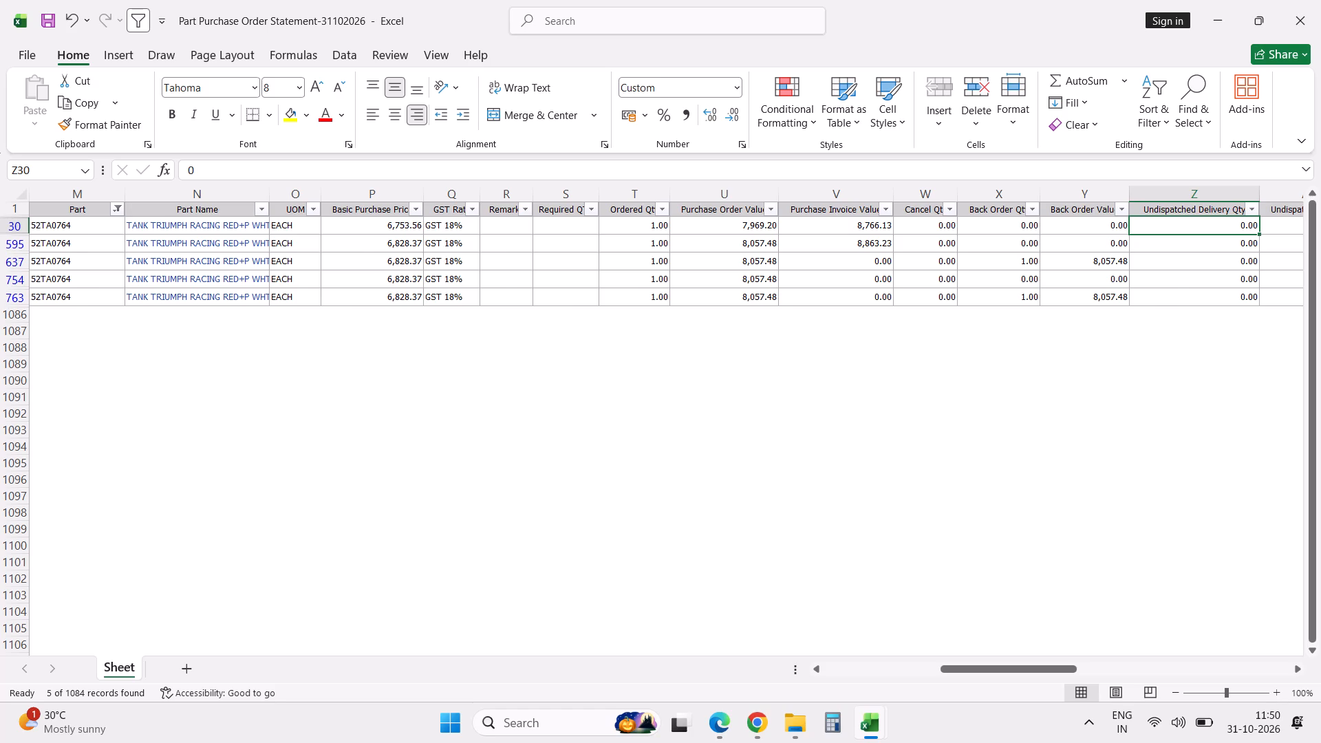
key("Right")
key("Right")
key("Right")
key("Right")
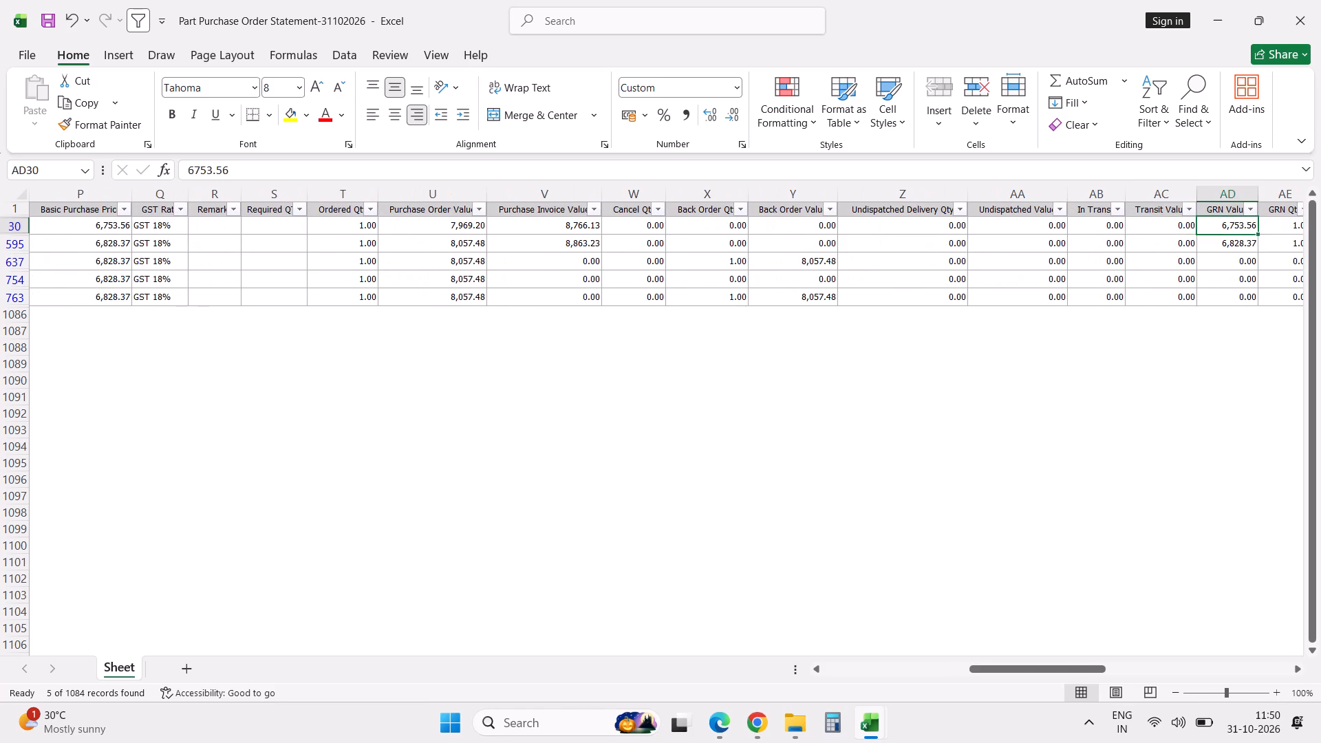
key("Right")
key("Right")
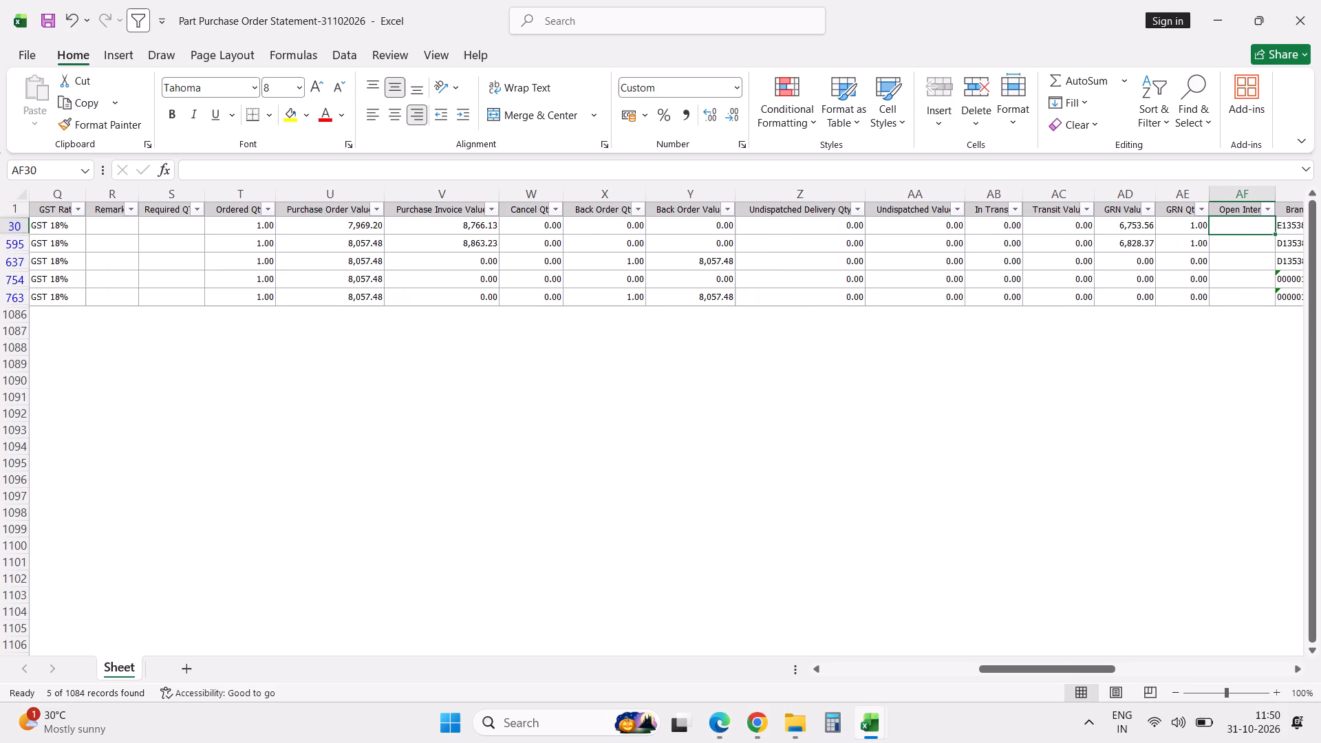
key("Left")
key("Down")
key("Down")
key("Down")
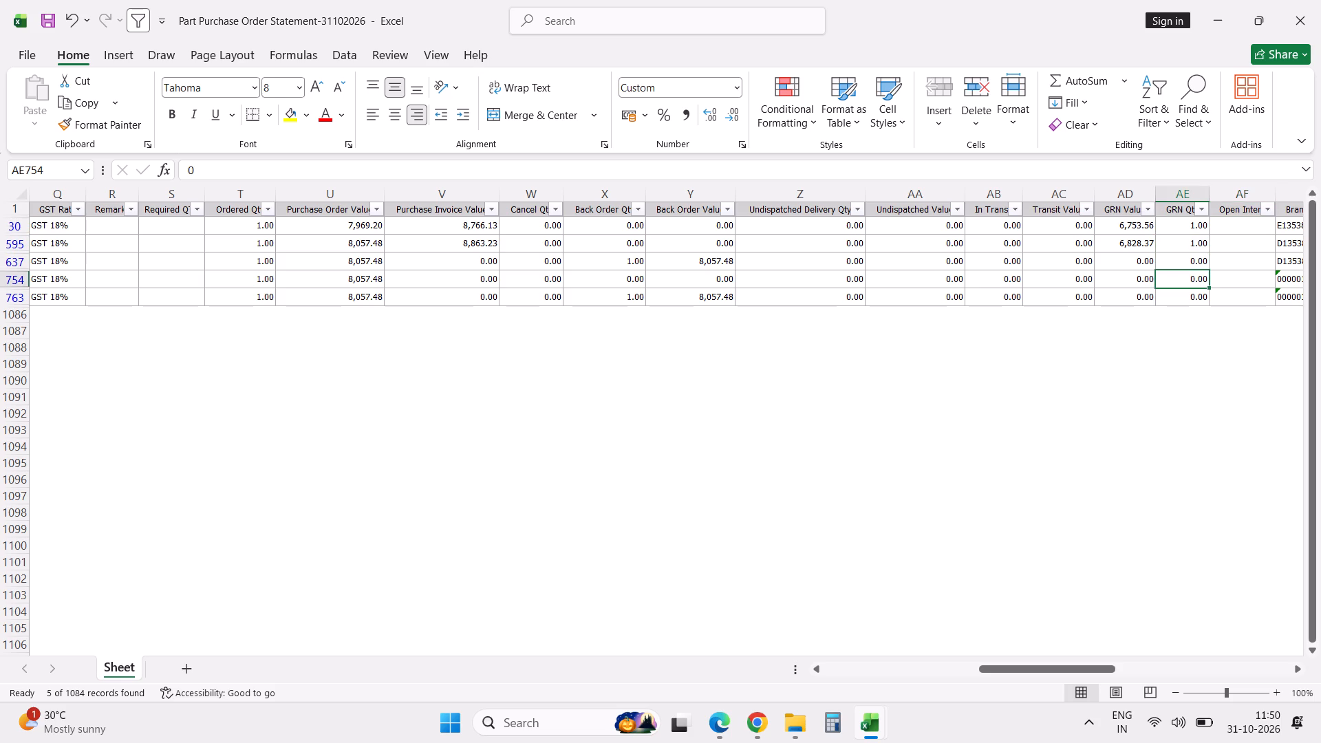
key("Down")
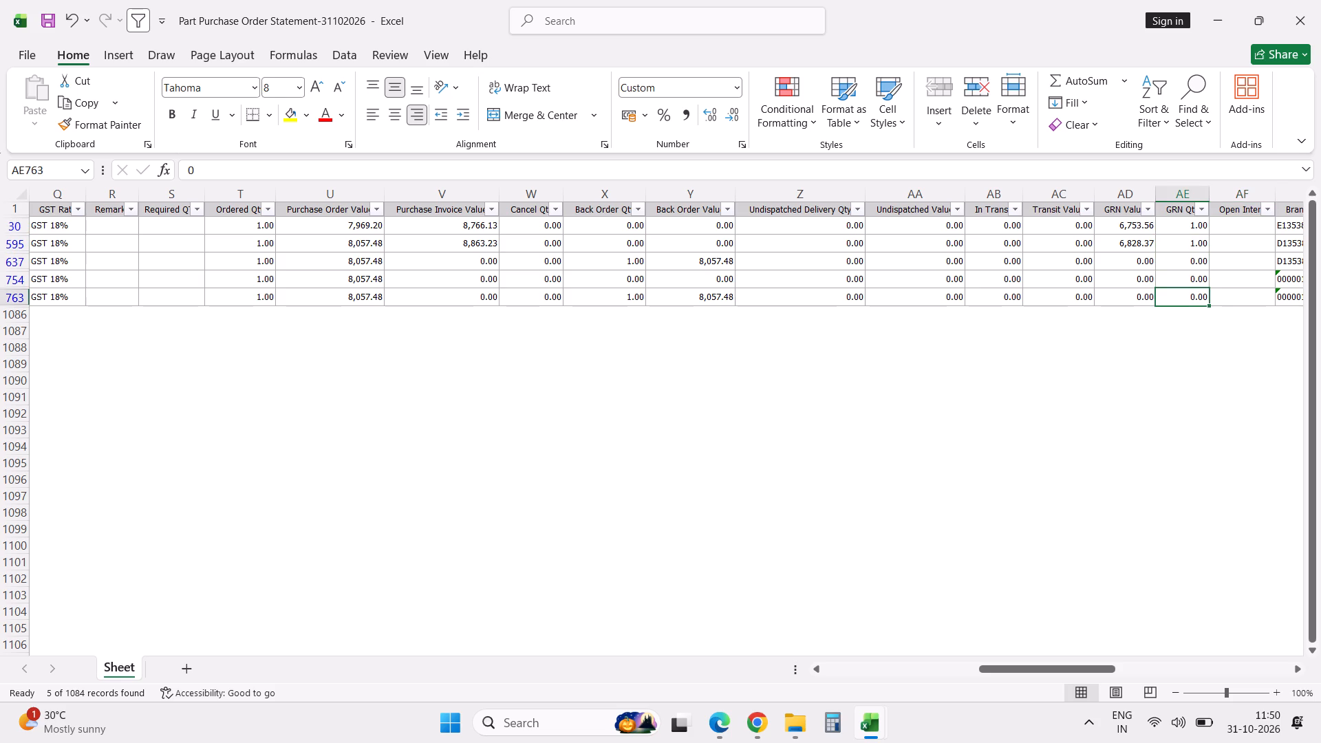
key("Up")
key("Right")
key("Right")
key("Right")
key("Right")
key("Right")
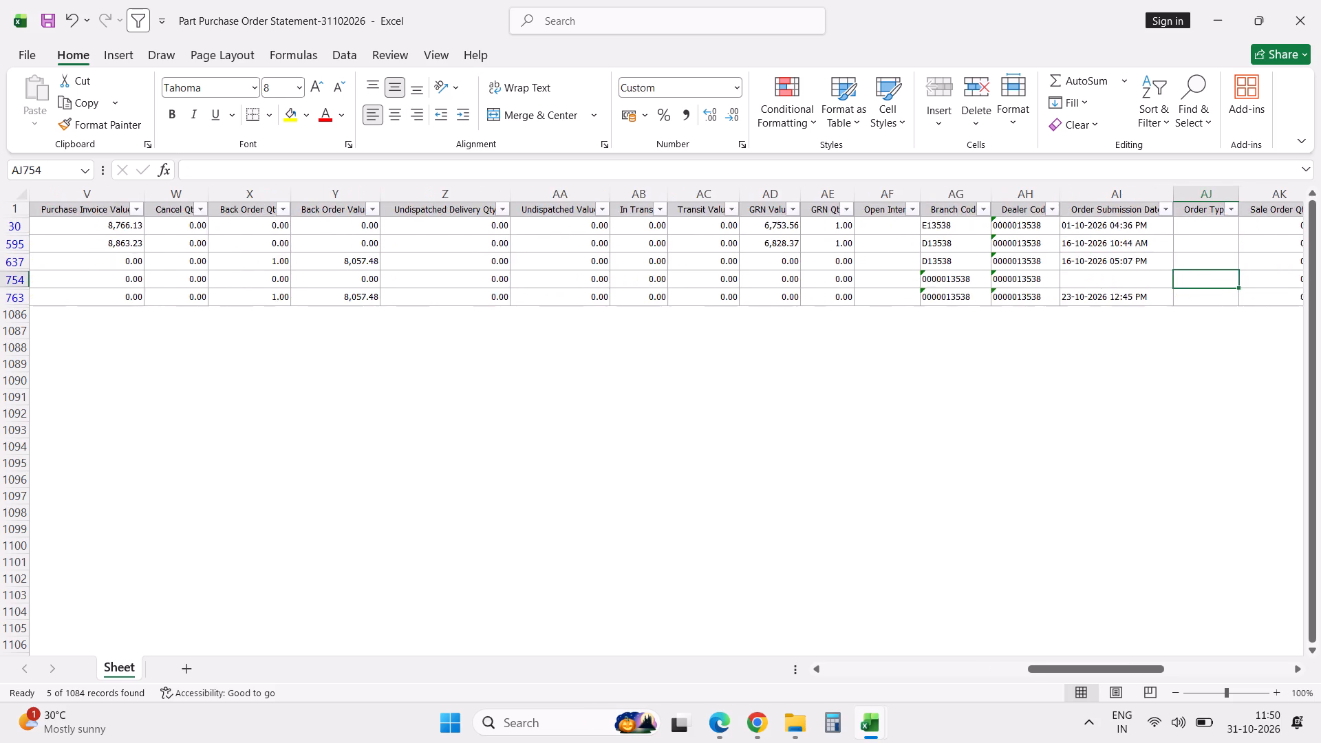
key("Right")
key("Right")
key("Left")
key("Left")
key("Left")
key("Left")
key("Left")
key("Left")
key("Left")
key("Left")
key("Left")
key("Left")
key("Left")
key("Left")
key("Left")
key("Left")
key("Left")
key("Left")
key("Left")
key("Left")
key("Left")
key("Left")
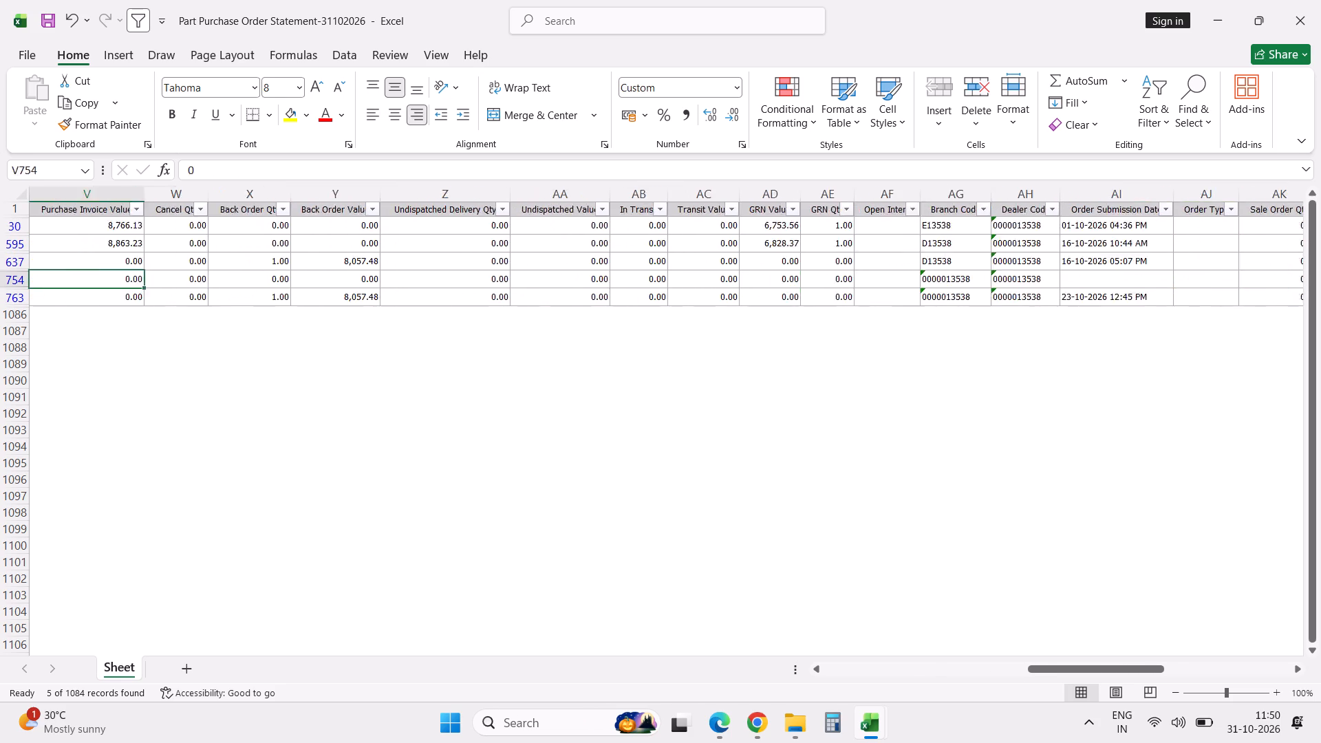
key("Left")
key("Left")
key("Left")
key("Left")
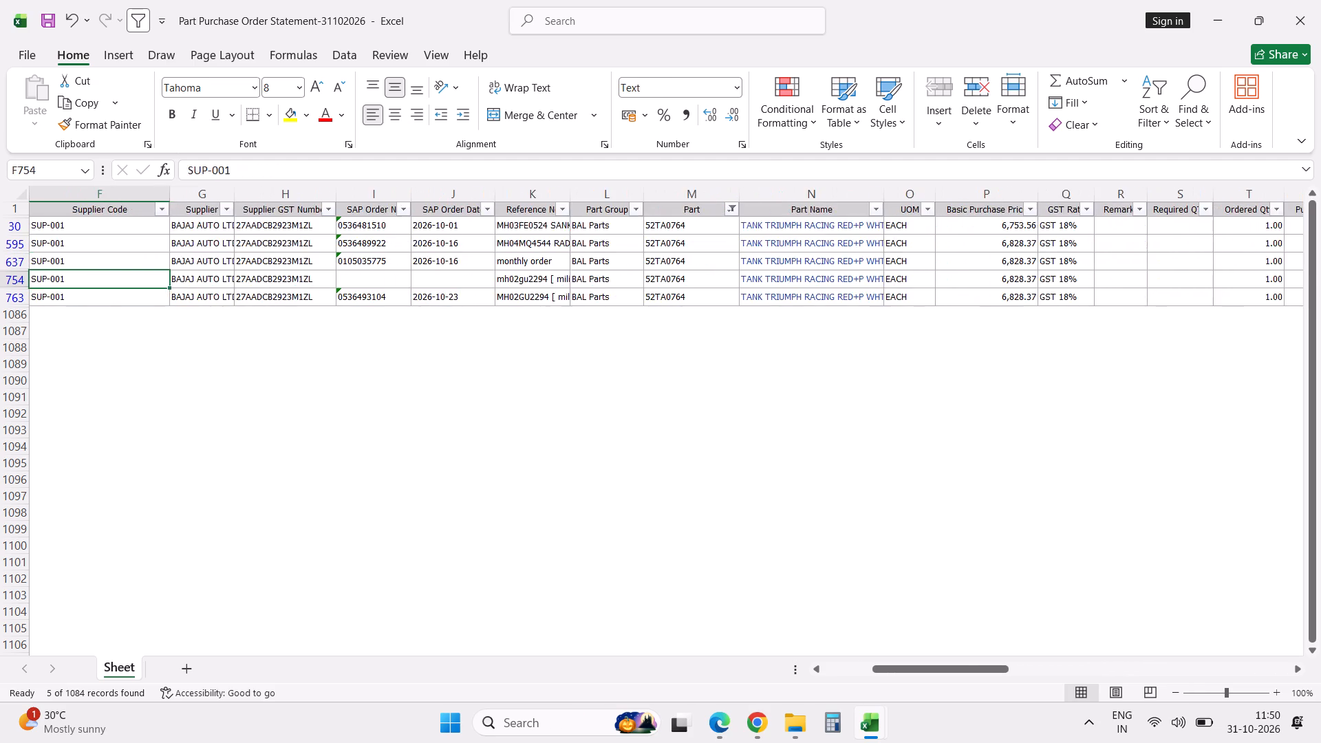
key("Left")
key("Left")
key("Left")
key("Left")
key("Left")
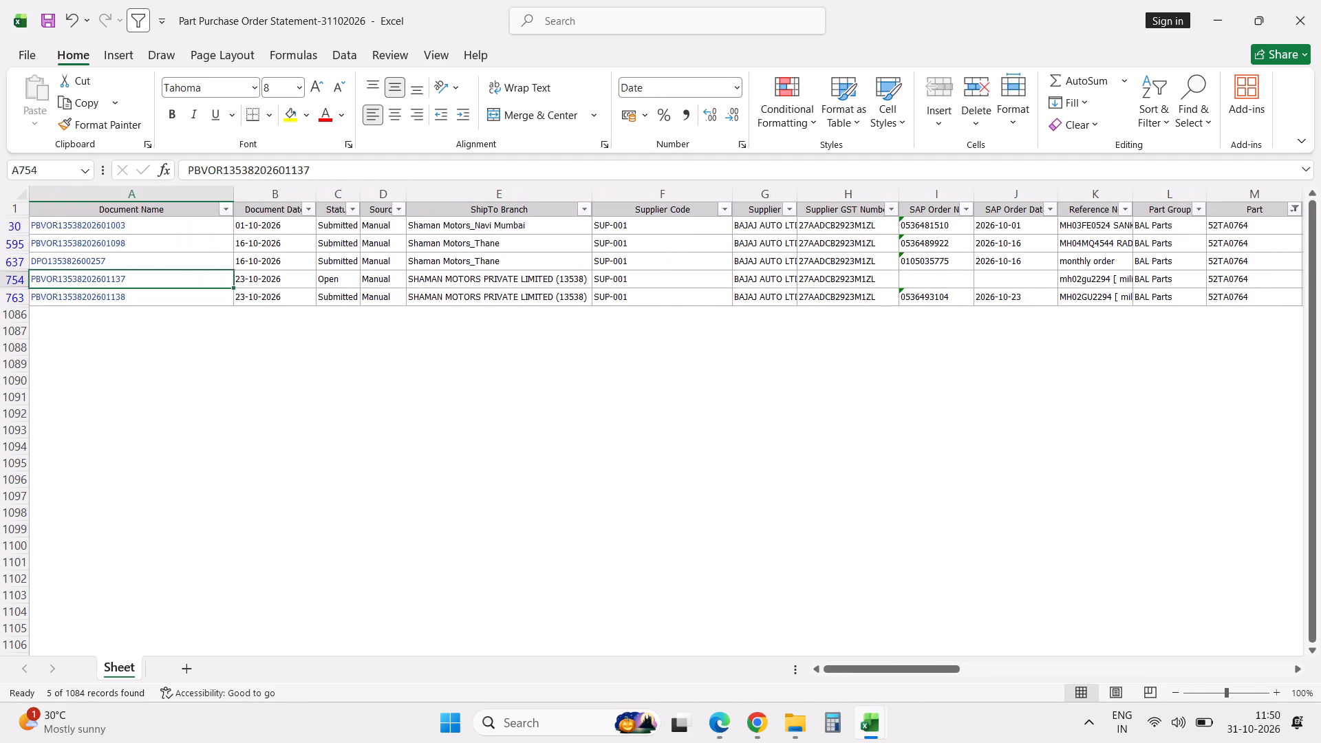
Filter the Status column to exclude Open orders, keeping only Submitted ones.
left_click(352, 211)
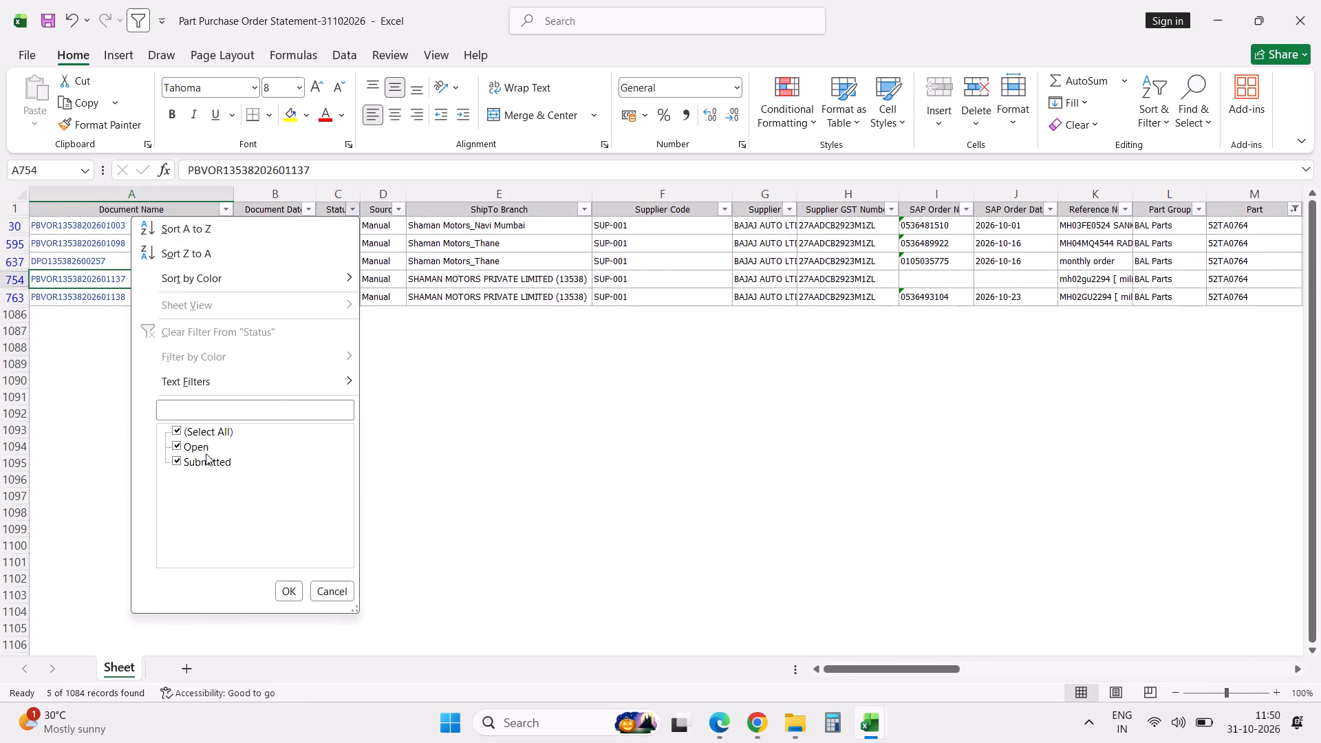
left_click(202, 452)
left_click(290, 590)
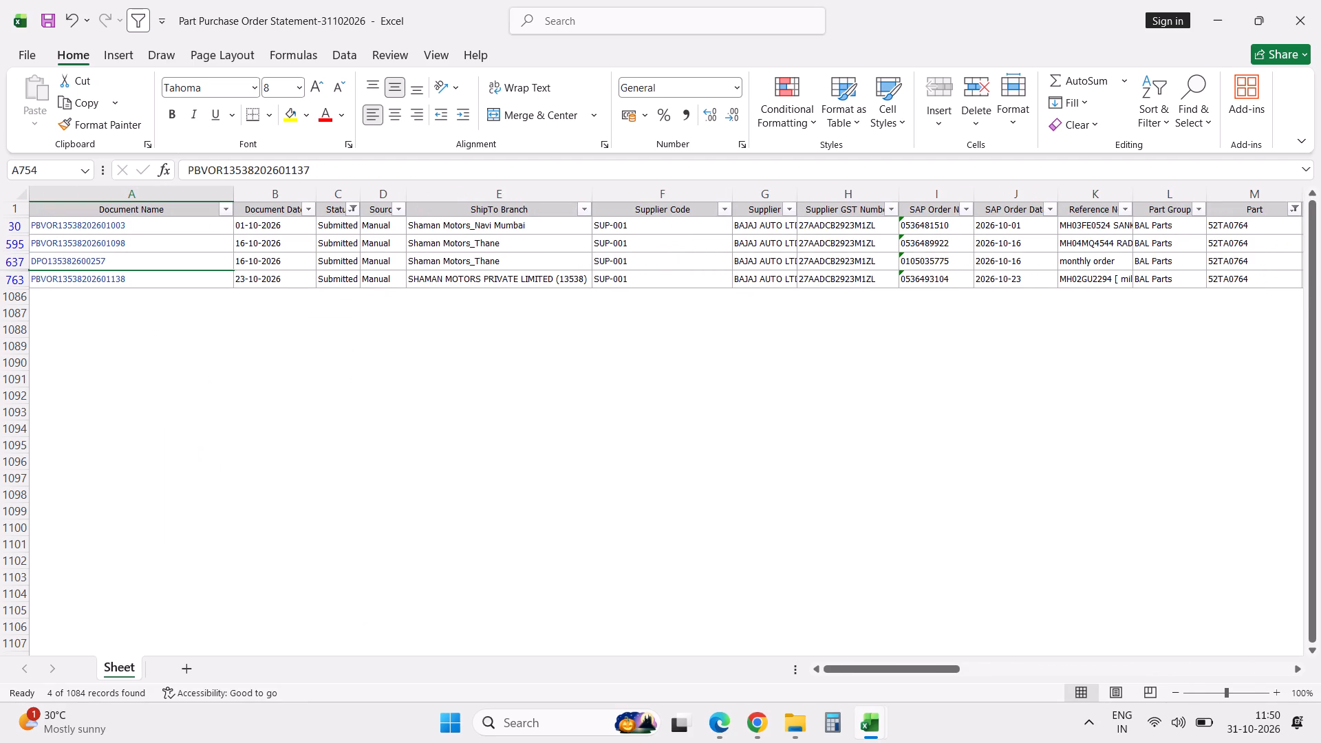
Examine the order number, back order and undispatched columns for the submitted 52TA0764 order of 23-10-2026, shipped to SHAMAN MOTORS PRIVATE LIMITED (13538).
left_click(557, 285)
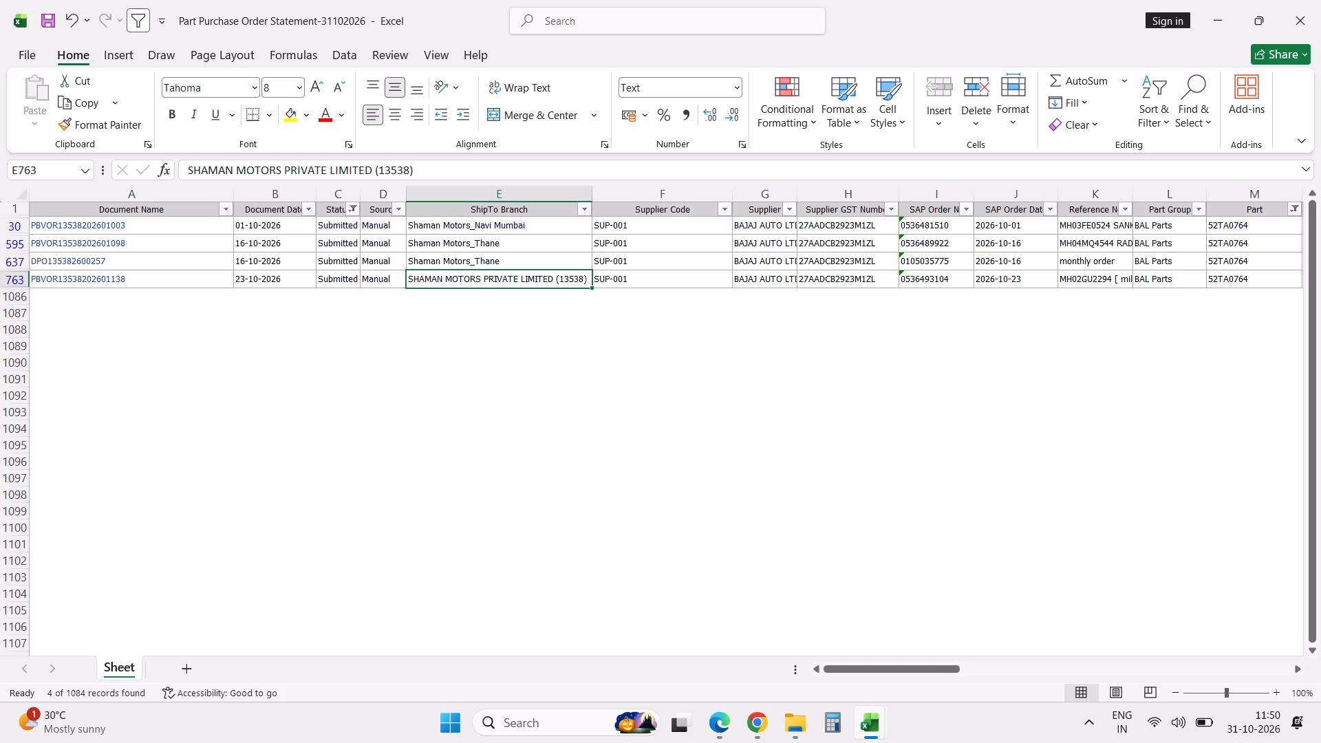
key("Right")
key("Right")
key("Right")
key("Right")
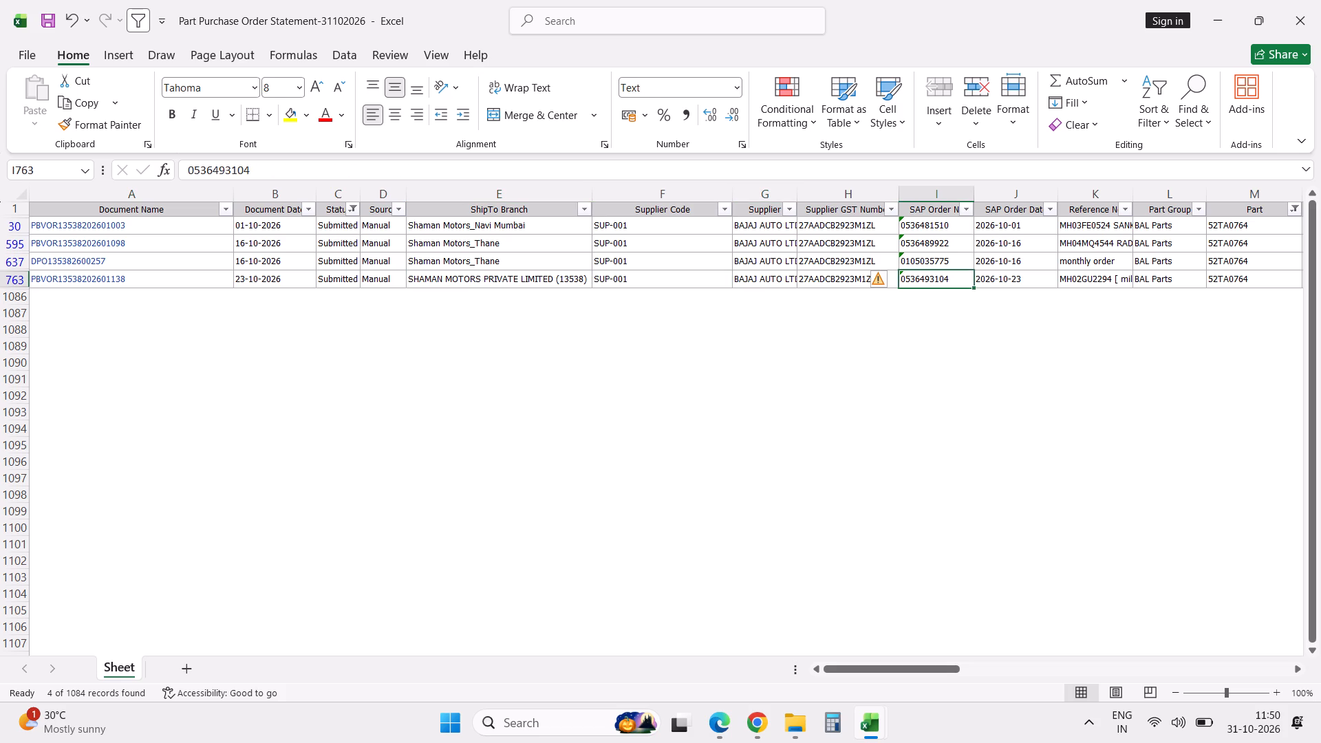
key("Right")
key("Right")
key("Right")
key("Right")
key("Right")
key("Right")
key("Right")
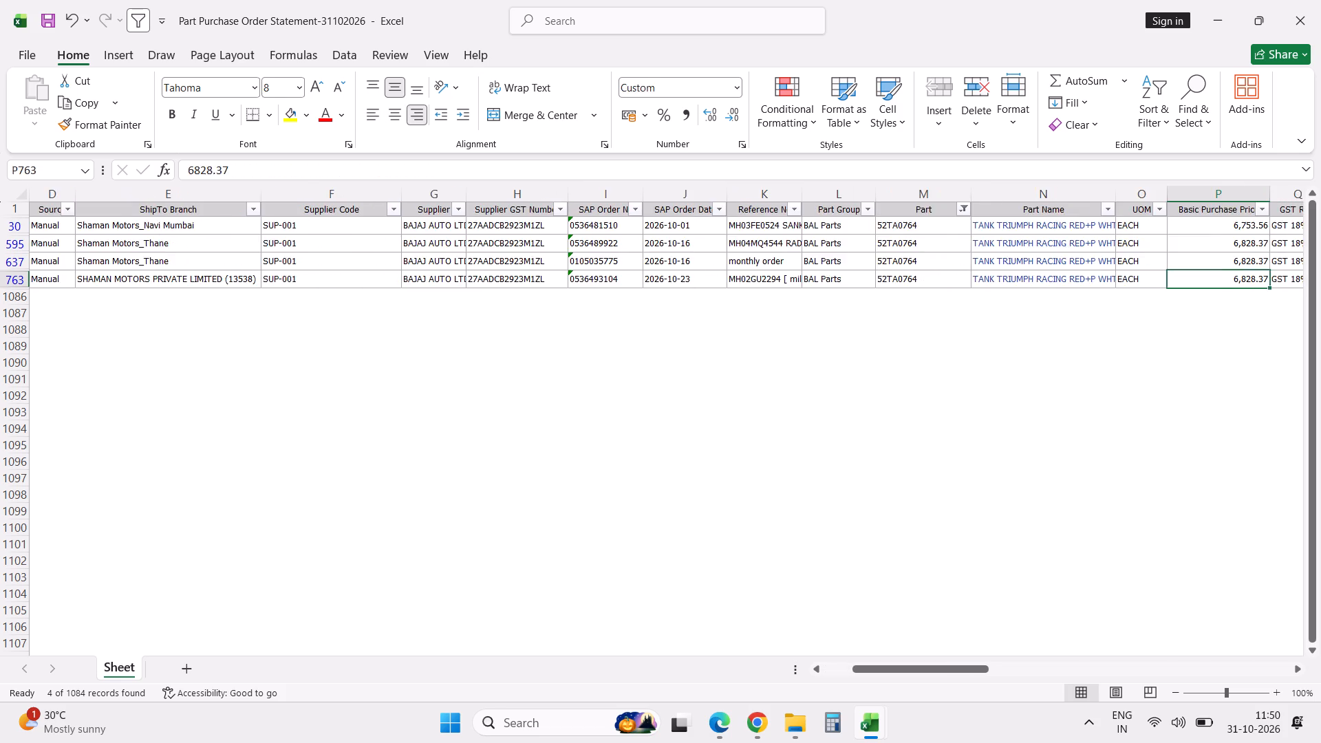
key("Right")
key("Right")
key("Right")
key("Right")
key("Right")
key("Right")
key("Right")
key("Right")
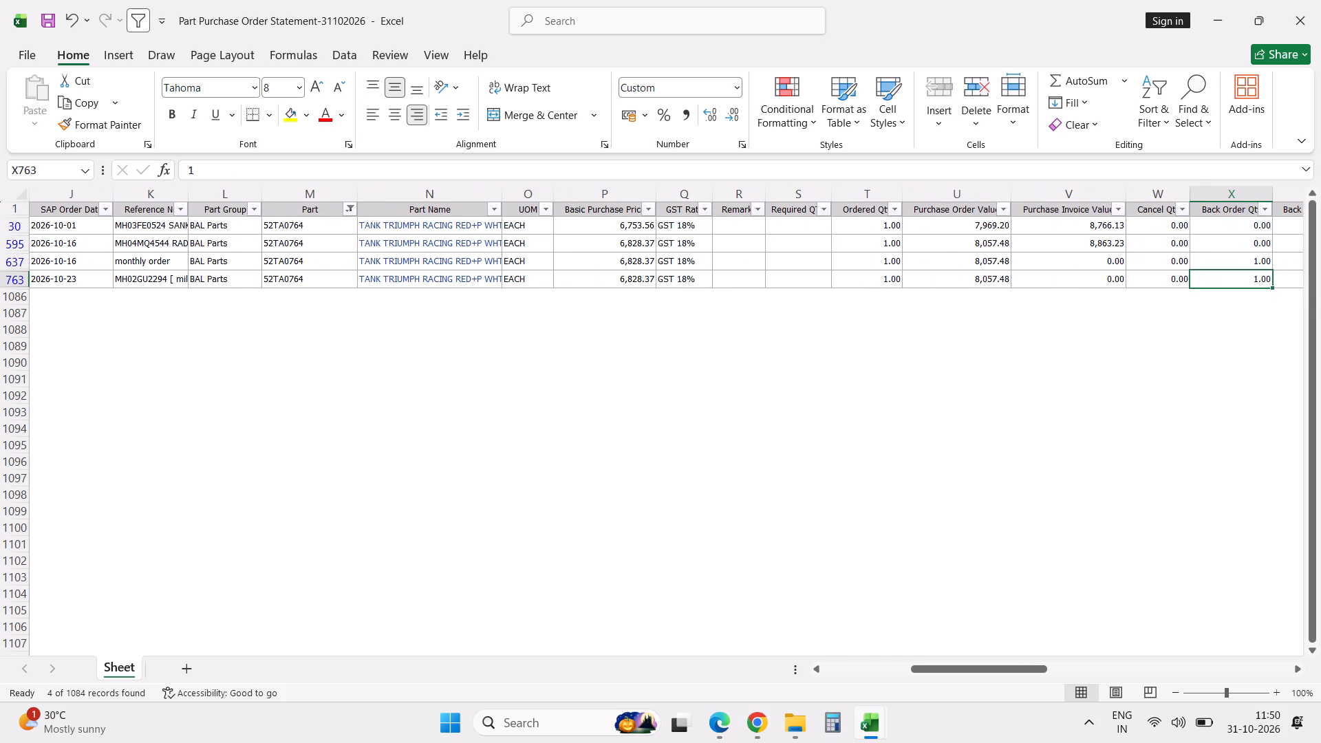
key("Right")
key("Right")
key("Right")
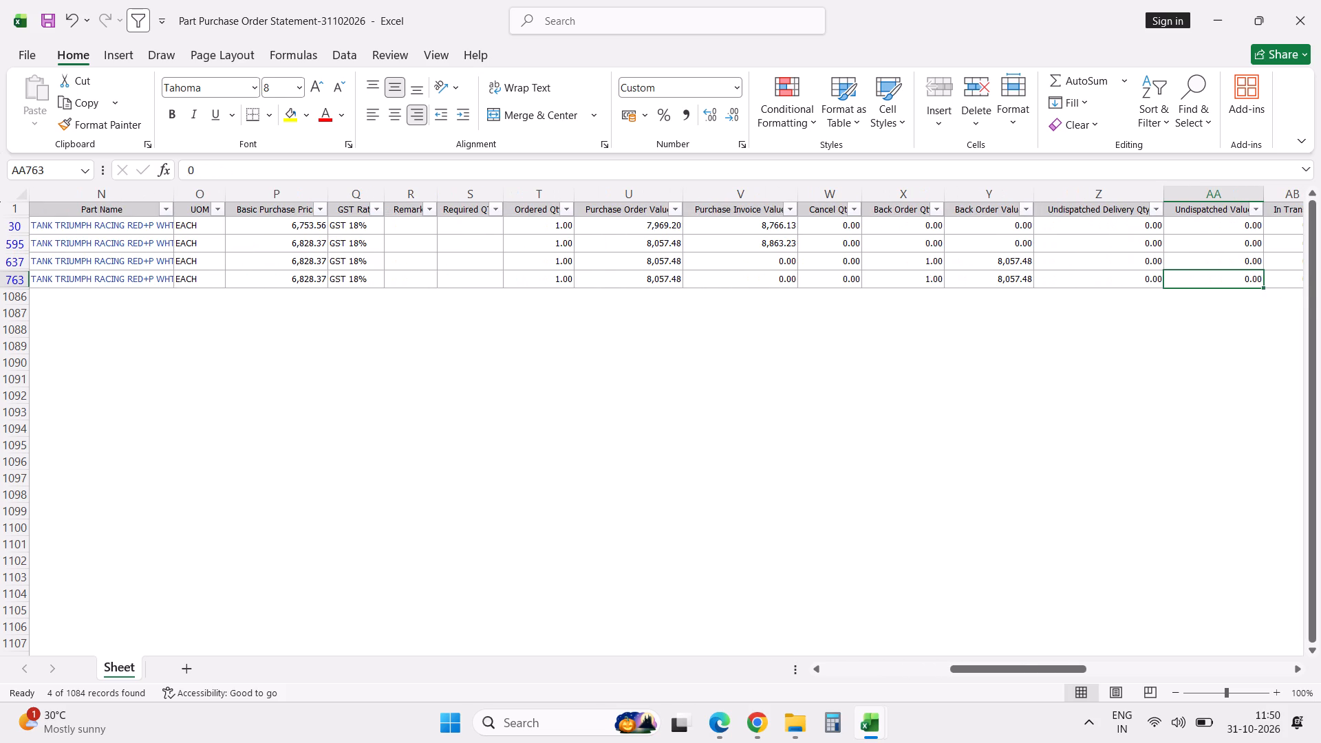
key("Left")
key("Left")
key("Left")
key("Left")
key("Left")
key("Left")
key("Left")
key("Left")
key("Left")
key("Left")
key("Left")
key("Left")
key("Left")
key("Left")
key("Left")
key("Left")
key("Left")
key("Left")
key("Left")
key("Left")
key("Left")
key("Left")
key("Left")
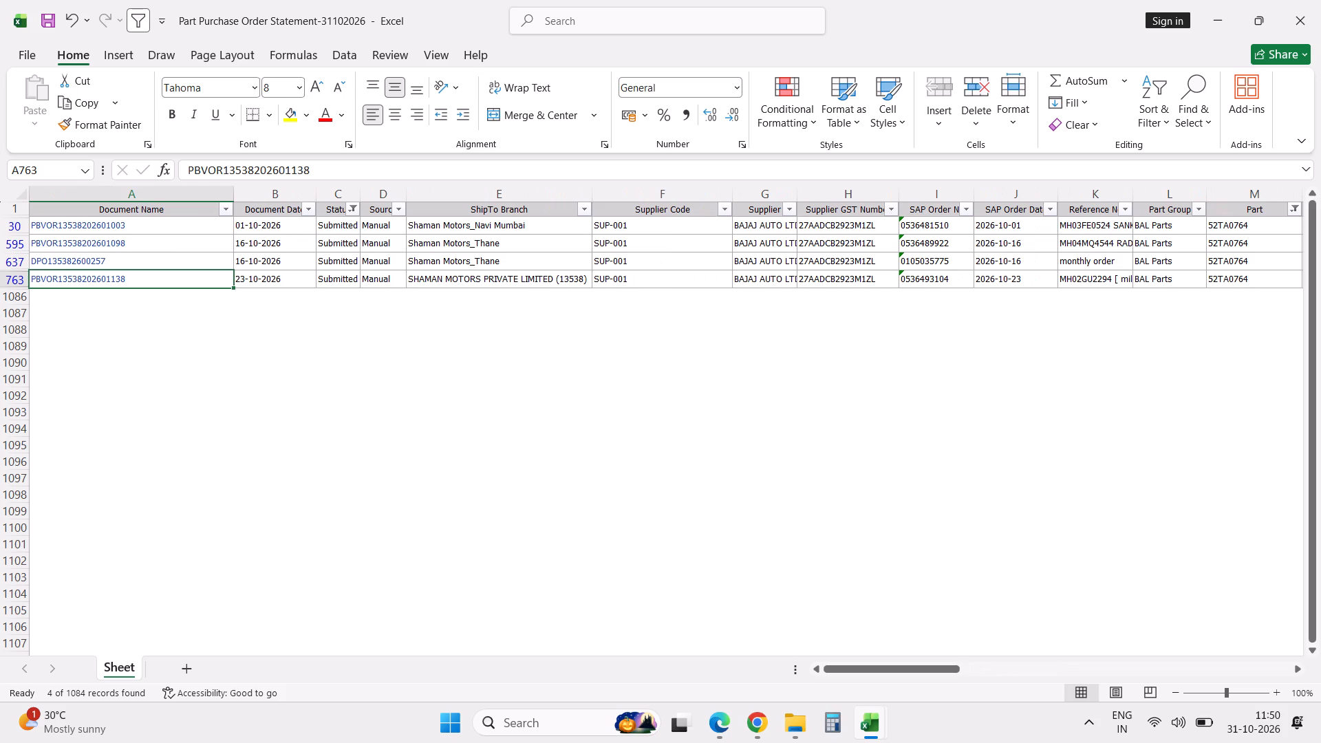
Examine the details of the submitted 52TA0764 order of 23-10-2026, from its document name across to the part name.
key("Right")
key("Right")
key("Right")
key("Right")
key("Right")
key("Right")
key("Right")
key("Right")
key("Right")
key("Right")
key("Right")
key("Right")
key("Right")
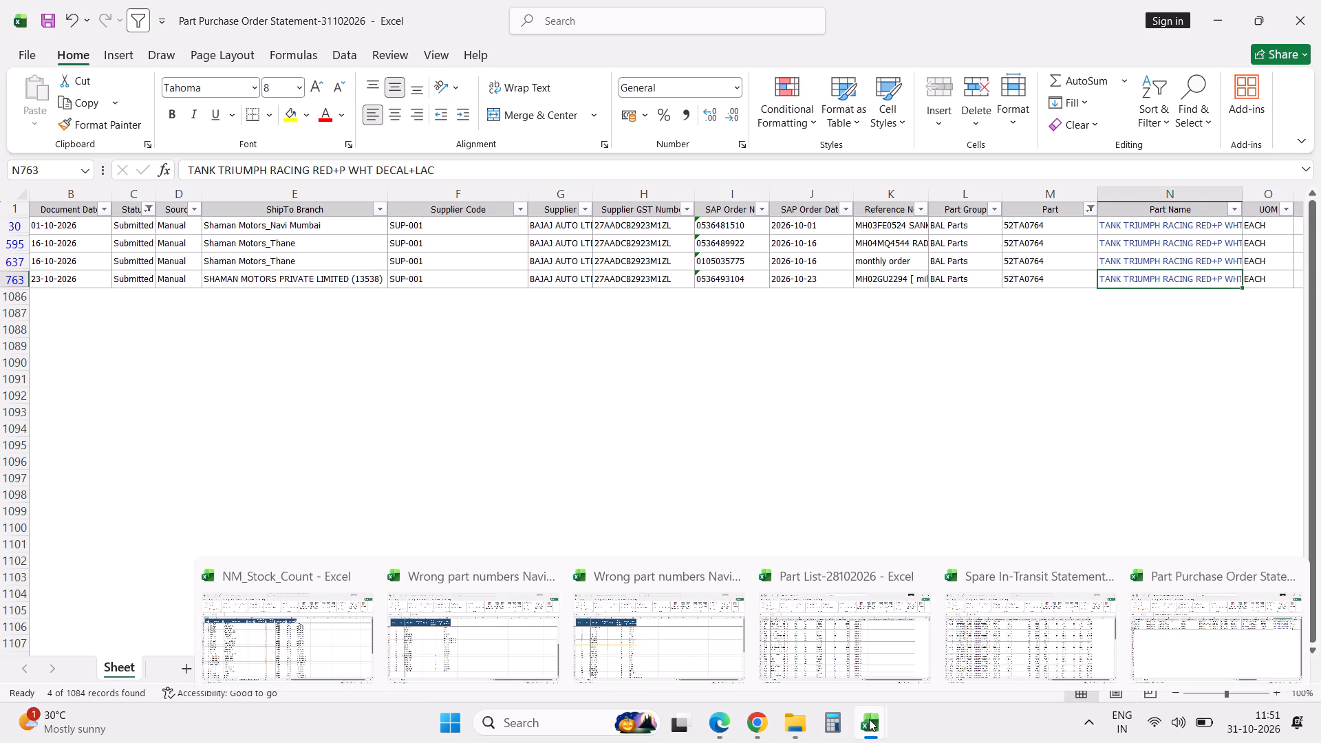
Open the workbook Part Stock Valuation-31102026 from the Stock Valuation folder in Downloads.
left_click(682, 464)
key("alt+f")
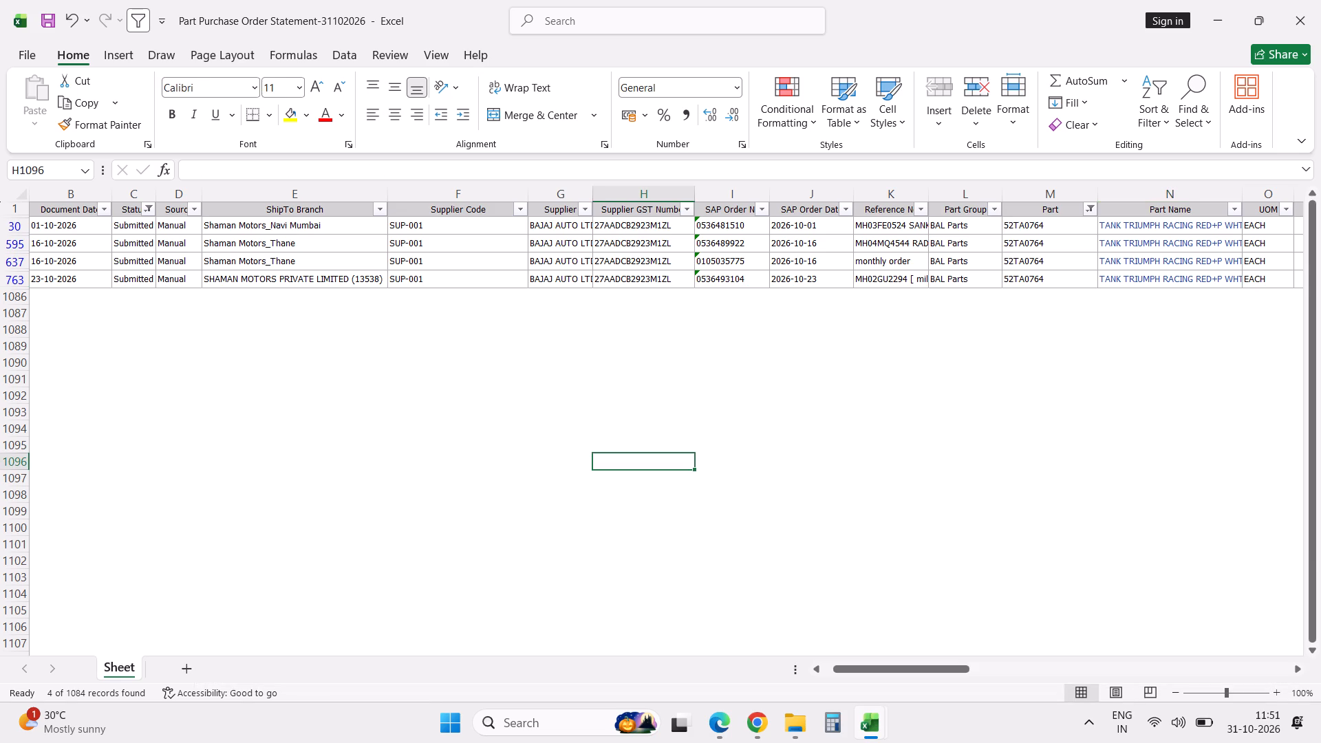
key("o")
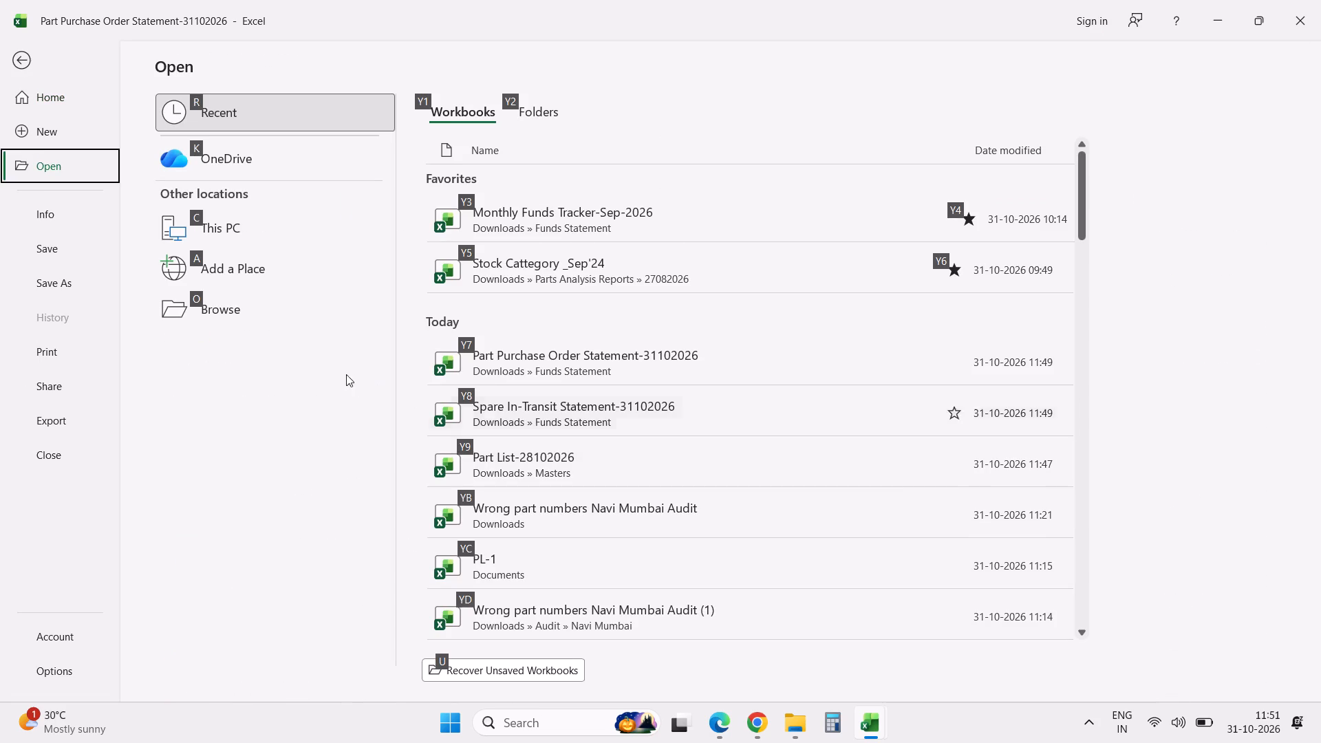
left_click(215, 304)
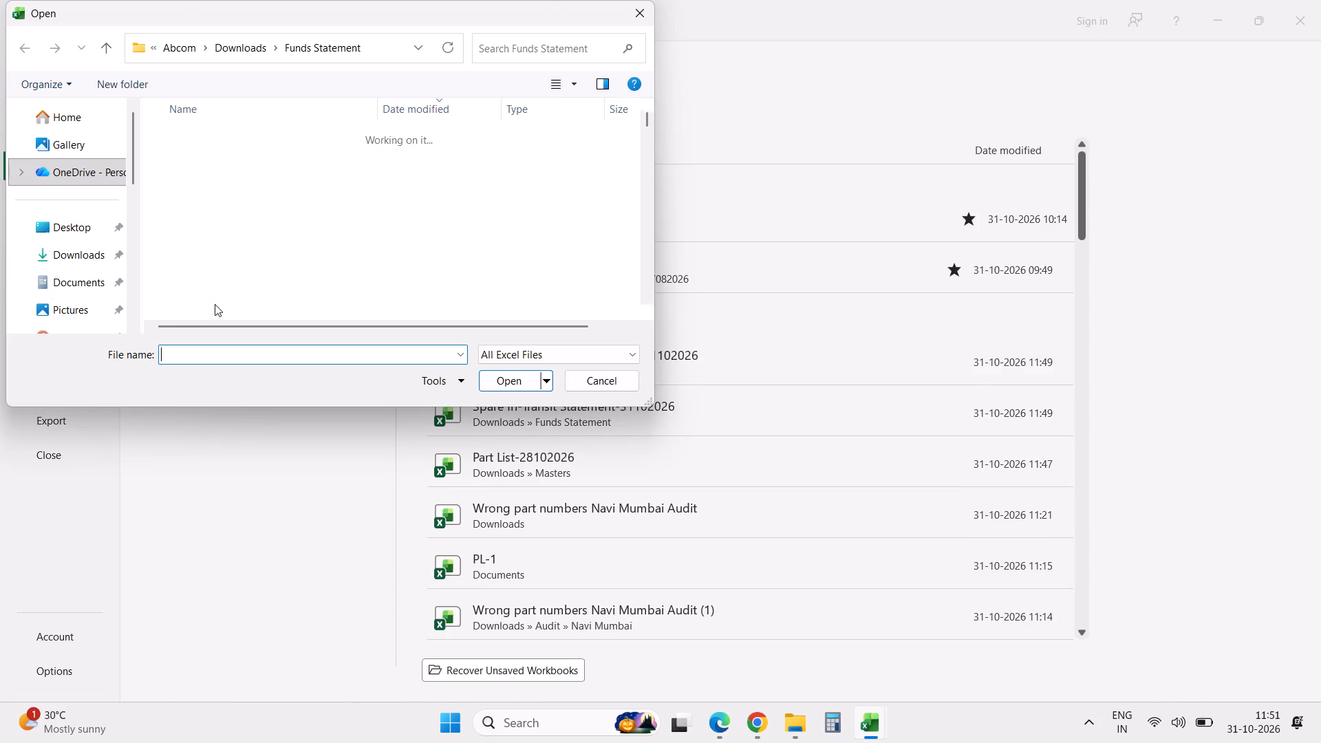
left_click(241, 52)
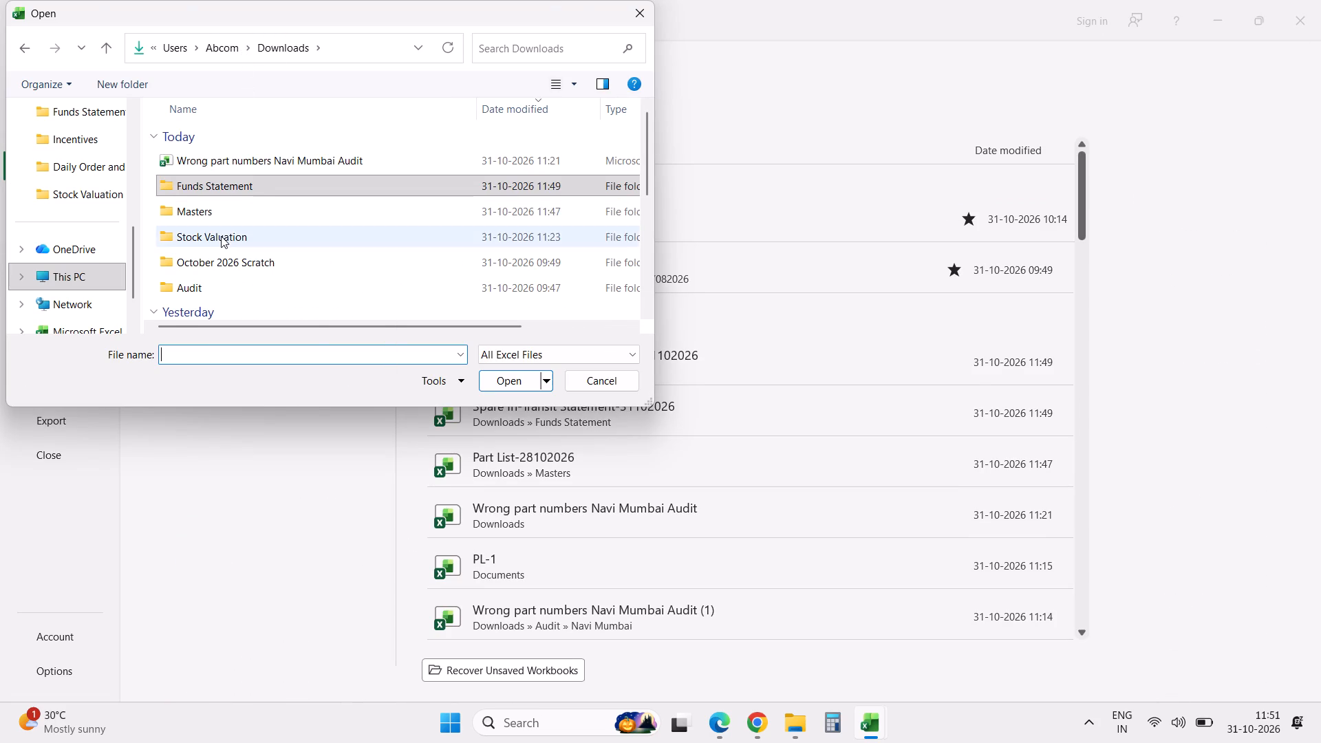
double_click(221, 236)
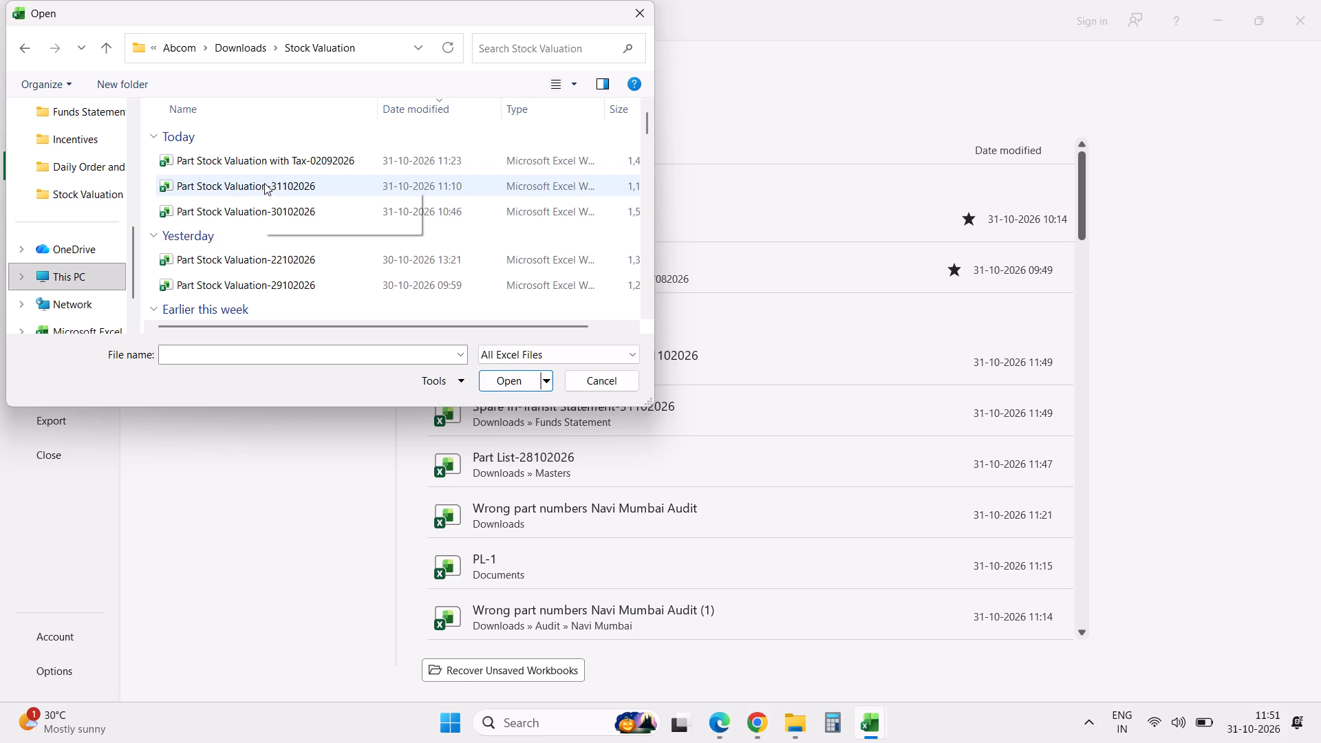
double_click(264, 185)
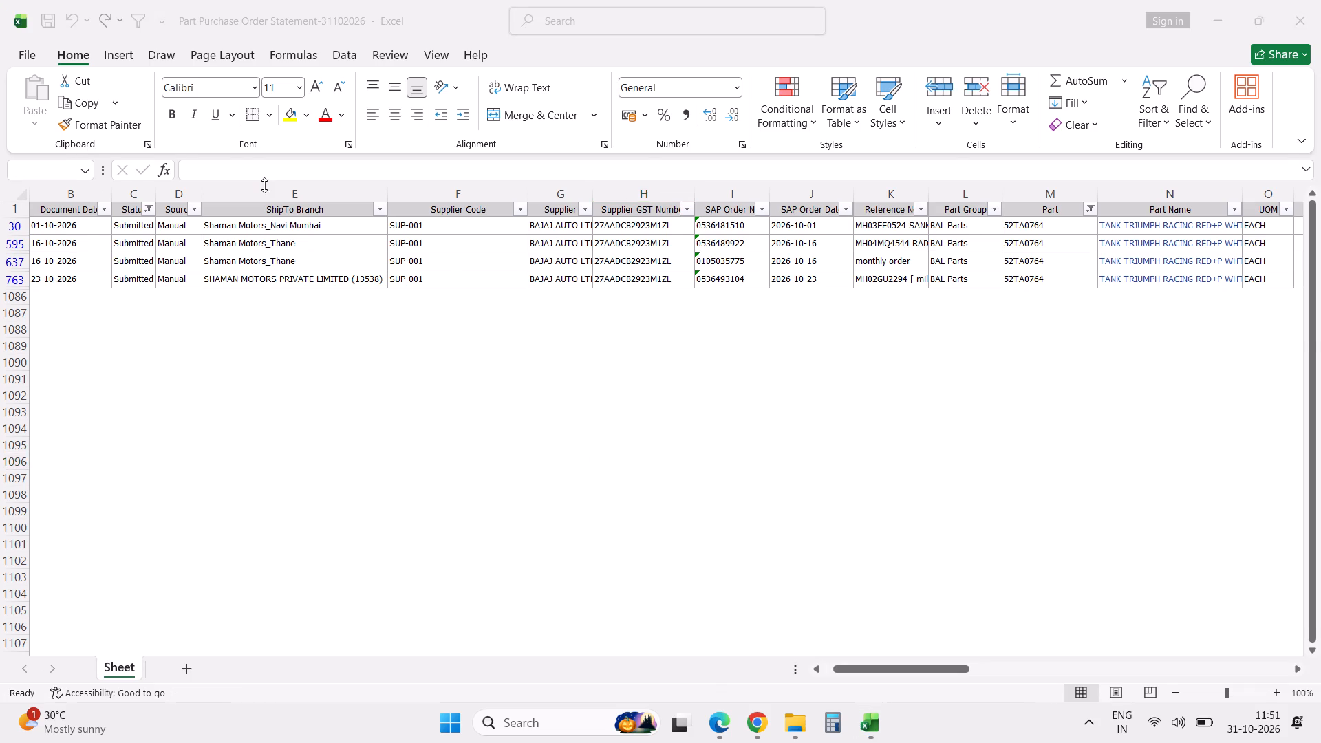
left_click(394, 165)
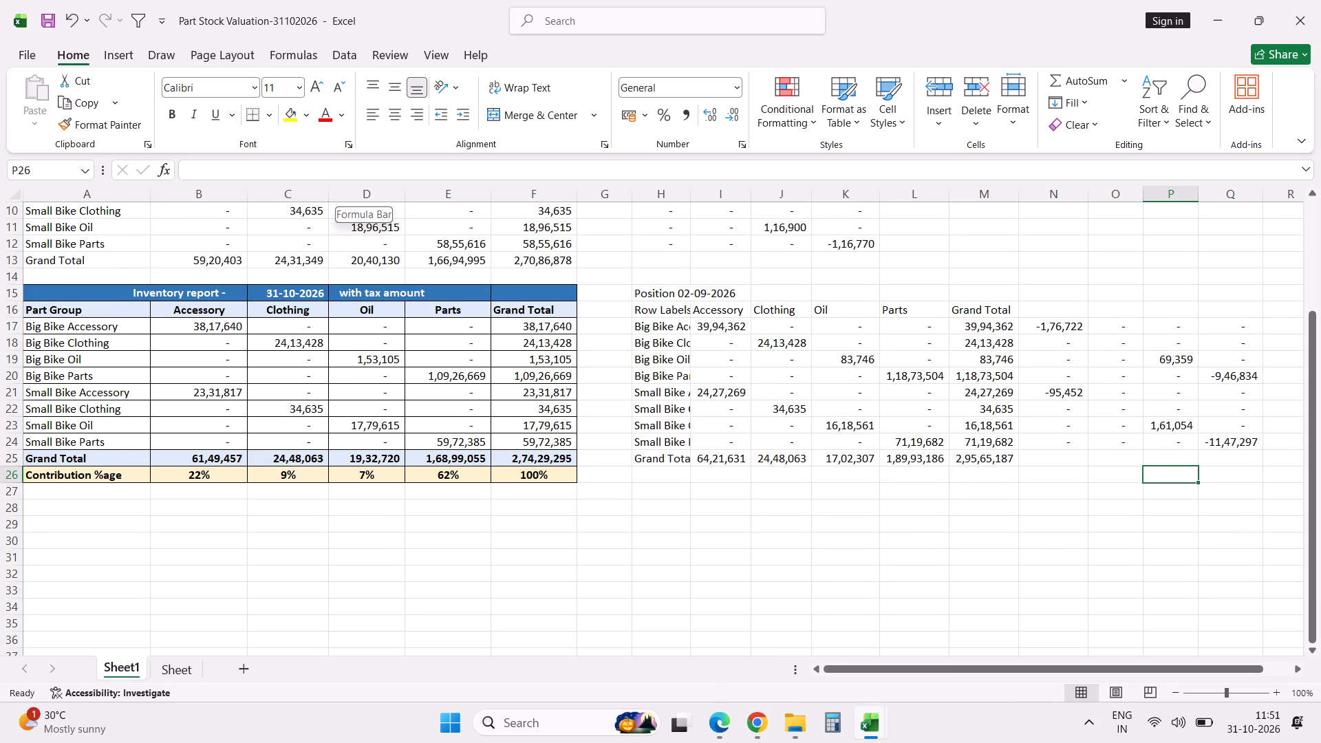
Search the Part Code filter on the stock valuation's Sheet worksheet for 764, leaving the existing filter in place.
left_click(183, 672)
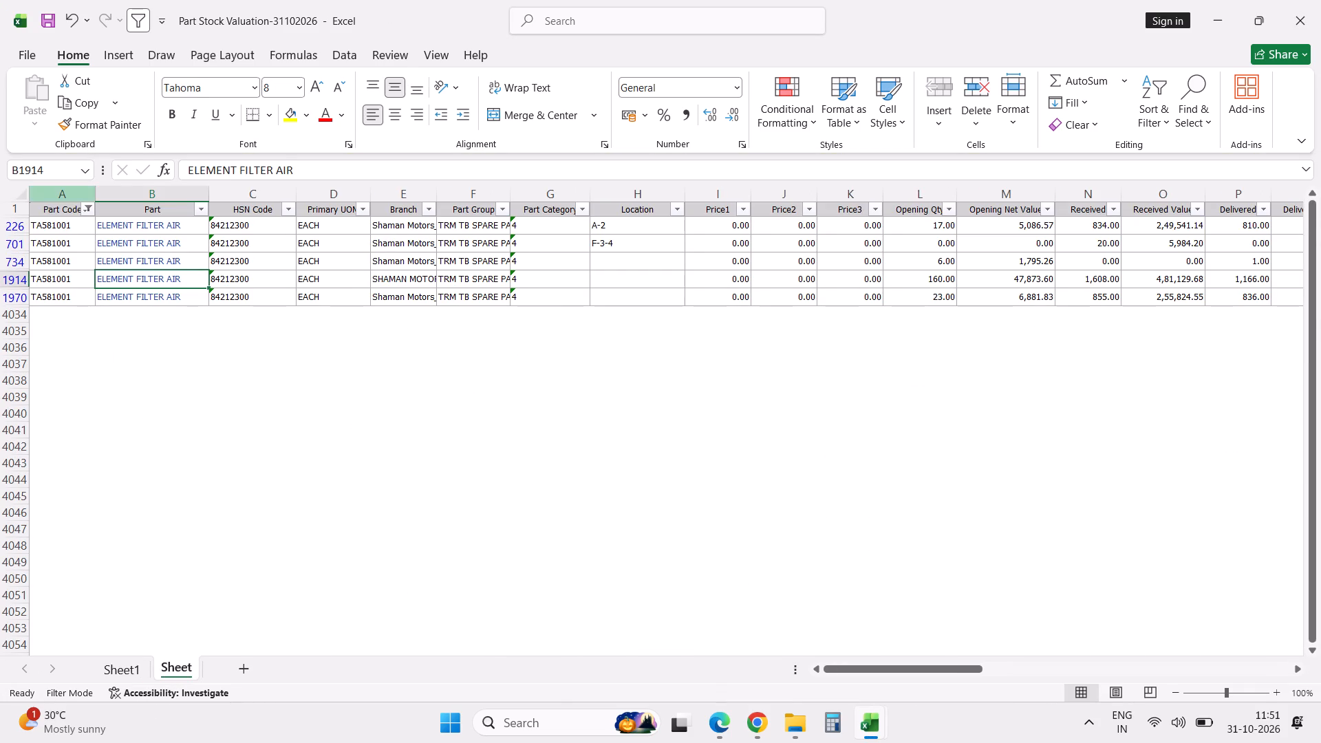
left_click(89, 215)
left_click(99, 405)
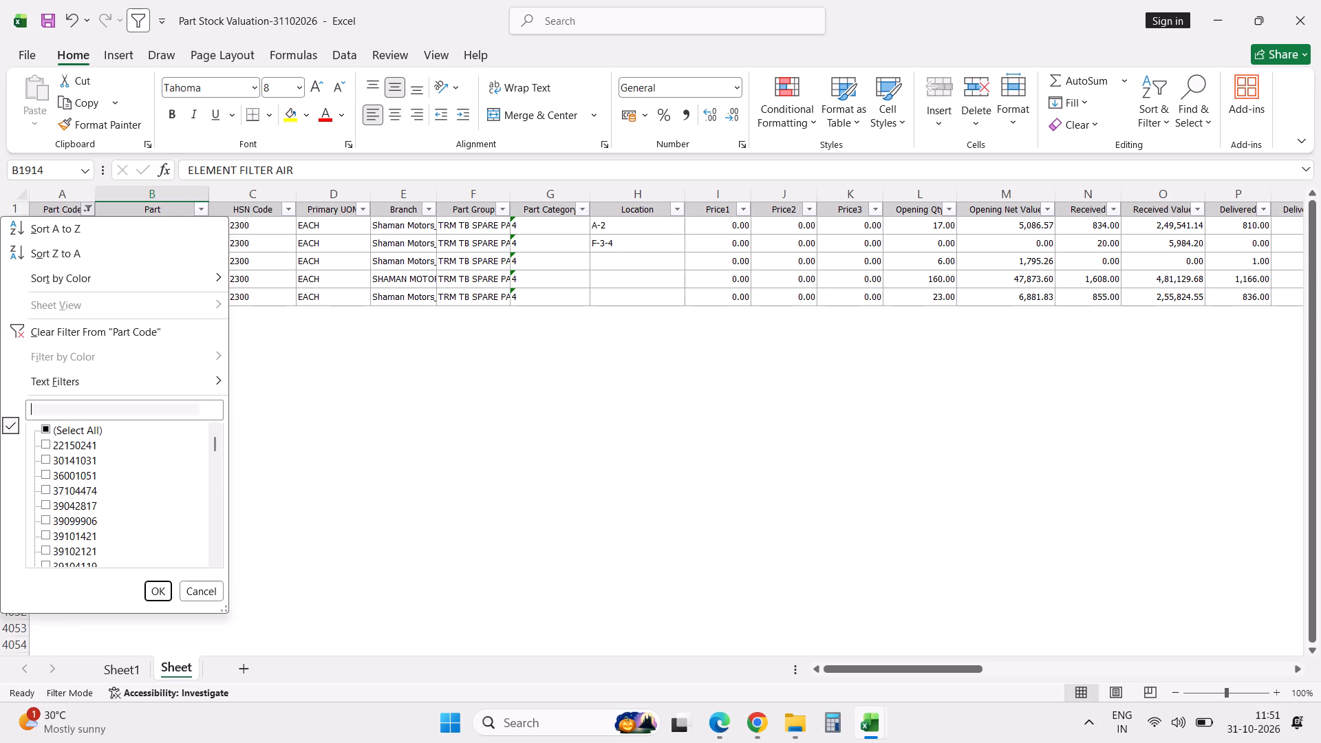
type("764")
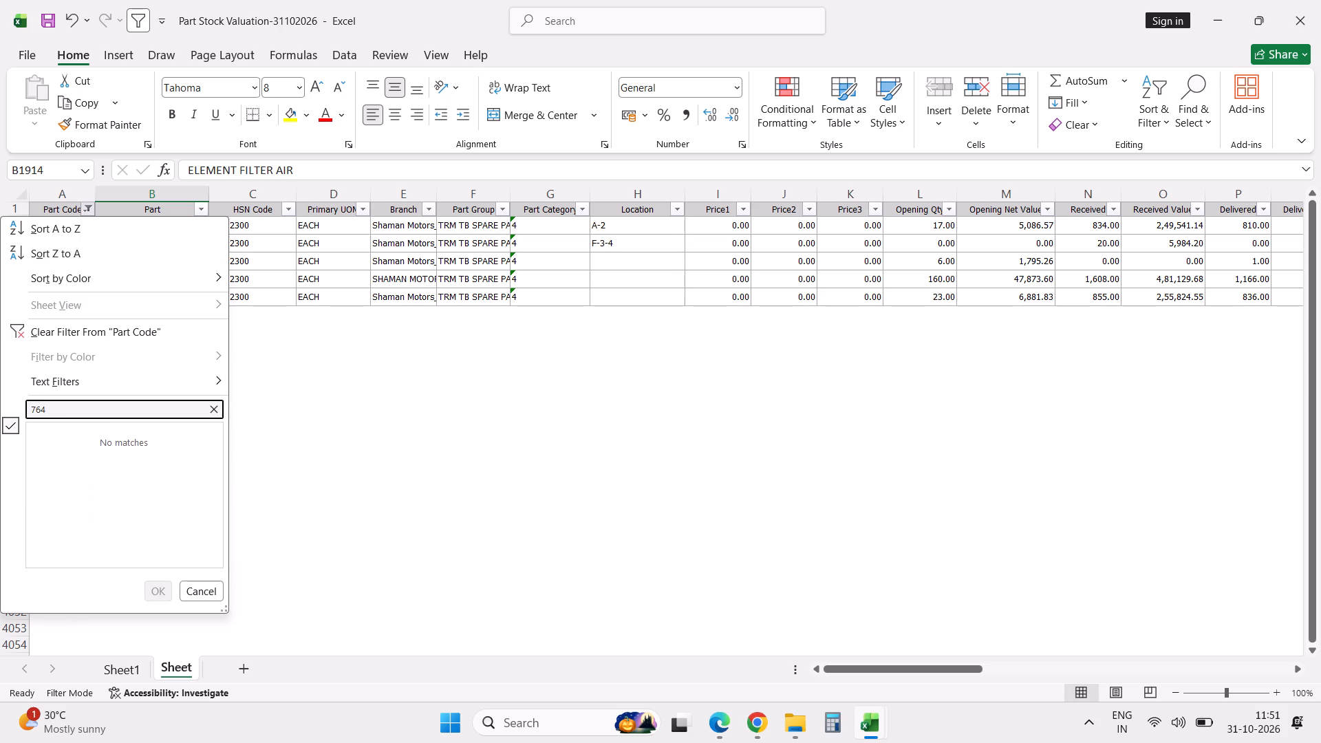
key("Escape")
key("Escape")
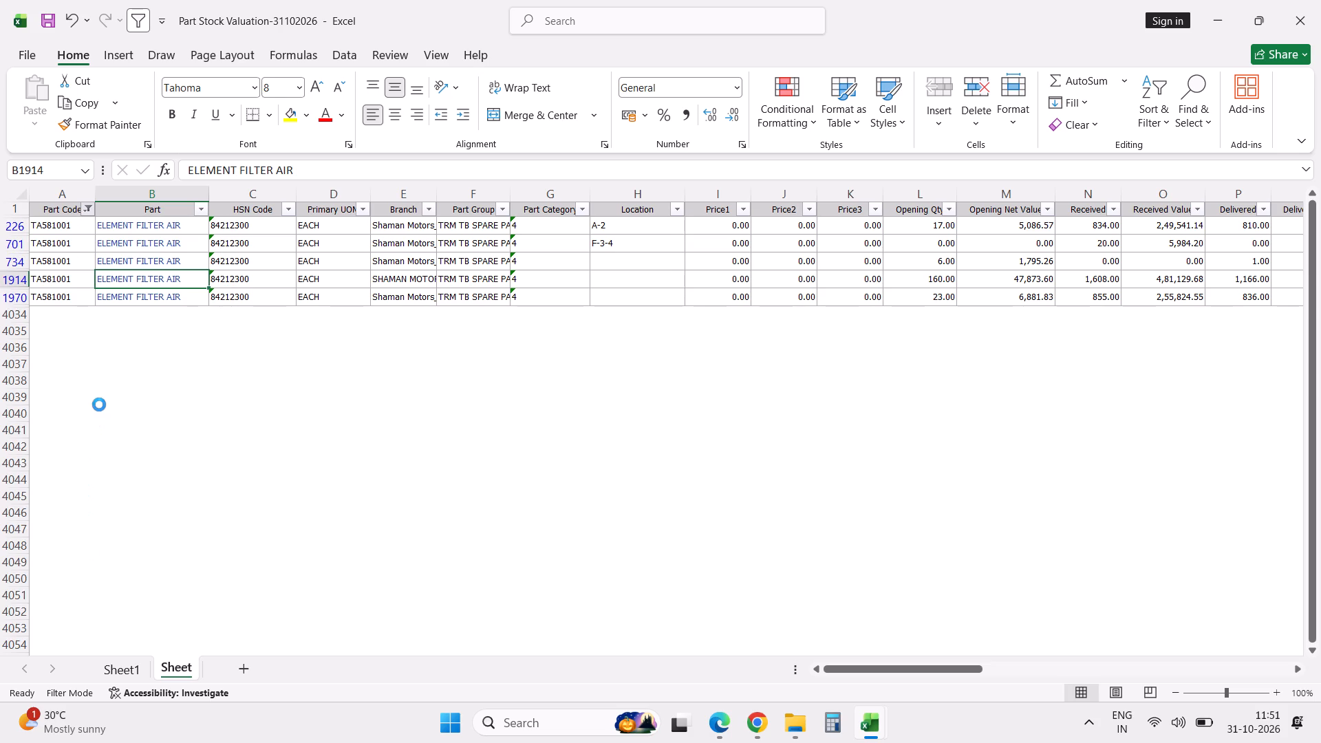
Clear the stock valuation's existing filter and reapply empty filters to the header row.
key("alt+d")
type("ff")
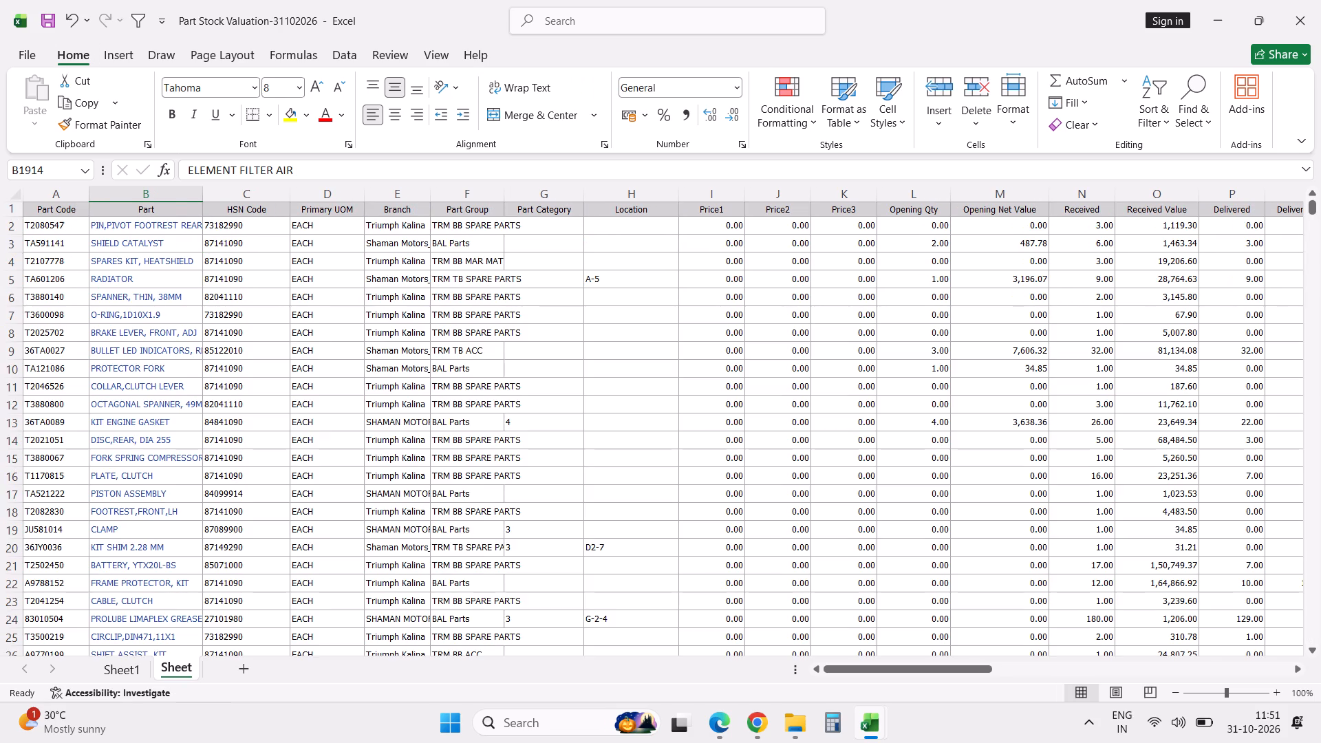
left_click(78, 208)
key("alt+d")
type("ff")
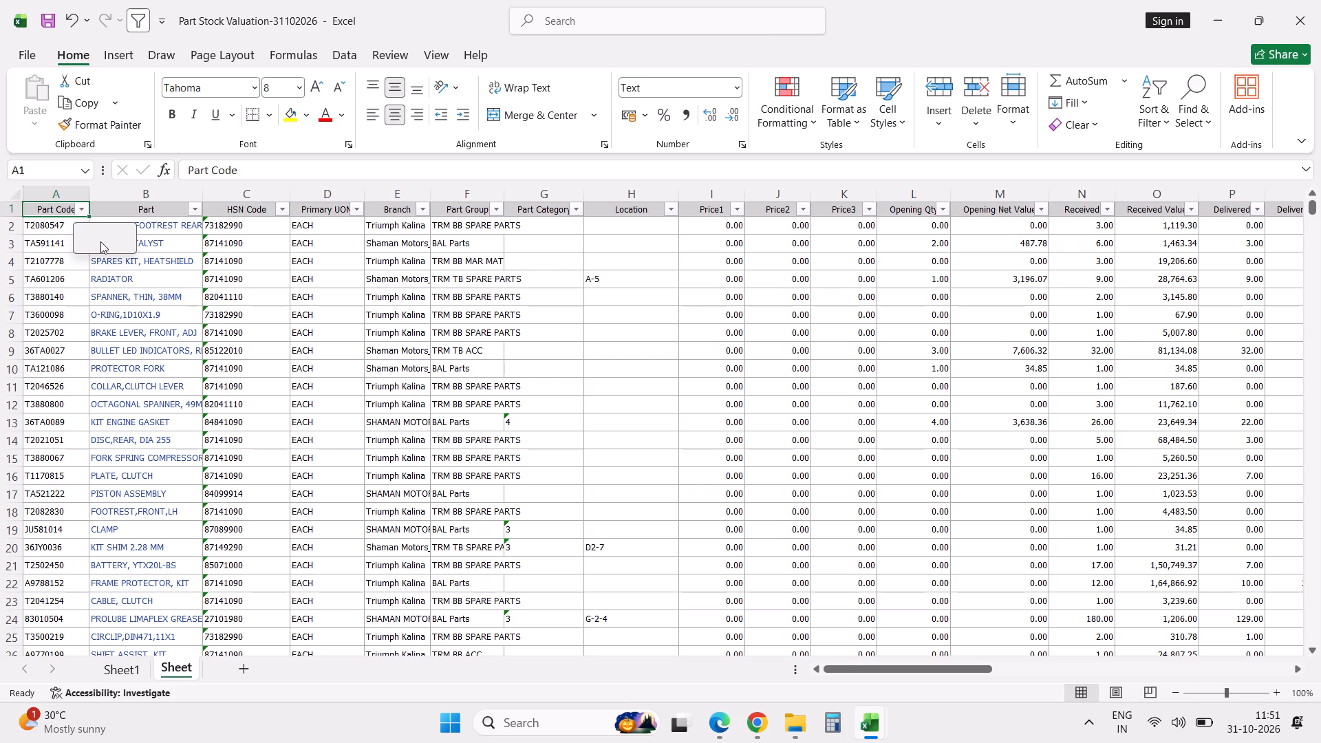
Search the Part Code filter of the unfiltered stock list for 764, without applying a filter.
left_click(83, 209)
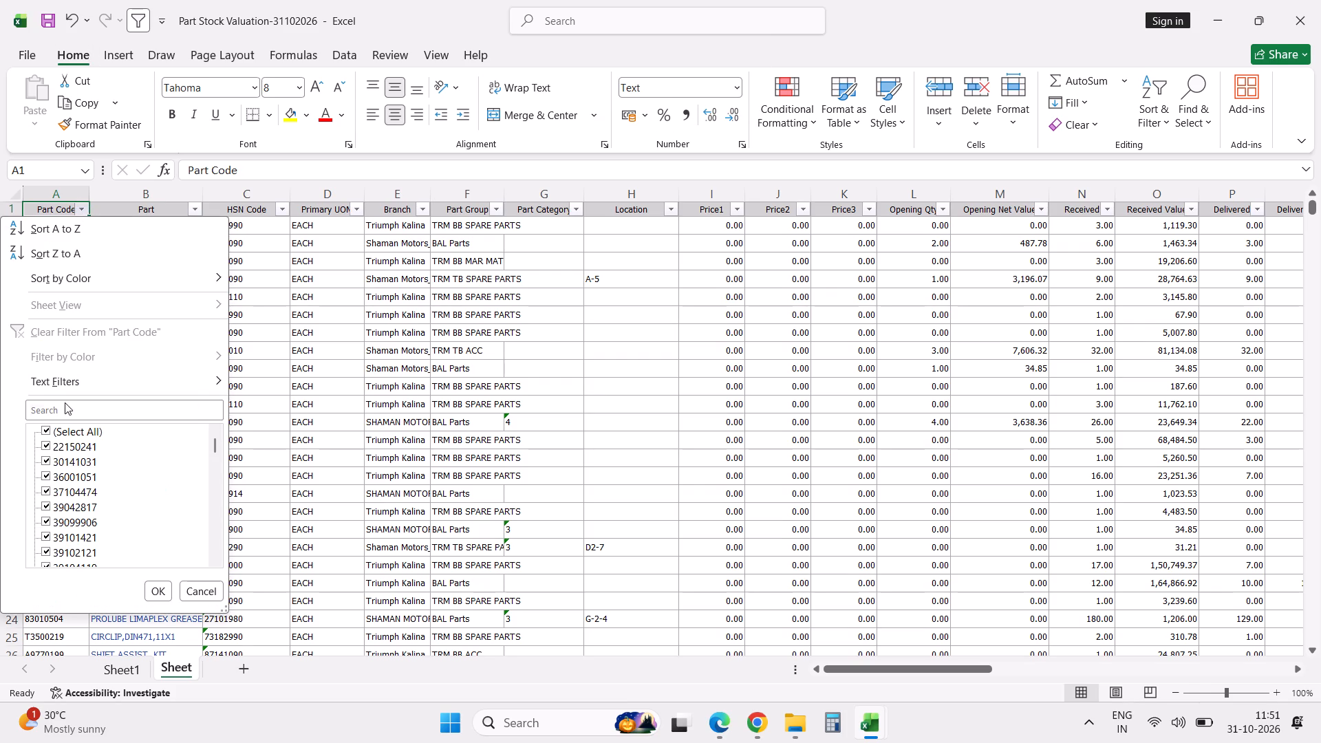
left_click(67, 410)
type("76")
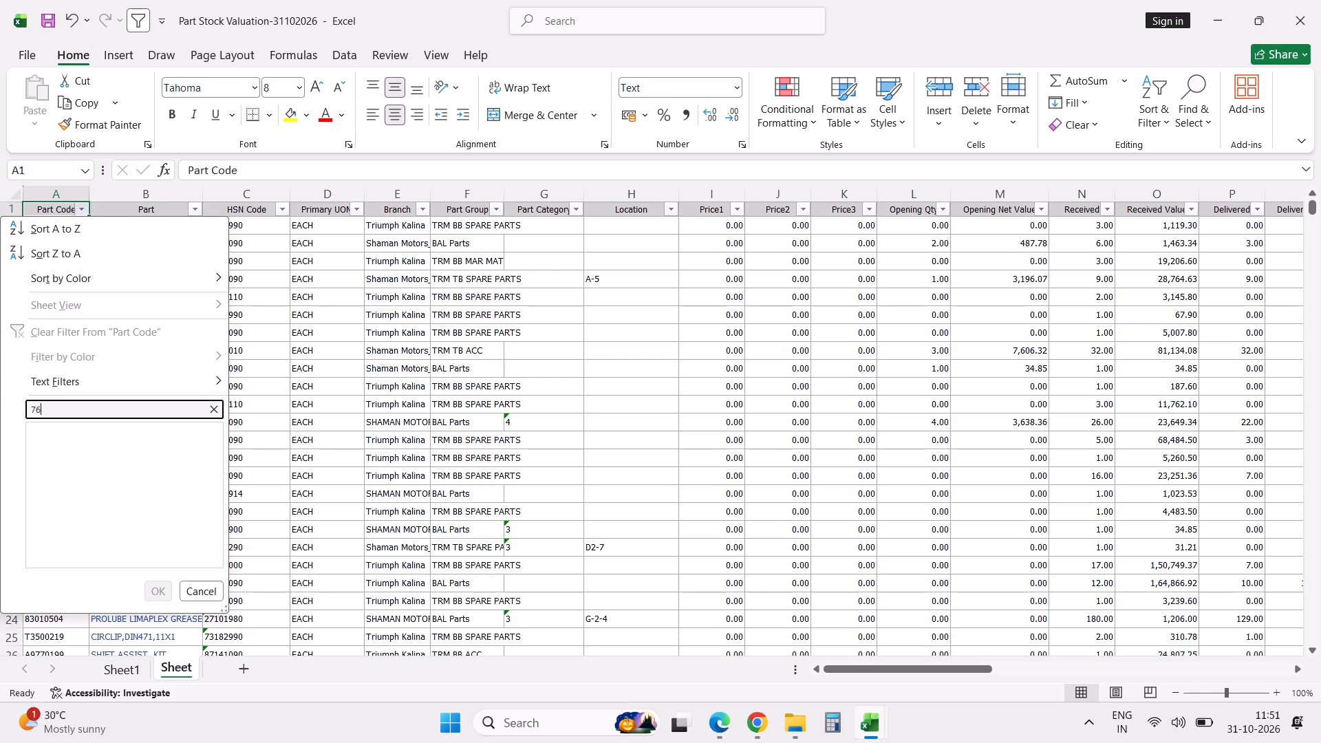
key("4")
key("Escape")
key("Escape")
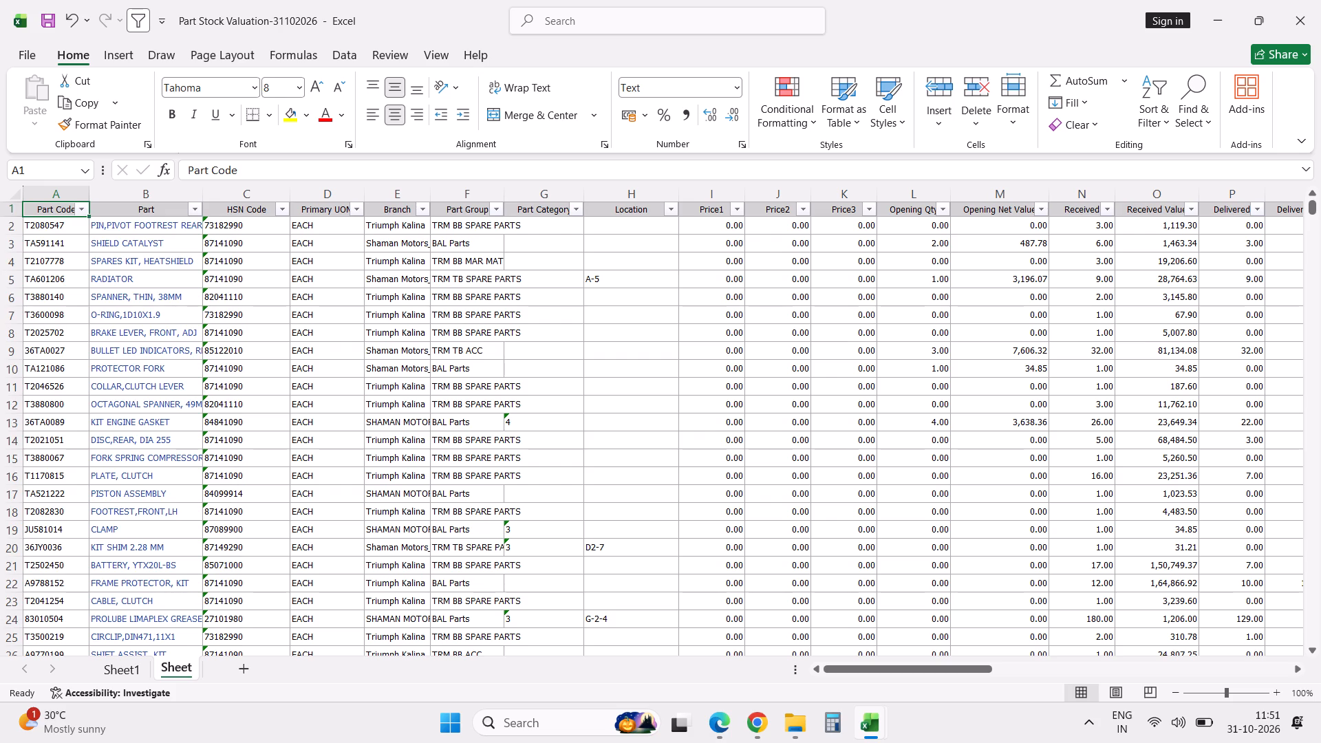
Examine the stock valuation columns from price and received quantities across to available stock, net value, category and part group.
scroll(171, 460, "down", 3)
scroll(171, 460, "up", 7)
left_click(613, 385)
key("Right")
key("Right")
key("Right")
key("Right")
key("Right")
key("Right")
key("Right")
key("Right")
key("Right")
key("Right")
key("Right")
key("Right")
key("Right")
key("Right")
key("Right")
key("Right")
key("Right")
key("Right")
key("Right")
key("Right")
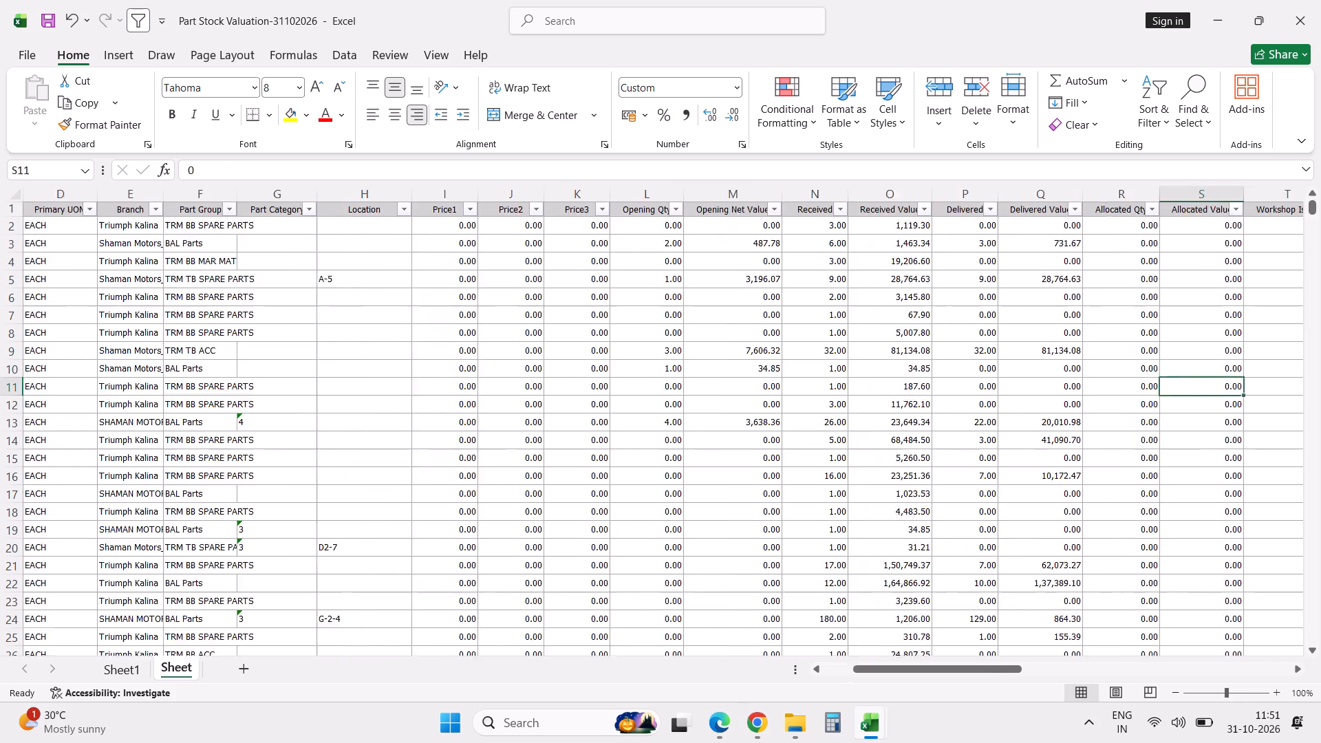
key("Right")
key("Right")
key("Right")
key("Right")
key("Right")
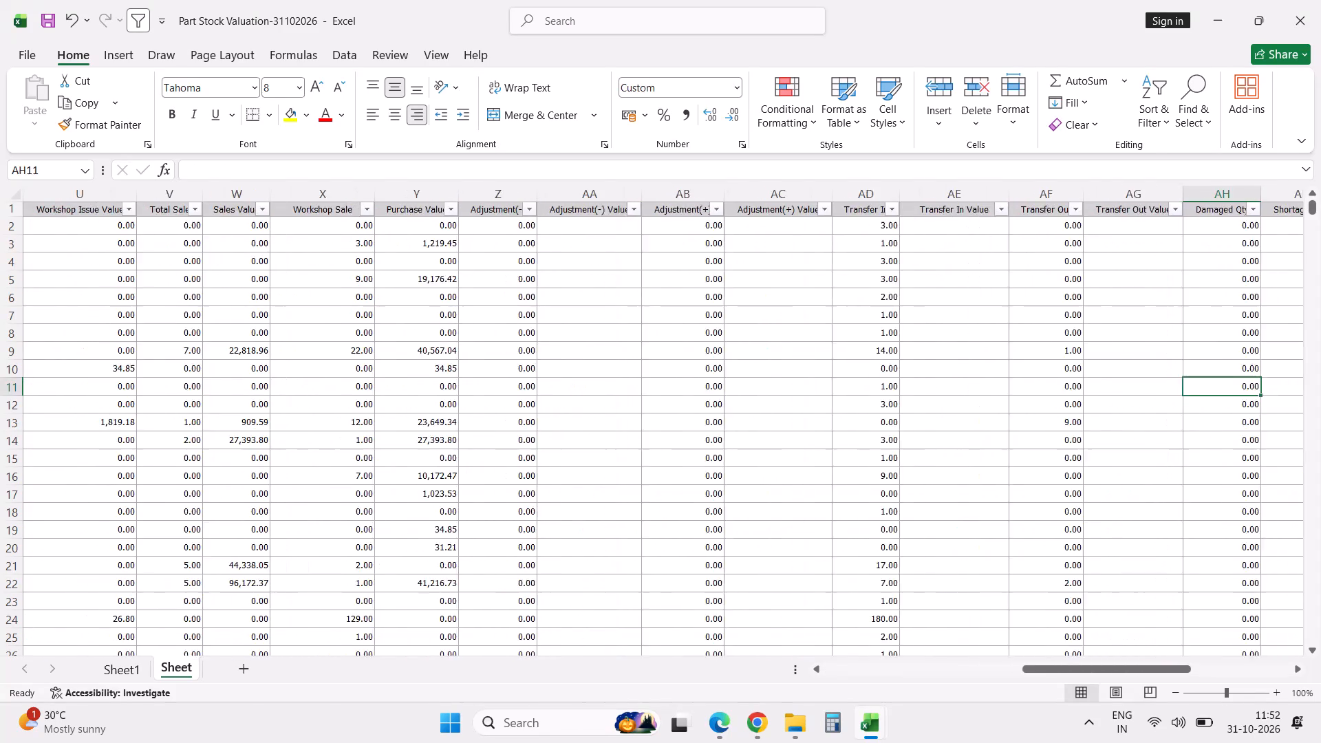
key("Right")
key("Right")
key("Right")
key("Right")
key("Right")
key("Right")
key("Right")
key("Right")
key("Right")
key("Right")
key("Right")
key("Right")
key("Right")
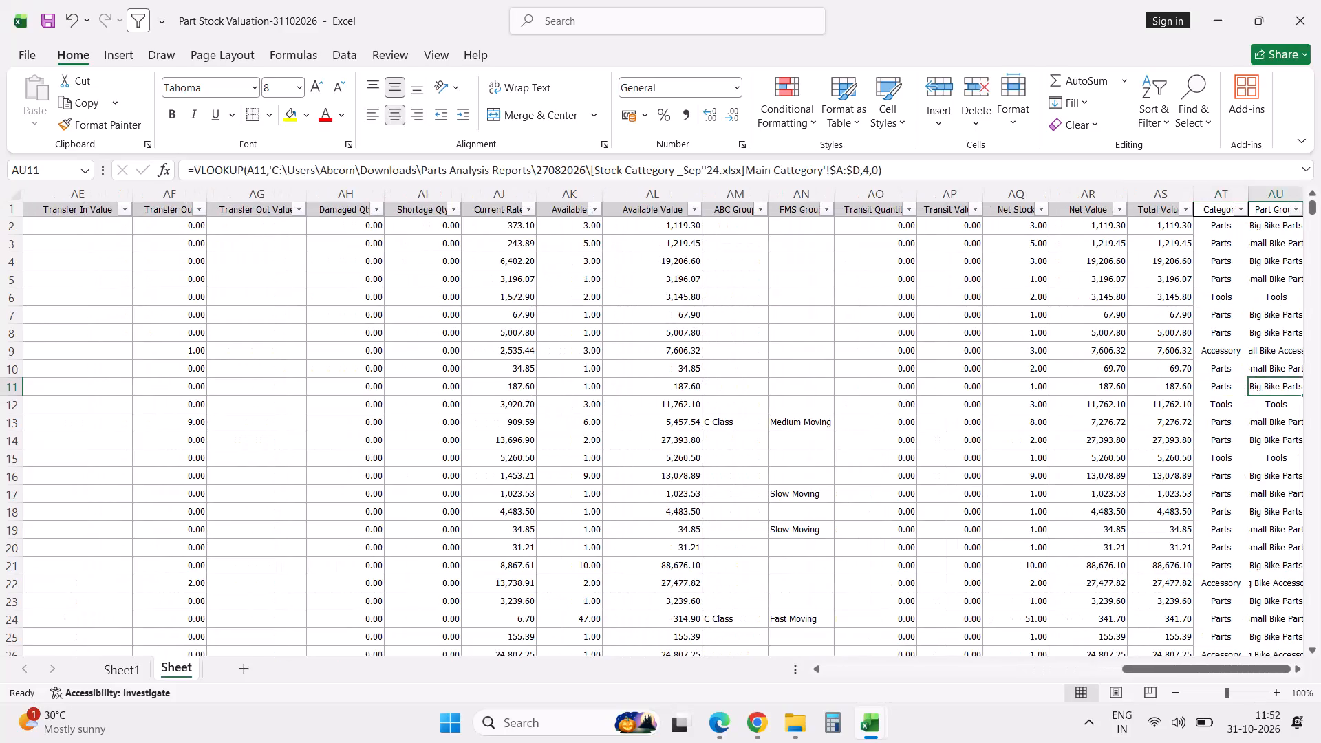
Check the total of the Available Value column against the inventory report on Sheet1, and return to the stock data on Sheet.
left_click(656, 198)
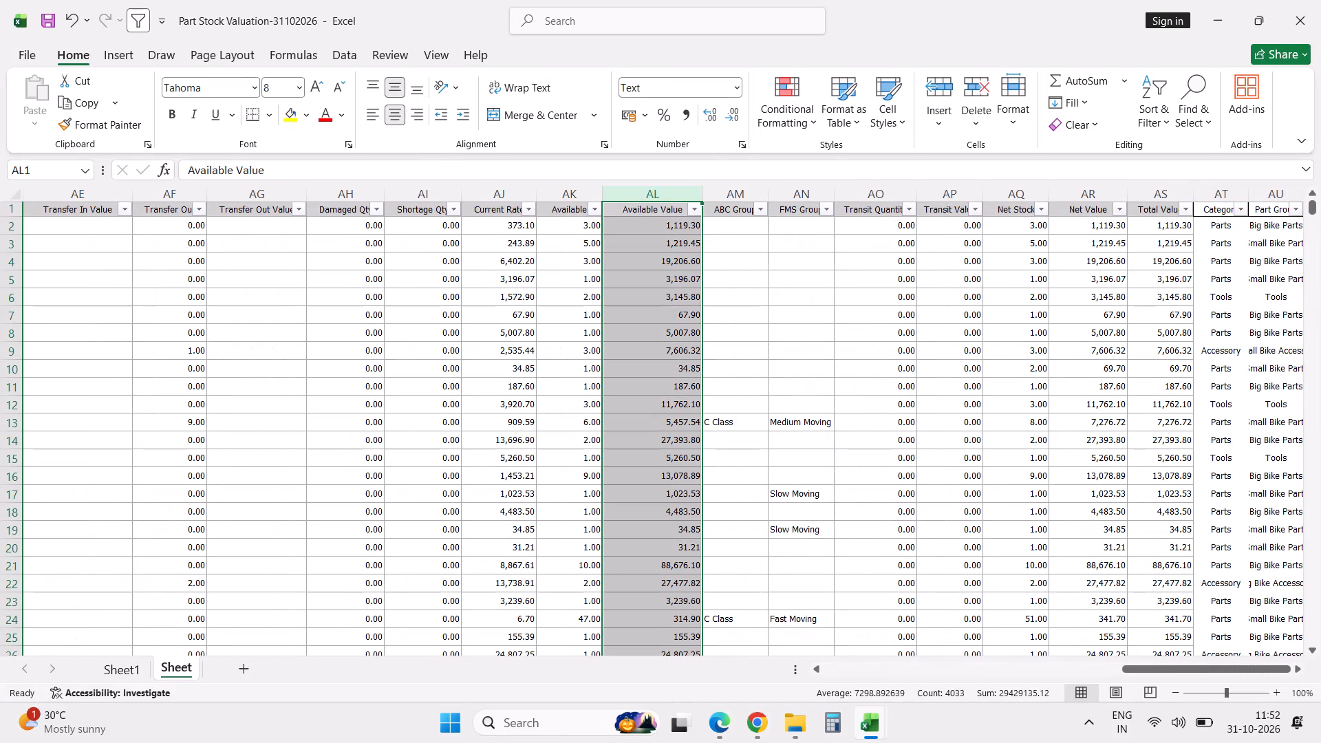
left_click(133, 671)
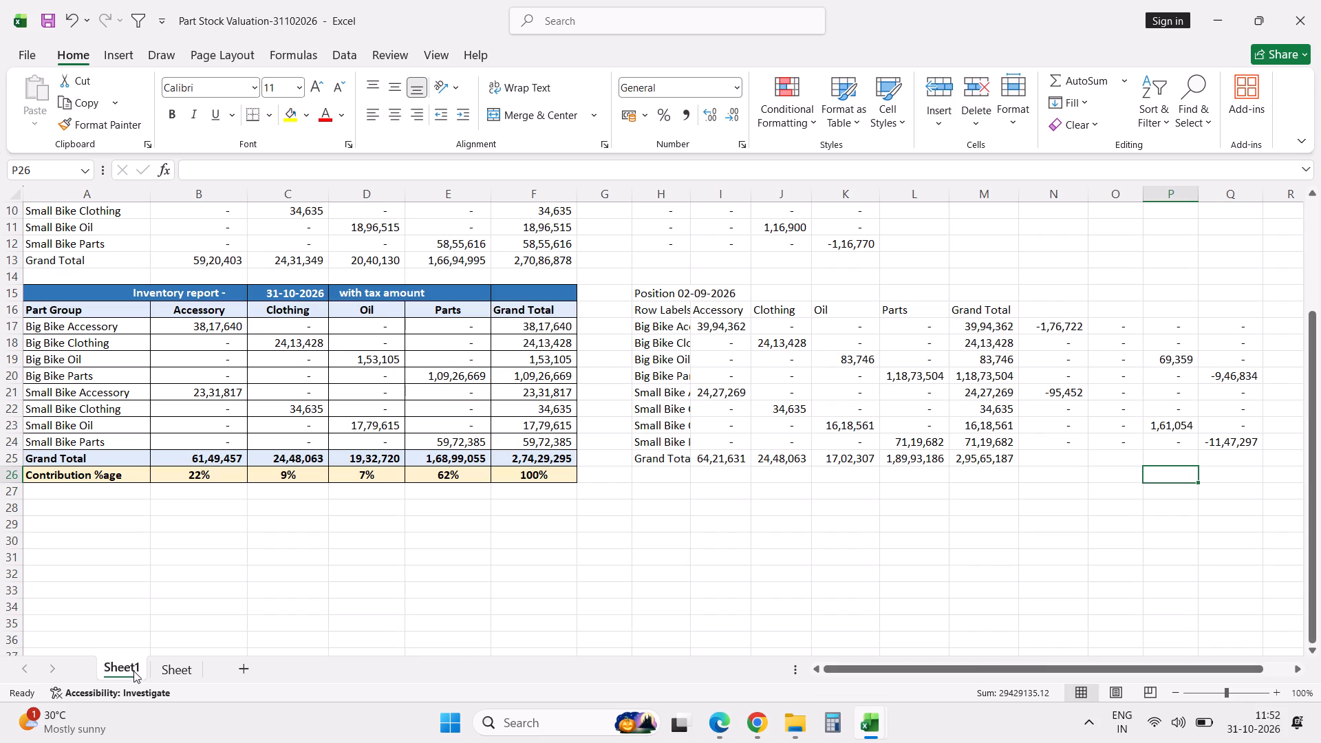
left_click(173, 670)
left_click(396, 466)
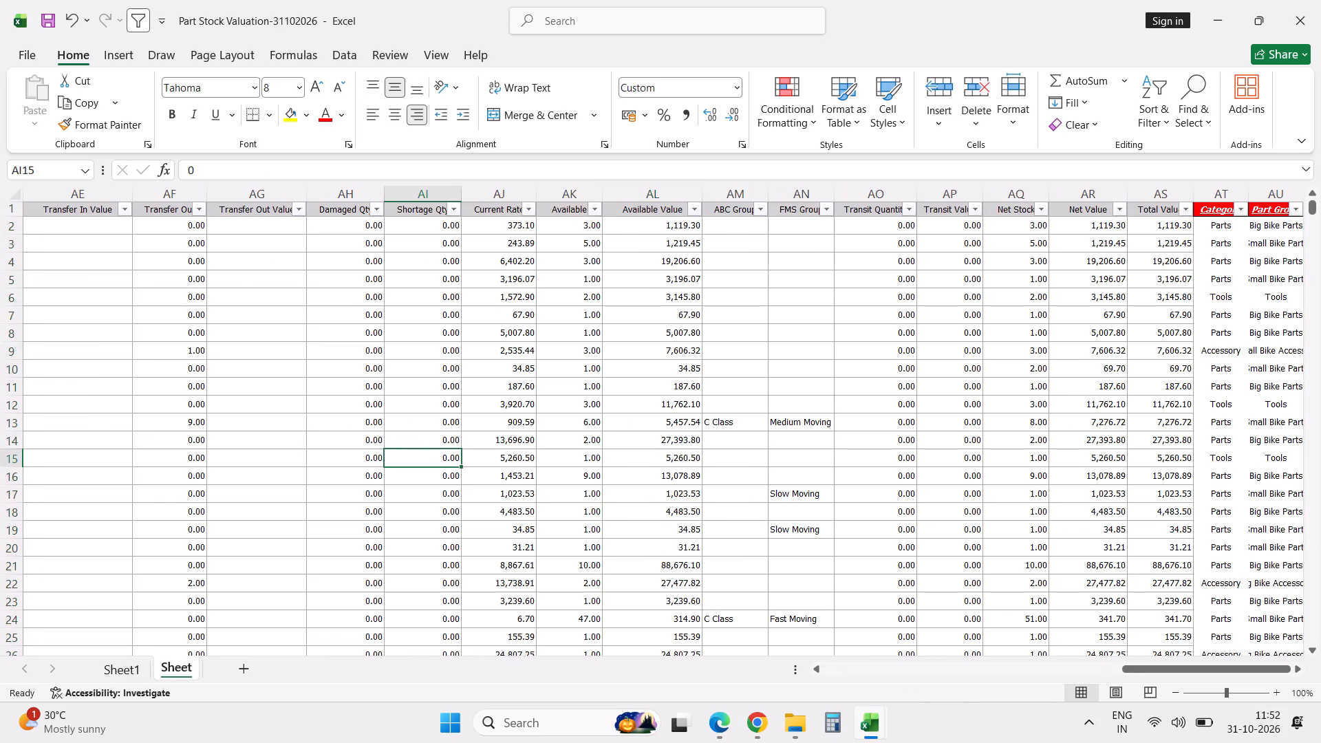
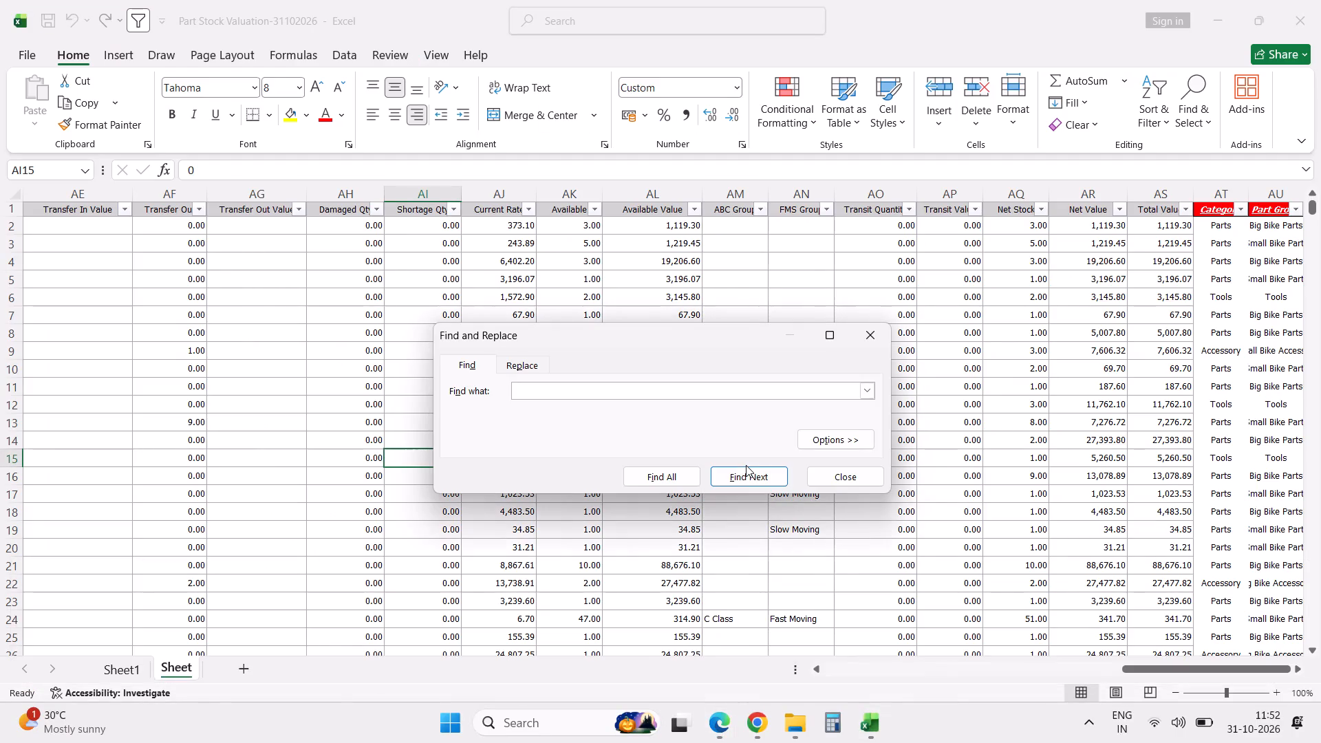
Search the stock valuation sheet for part number 52ta0764.
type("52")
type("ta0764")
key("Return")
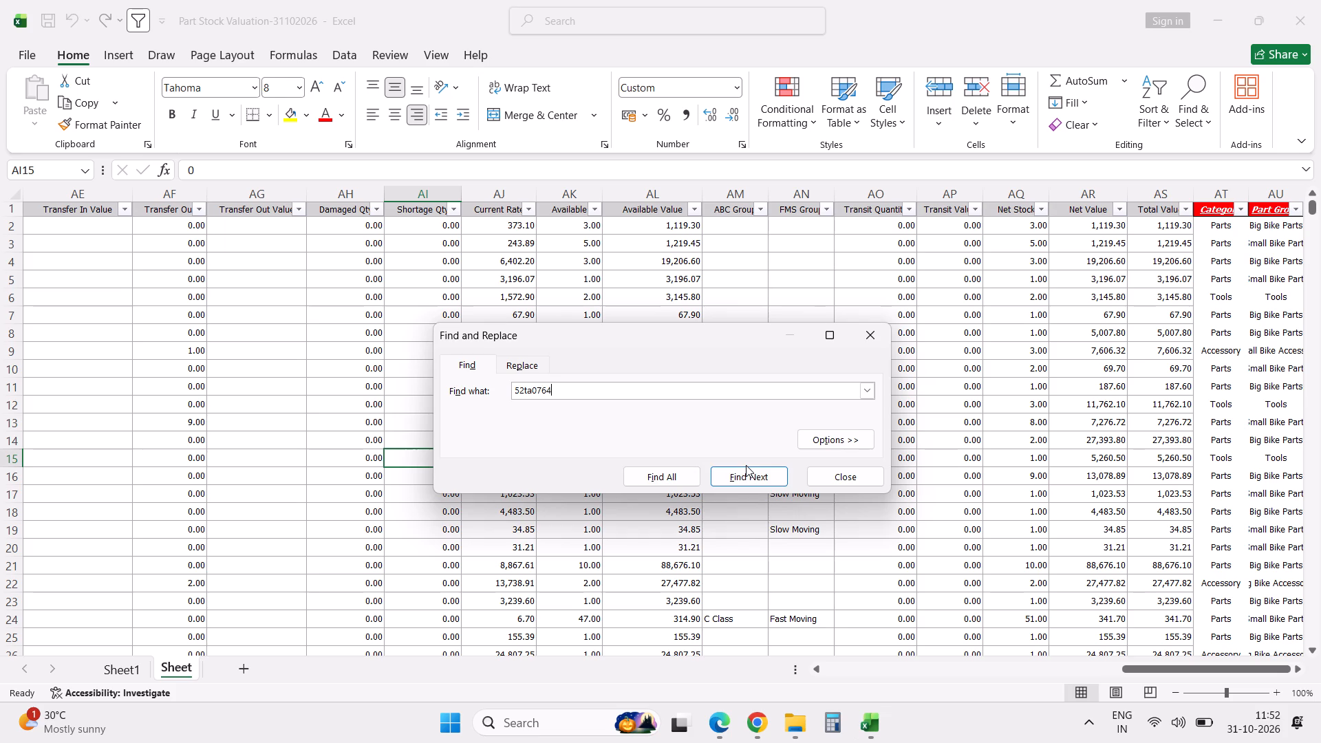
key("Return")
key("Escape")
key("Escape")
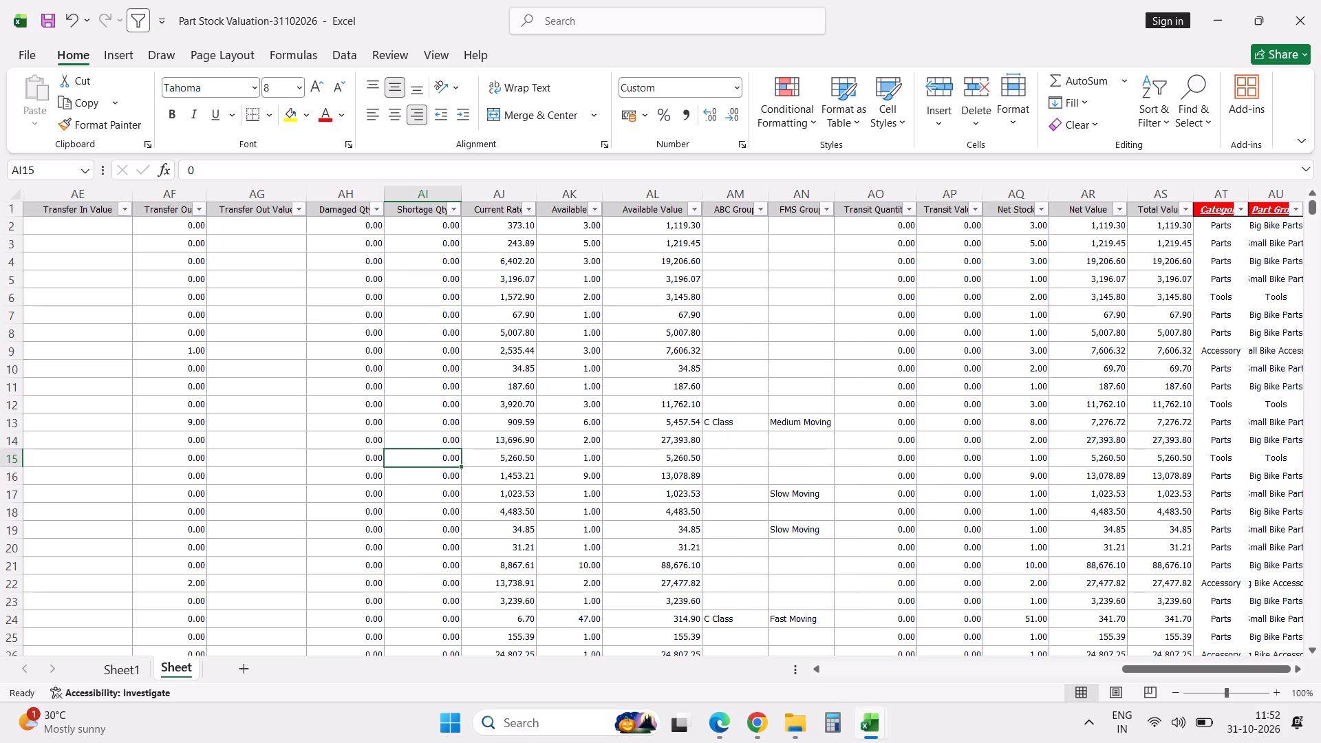
Open the Windows search.
left_click(539, 725)
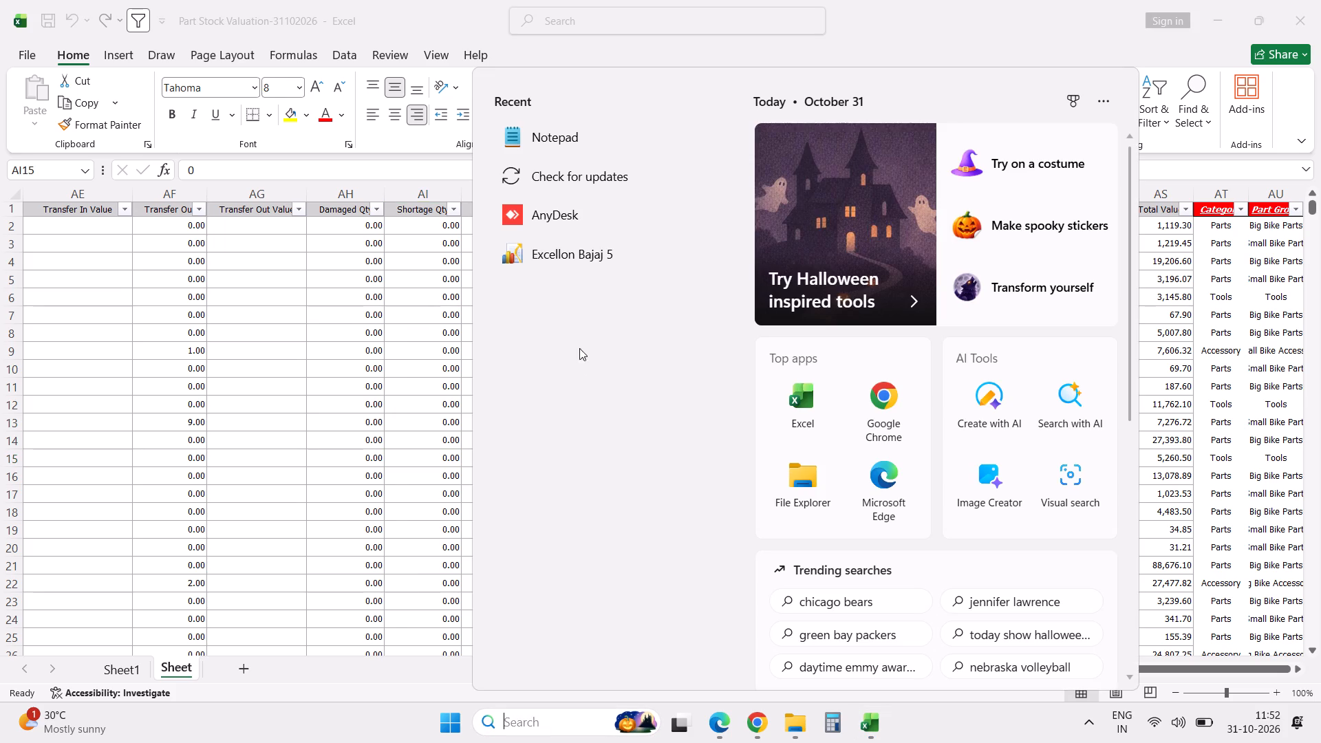
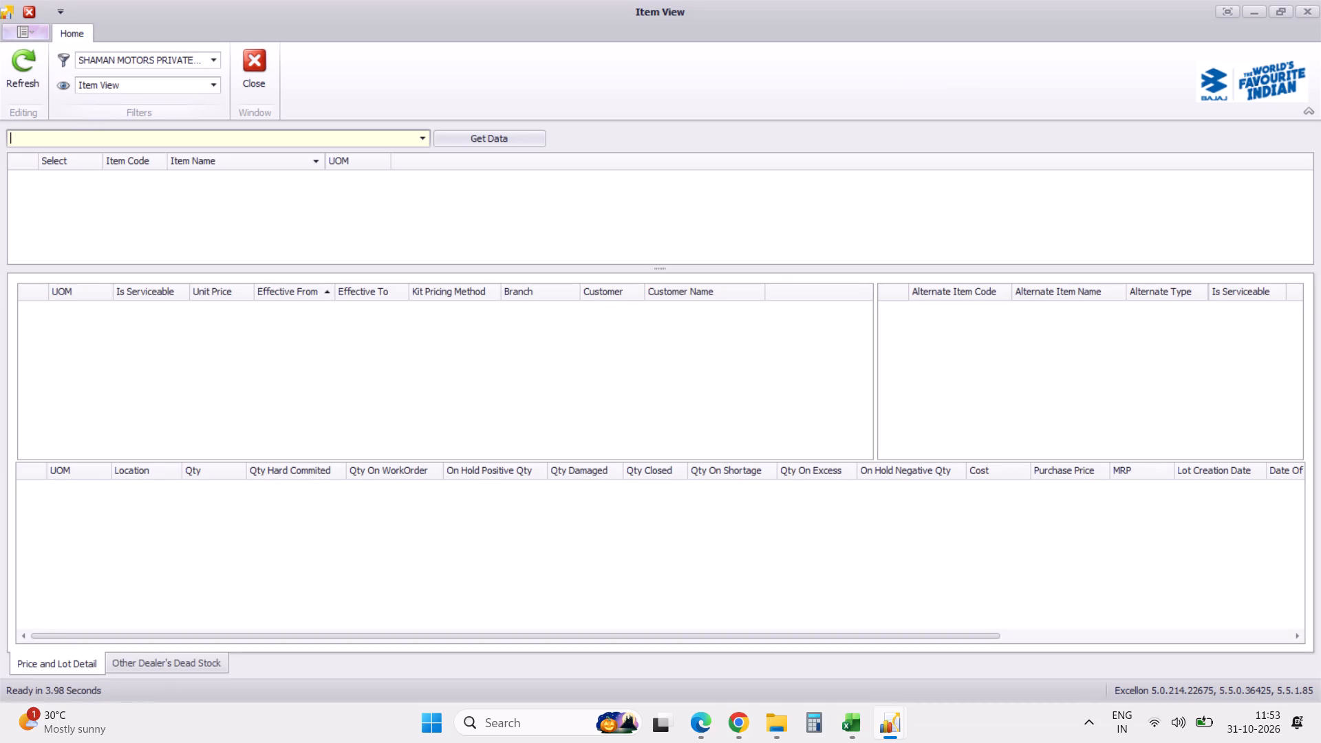
Look up item 52TA0764 in Item View and select the matching row to load its price and lot details.
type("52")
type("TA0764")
left_click(476, 145)
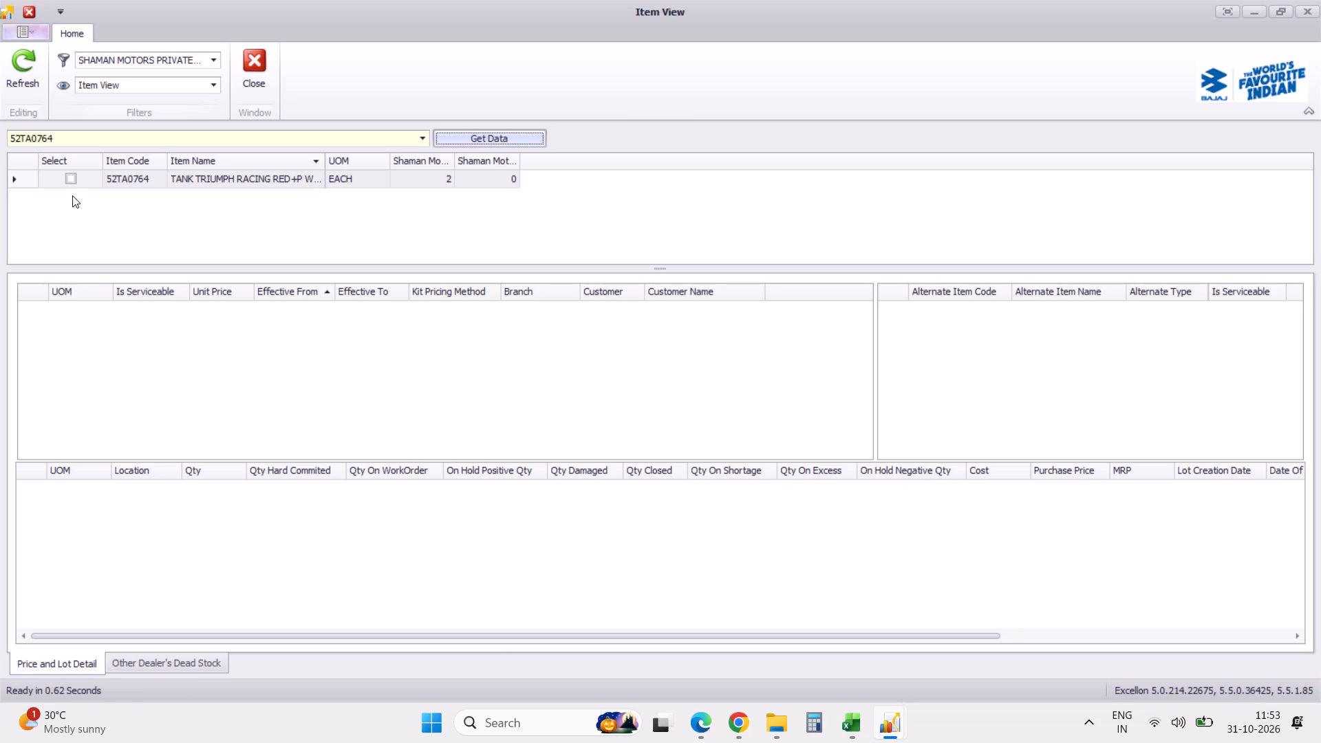
left_click(72, 181)
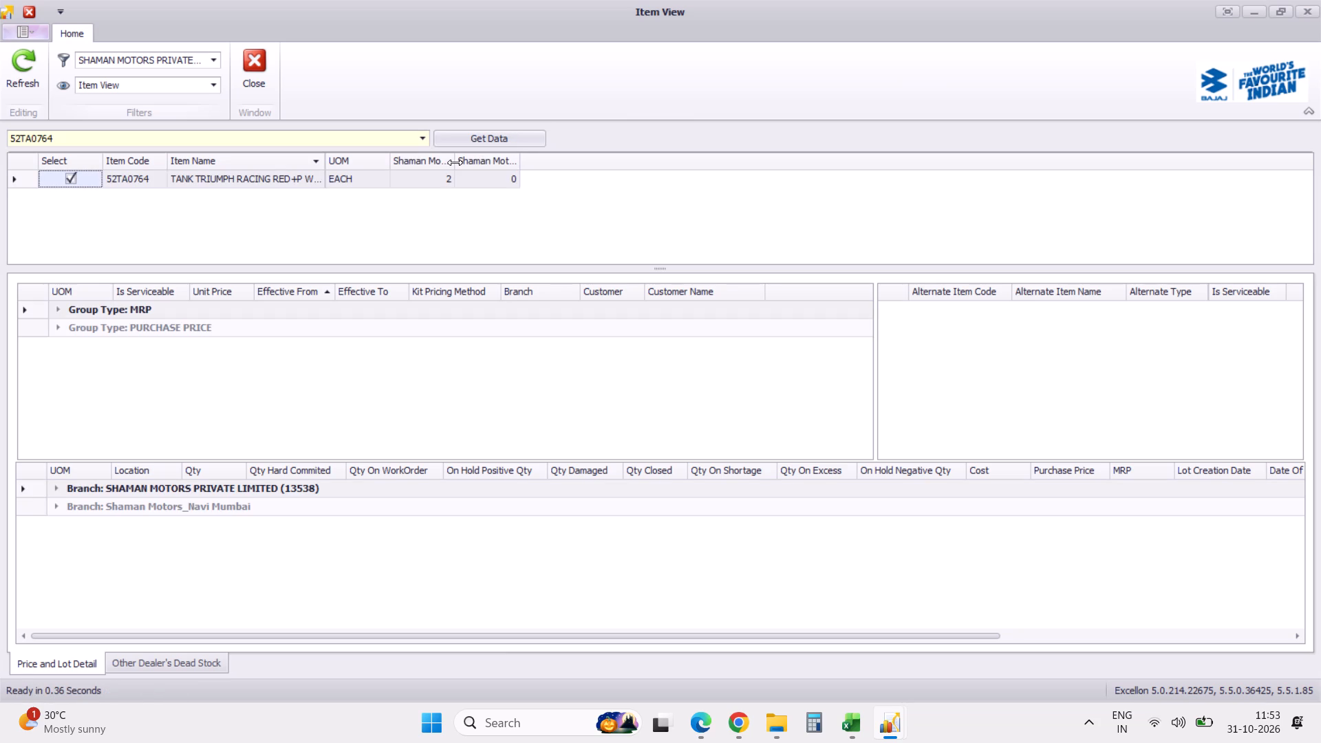
Widen the two Shaman Motors_Navi Mumbai quantity columns in the item results to read their full headings.
left_click_drag(455, 162, 498, 155)
left_click_drag(498, 155, 526, 158)
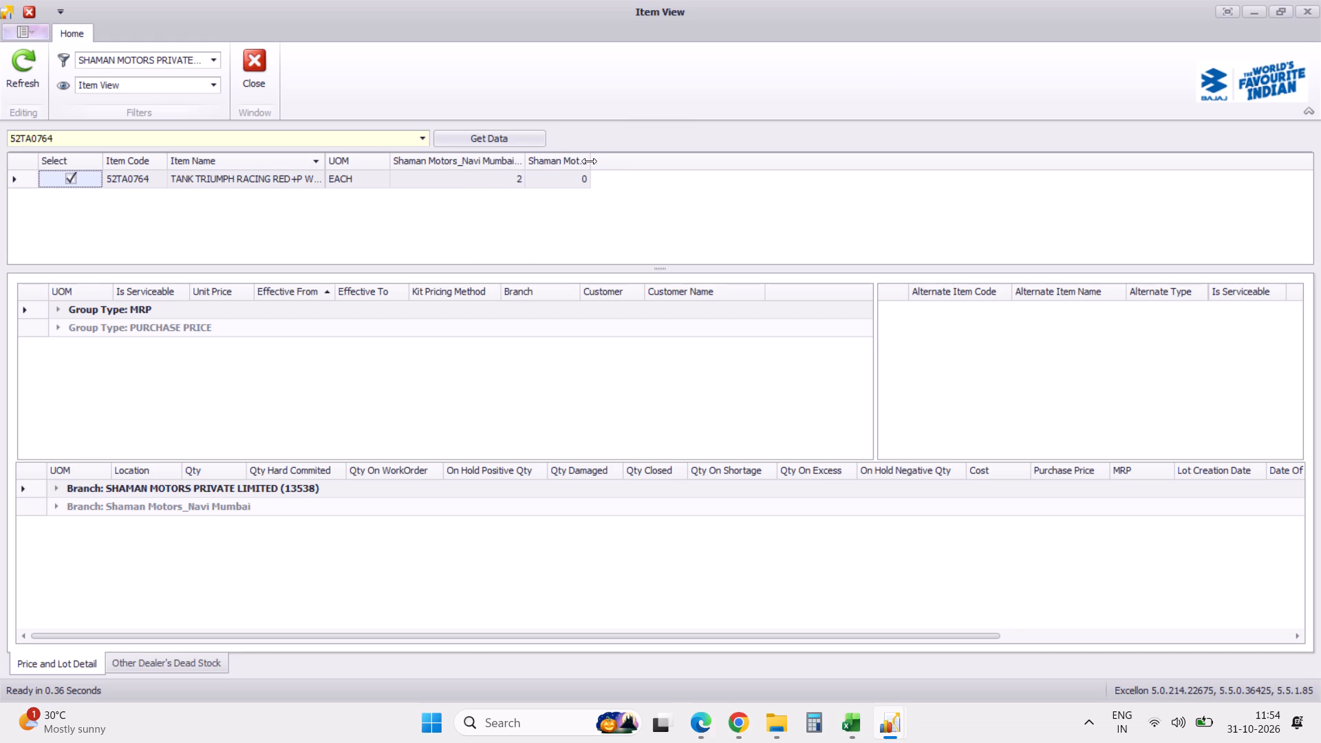
left_click_drag(589, 161, 691, 160)
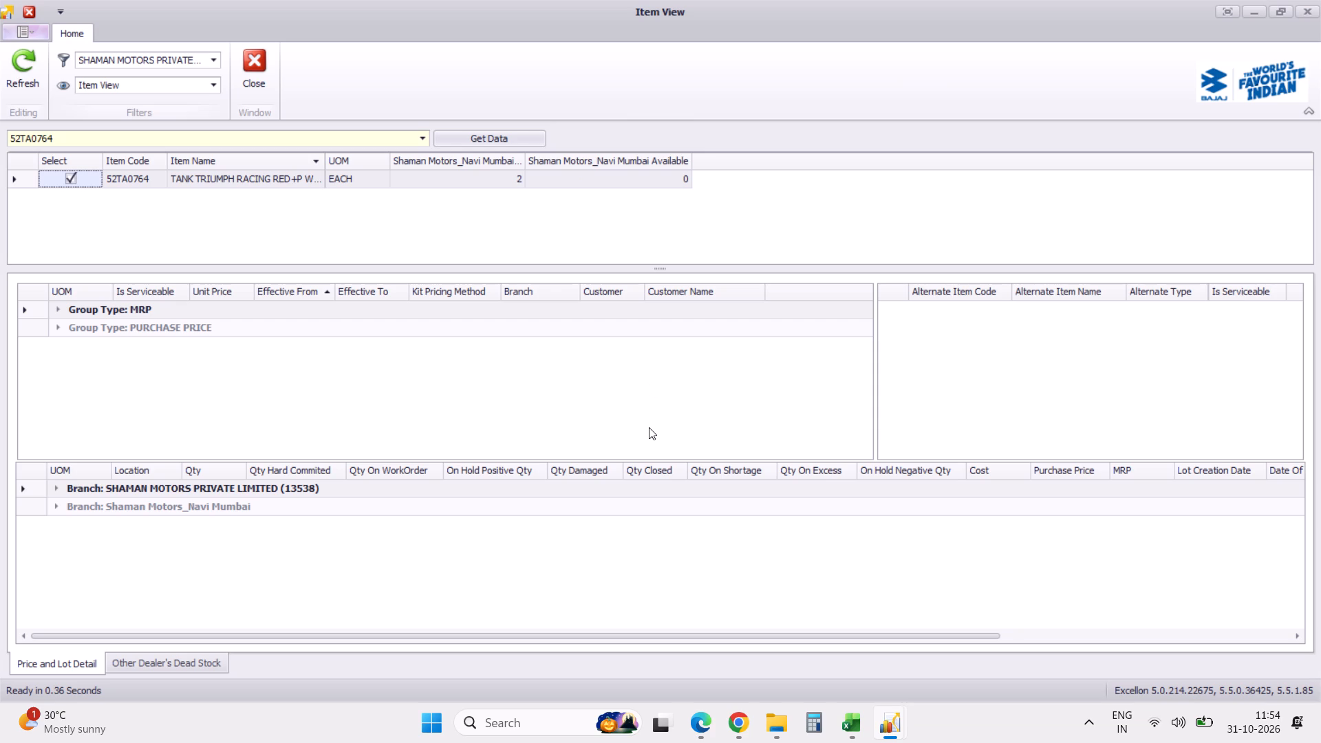
Switch to the Part Stock Valuation-31102026 workbook in Excel and search the Part Code filter for 764, leaving the filter unapplied.
left_click(855, 724)
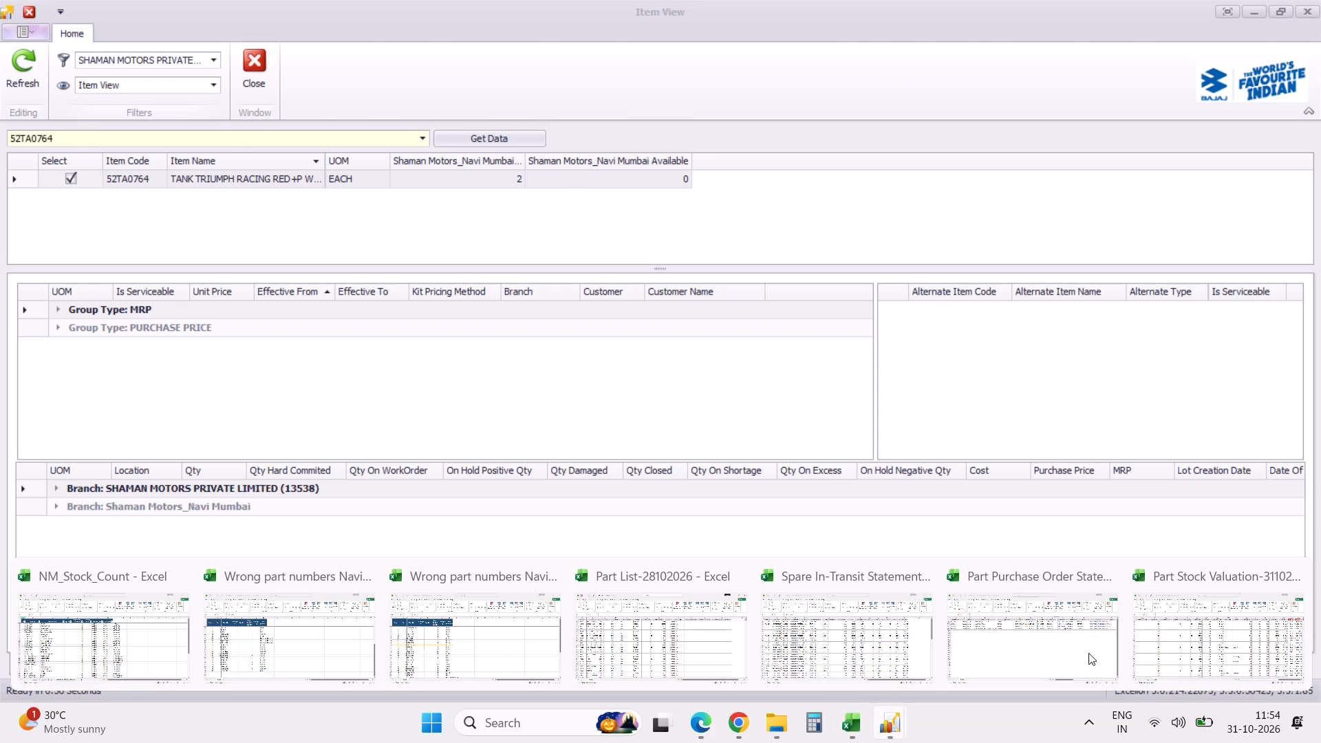
left_click(1190, 615)
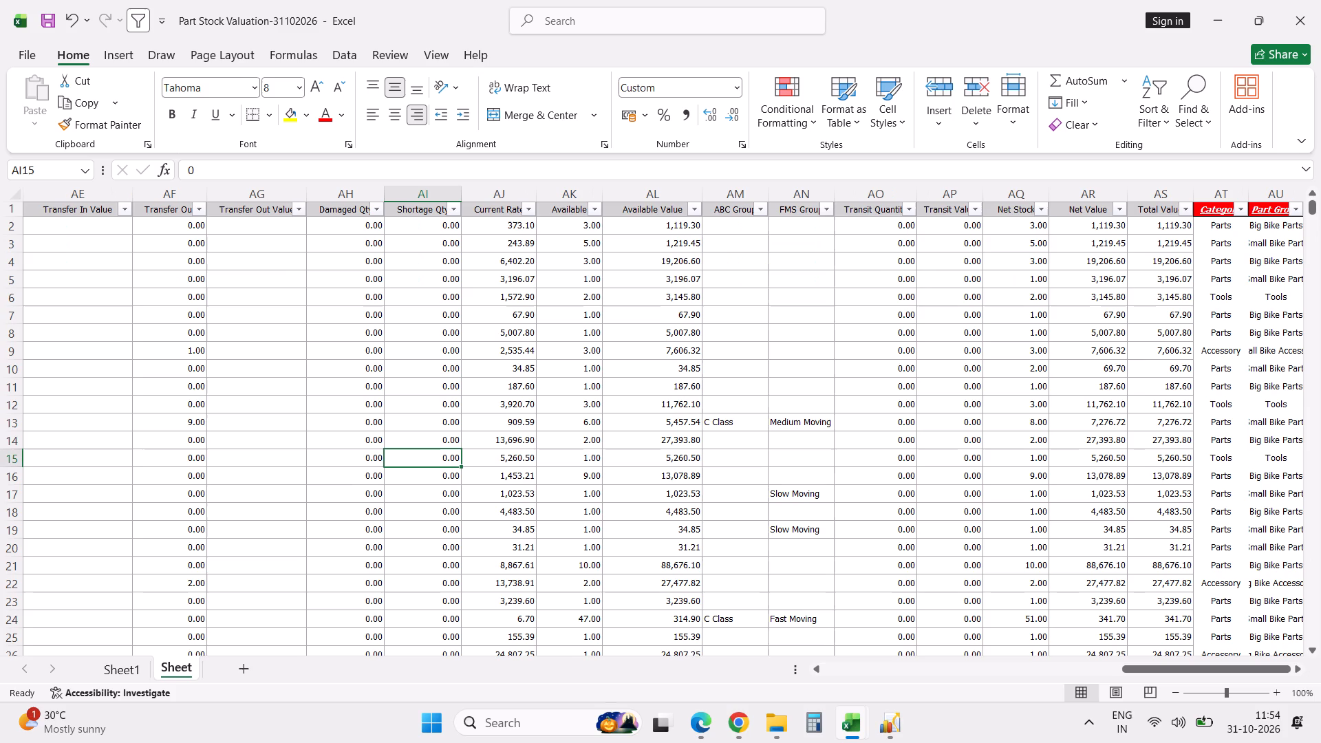
left_click(178, 215)
key("Left")
key("Left")
key("Left")
key("Left")
key("Left")
key("Left")
key("Left")
key("Left")
key("Left")
key("Left")
key("Left")
key("Left")
key("Left")
key("Left")
key("Left")
key("Left")
key("Left")
key("Left")
key("Left")
key("Left")
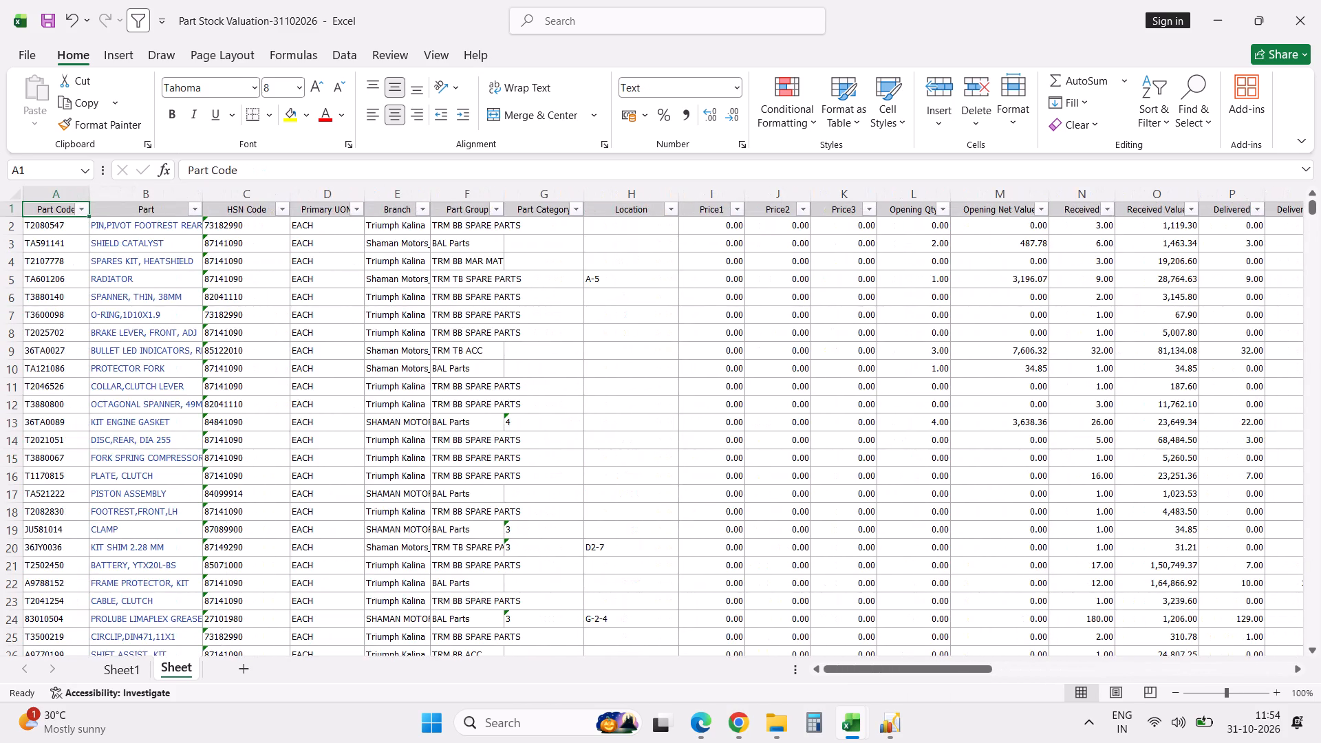
left_click(82, 213)
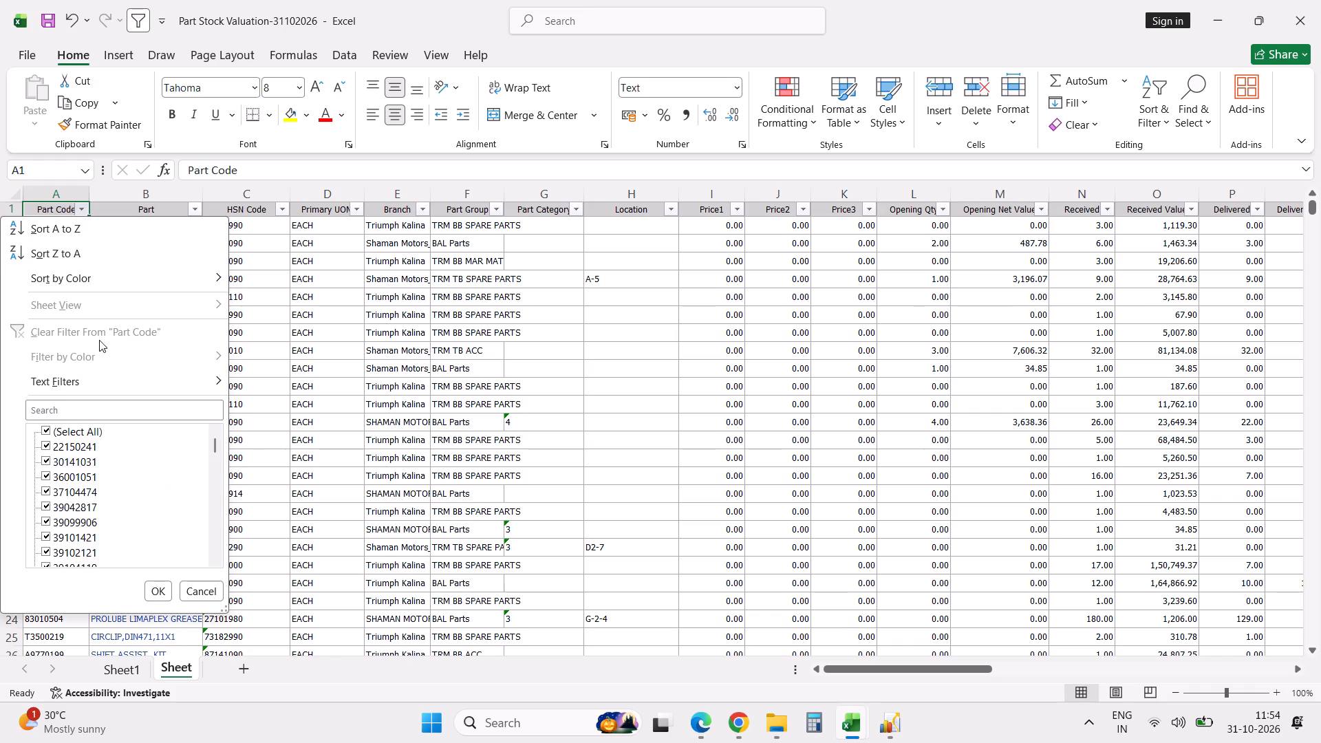
left_click(109, 407)
type("76")
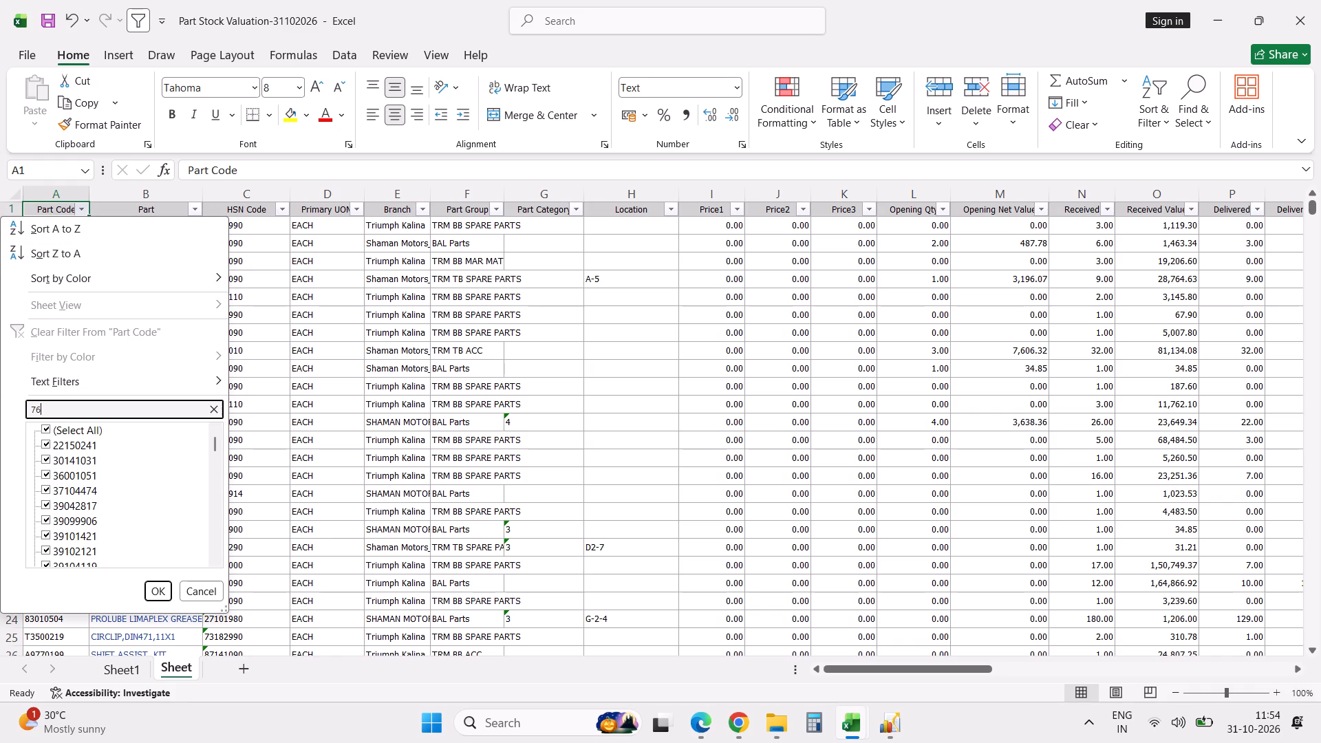
key("4")
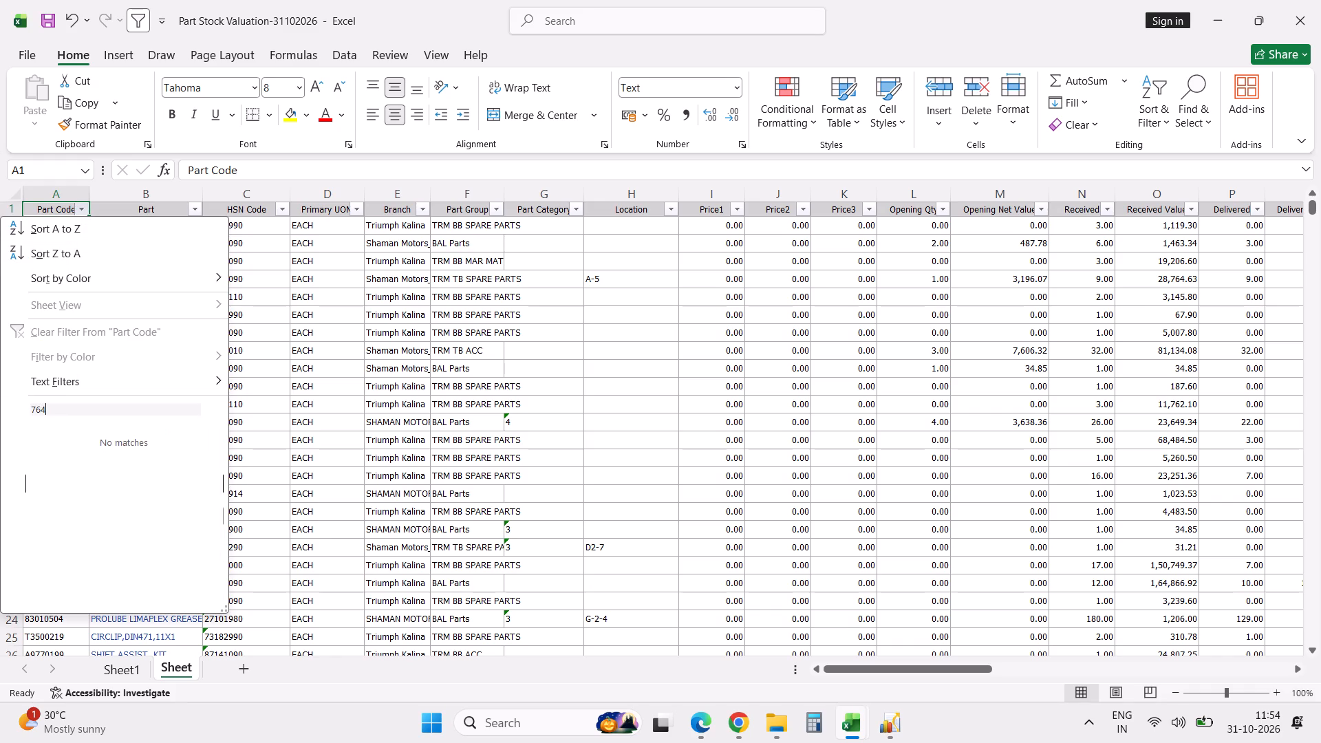
key("Escape")
key("Escape")
key("Escape")
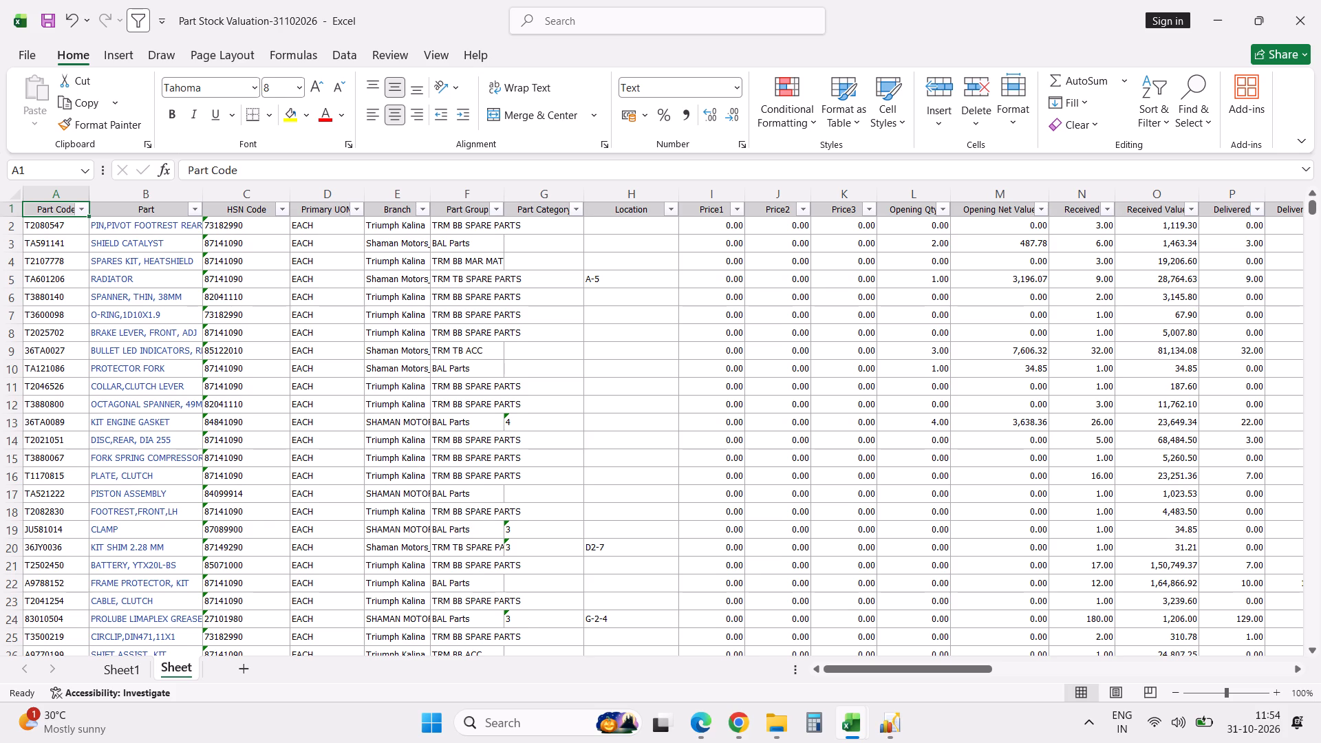
Go to the last entries of the Part Code column in the stock valuation sheet.
scroll(109, 407, "down", 2)
left_click(74, 411)
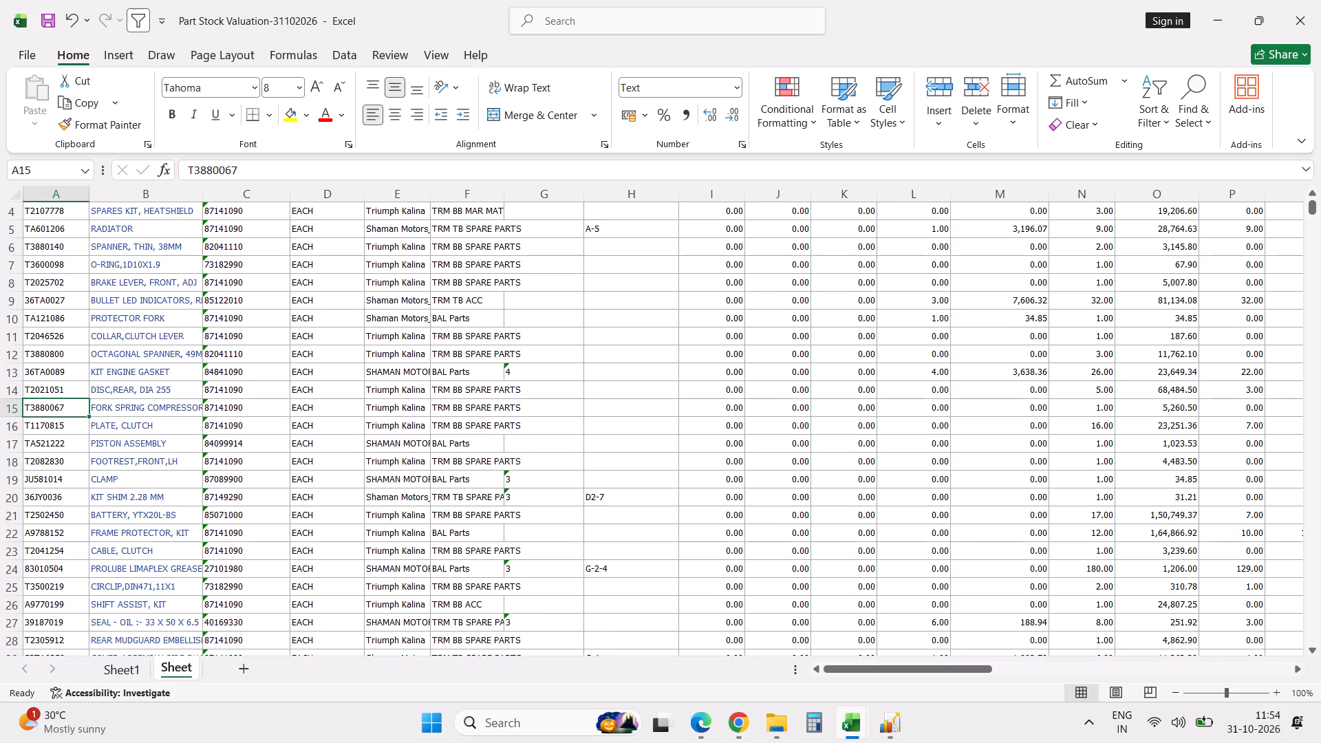
key("ctrl+Down")
key("Up")
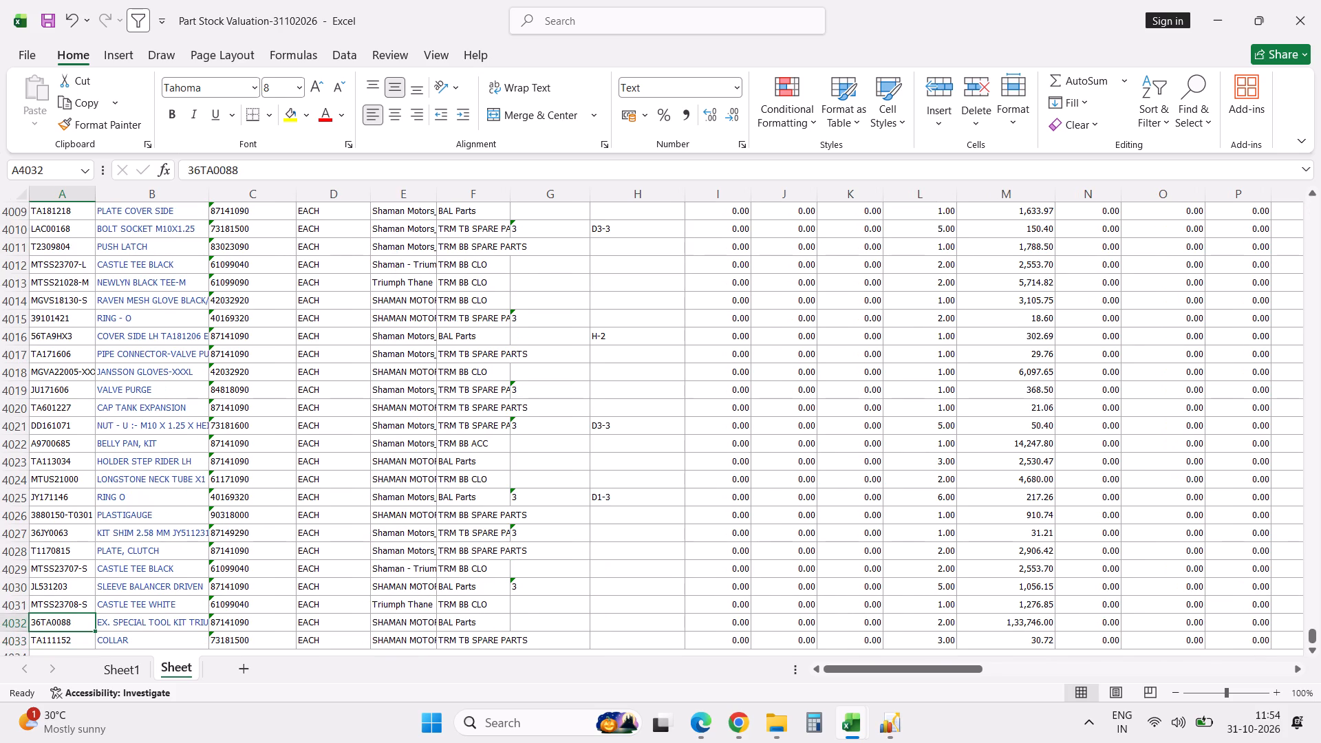
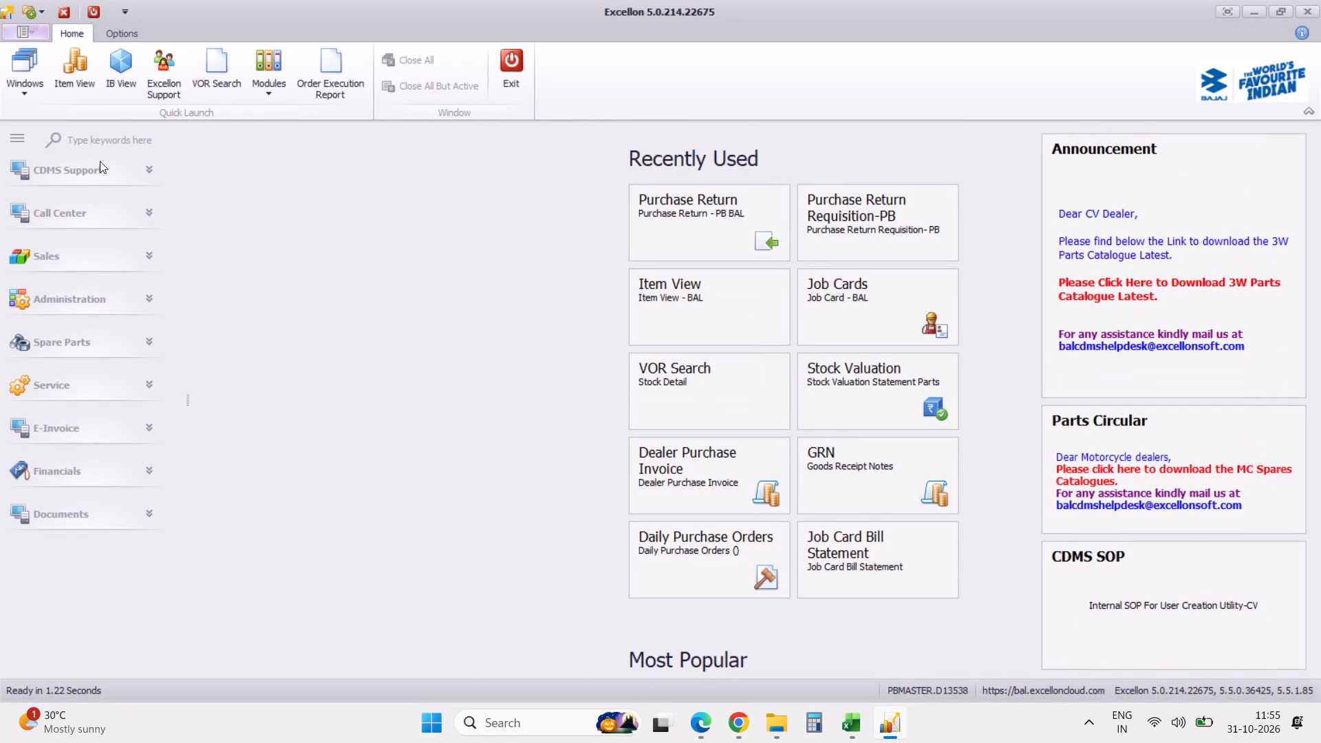
Search the modules for "valu" and open the Stock Valuation report under Spare Parts inventory stocks.
left_click(100, 140)
type("valu")
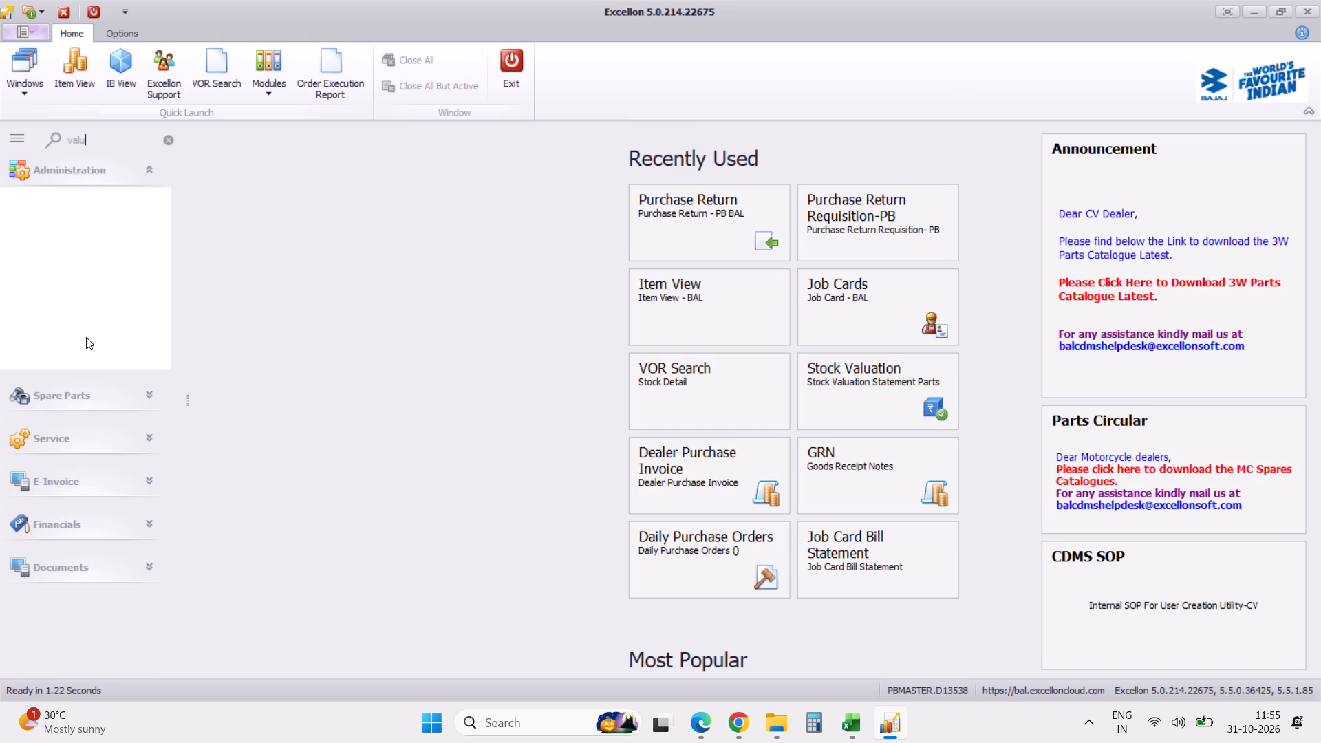
left_click(149, 404)
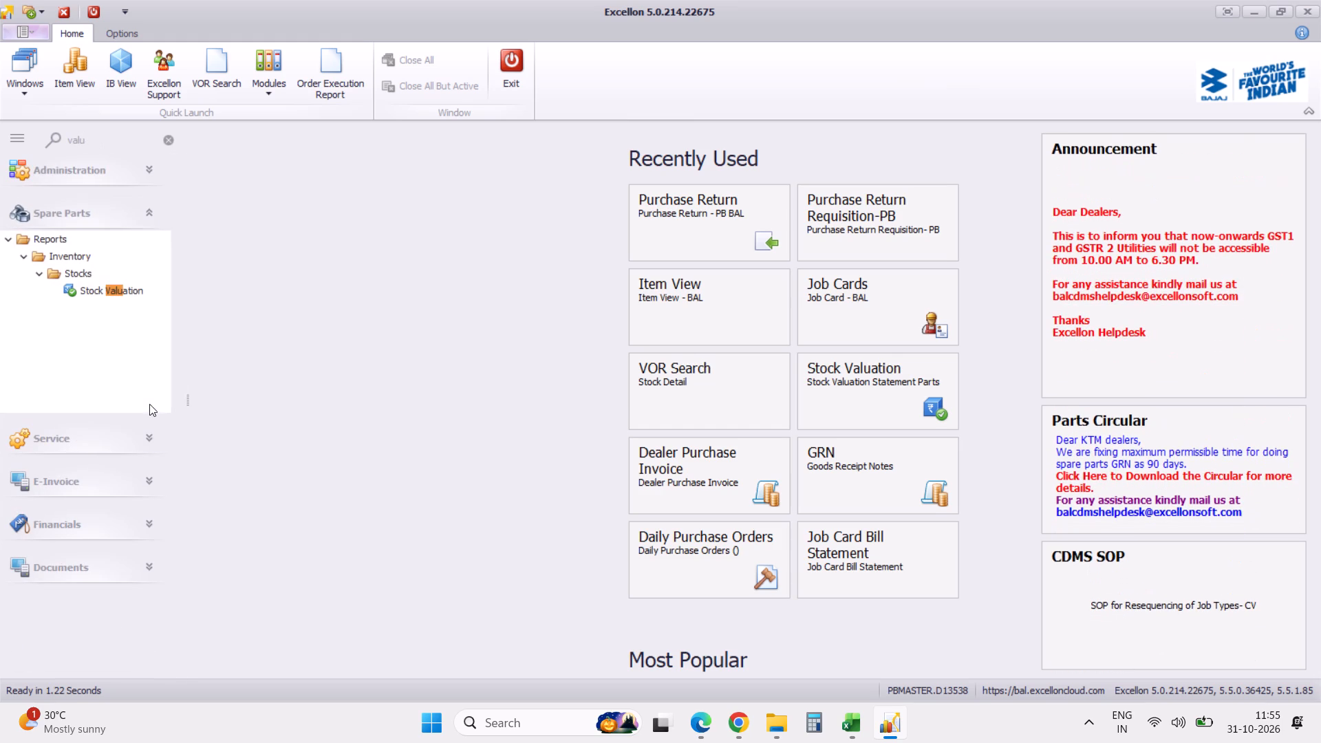
left_click(107, 294)
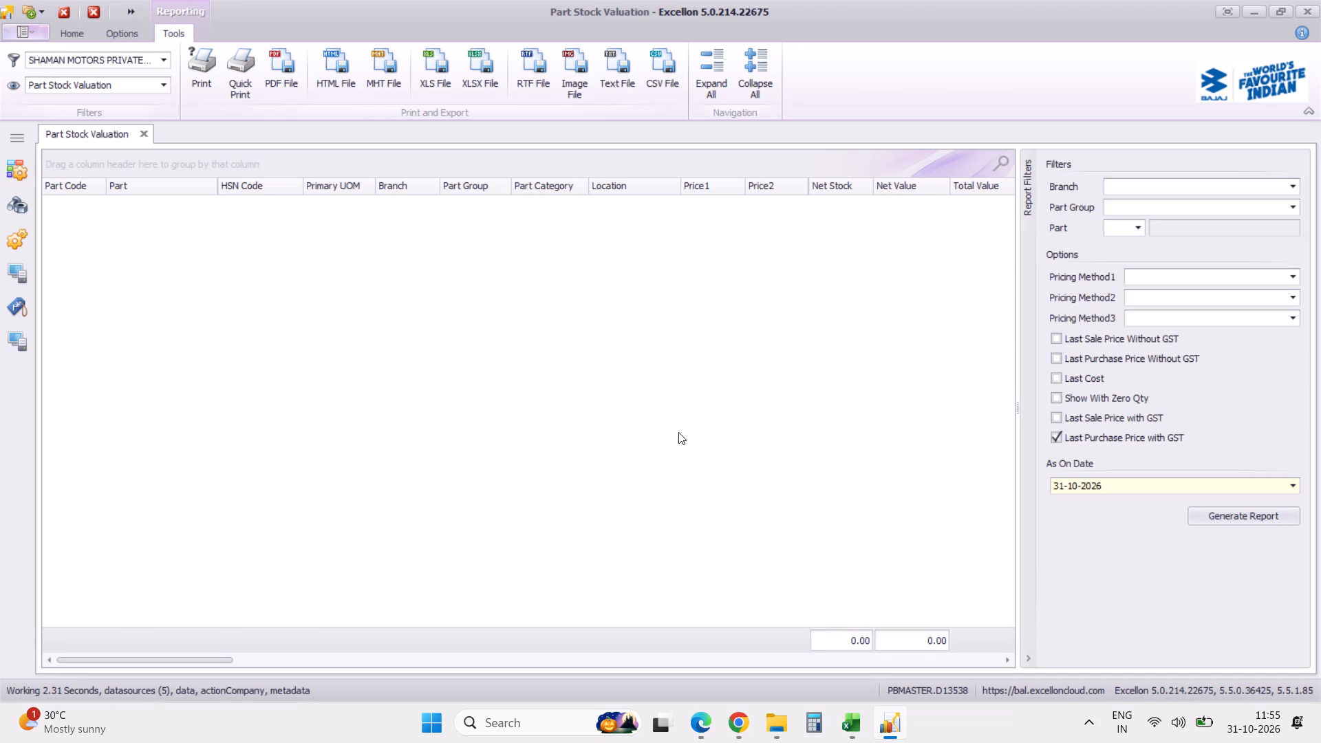
Set the Part filter to 52TA0764 and generate the stock valuation report as on 31-10-2026.
left_click(1113, 227)
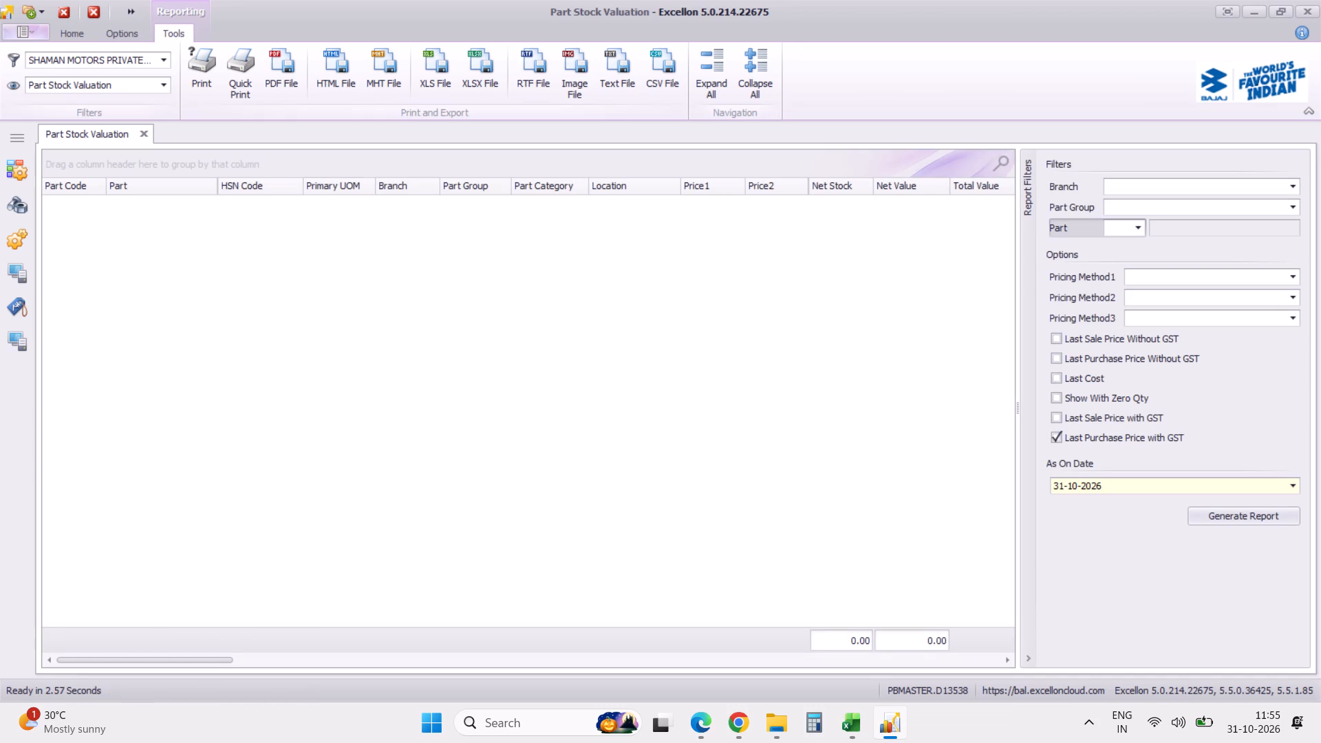
key("ctrl+v")
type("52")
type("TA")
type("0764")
left_click(1212, 513)
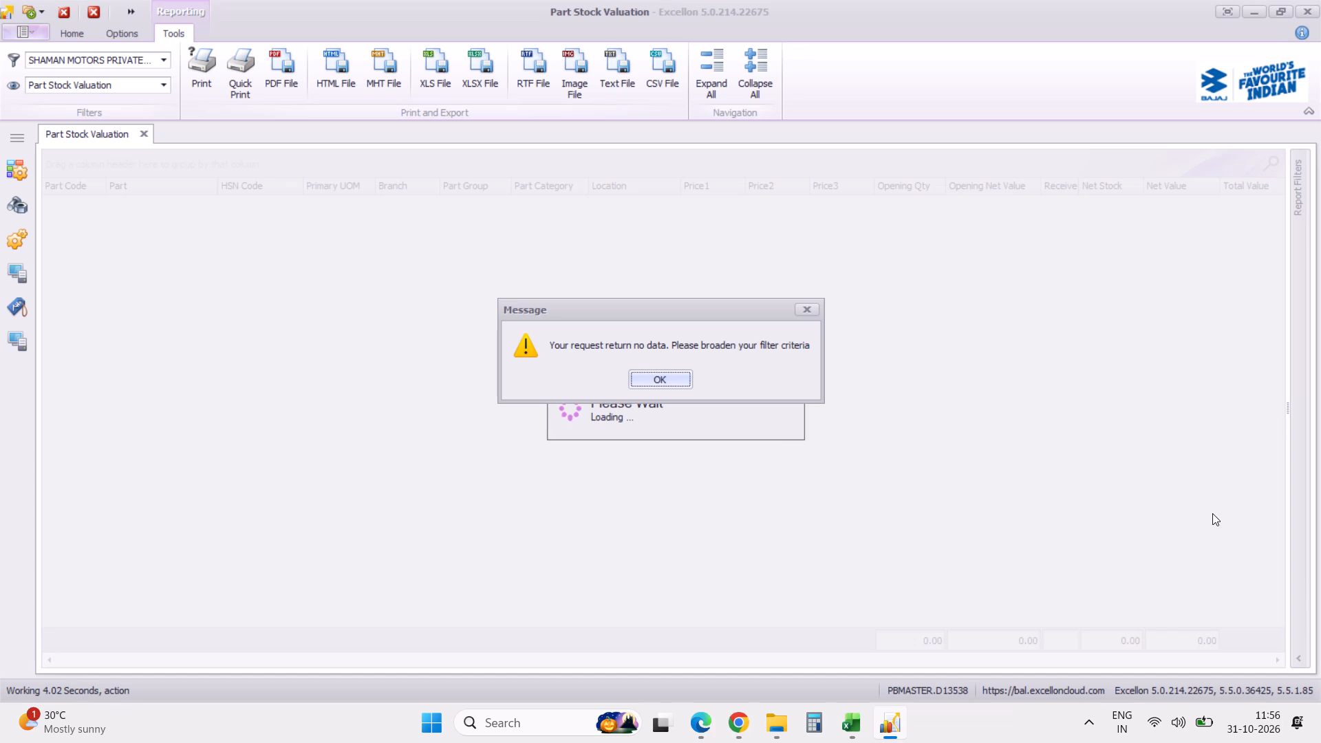
left_click(677, 377)
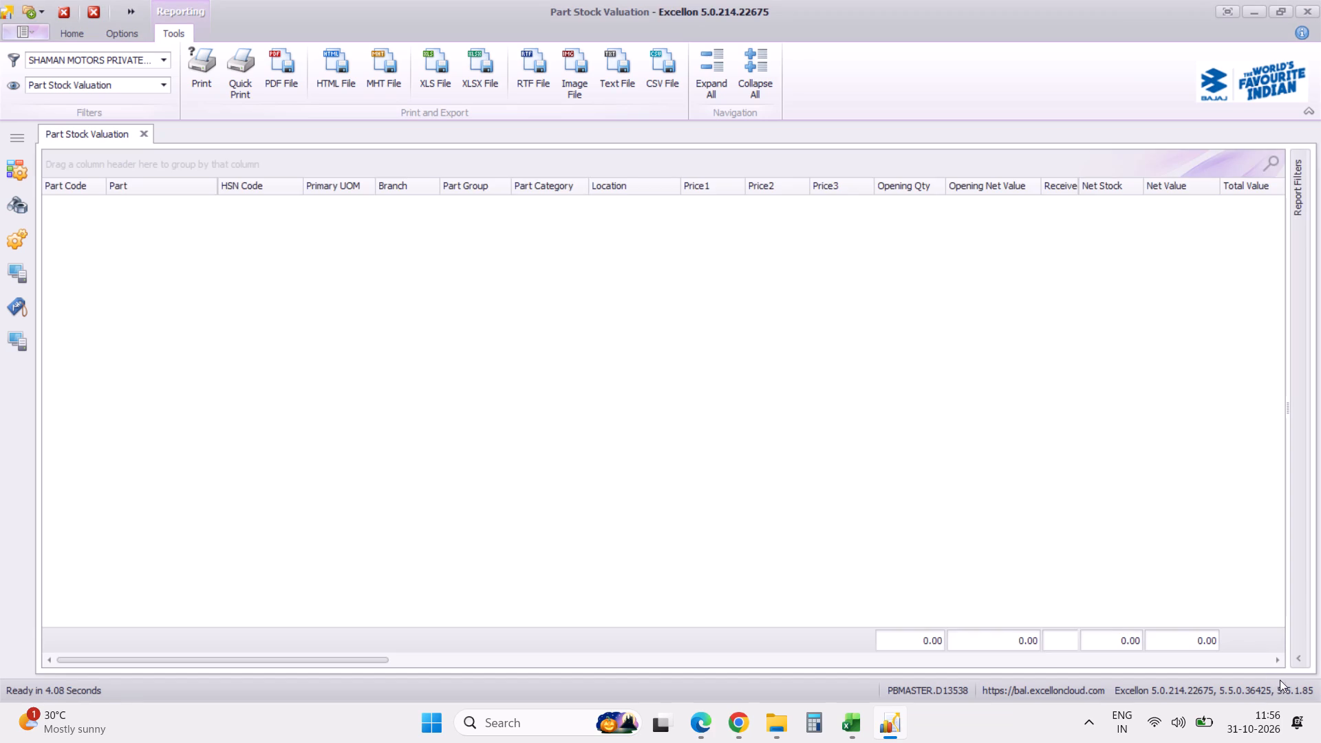
Turn off Last Purchase Price with GST, turn on Show With Zero Qty, and generate the report again for part 52TA0764.
left_click(1299, 659)
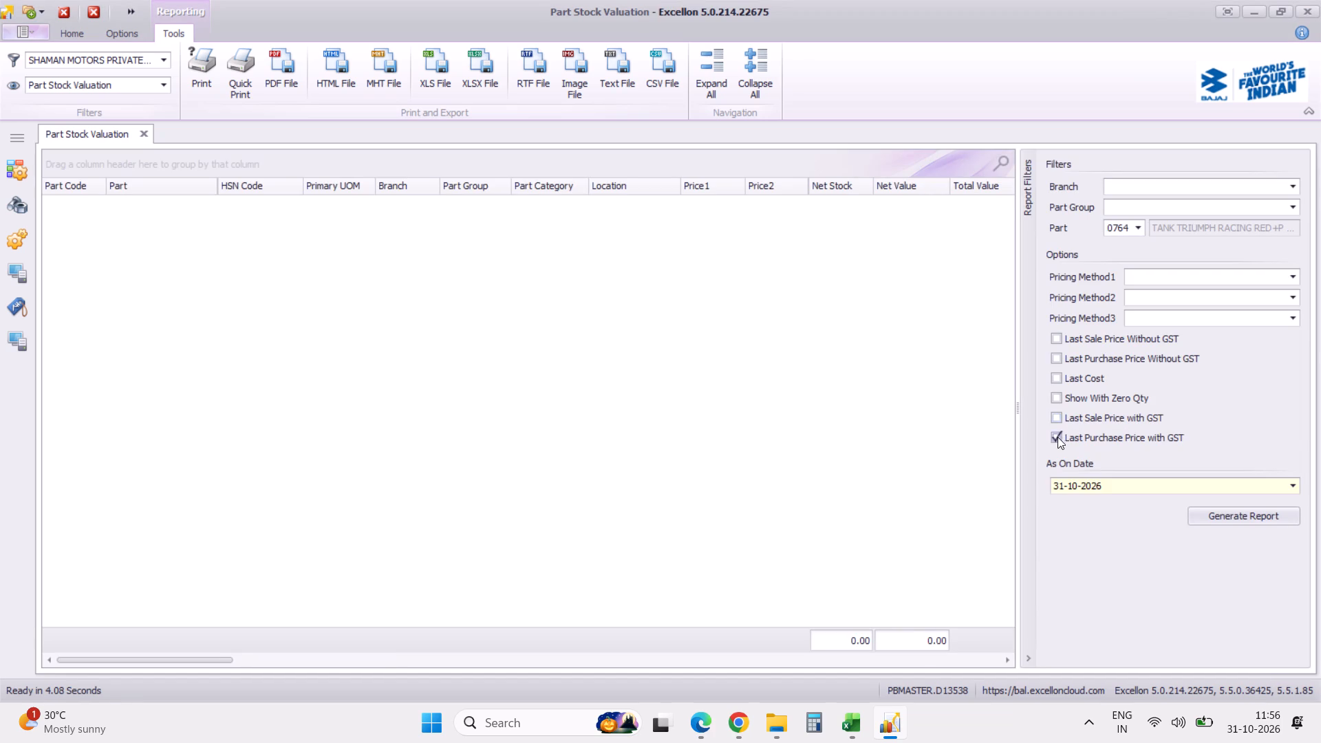
left_click(1057, 440)
left_click(1055, 399)
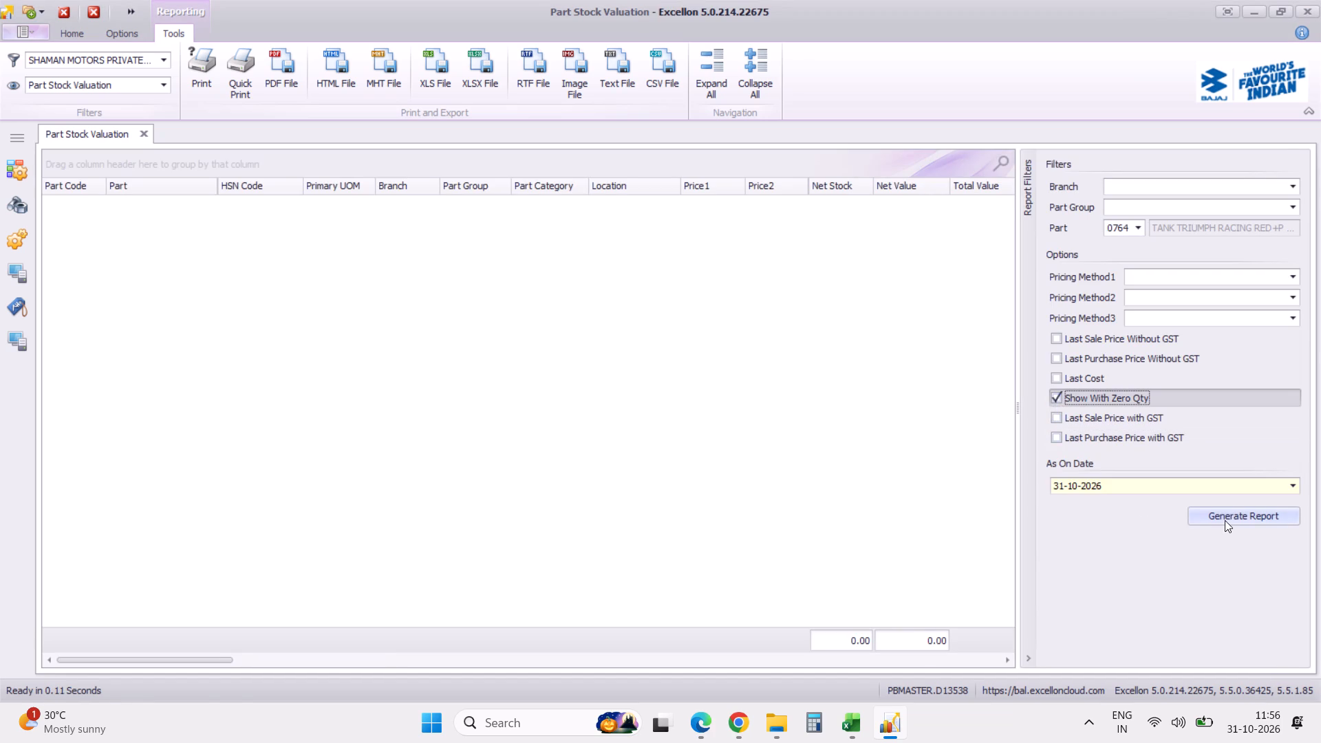
left_click(1225, 519)
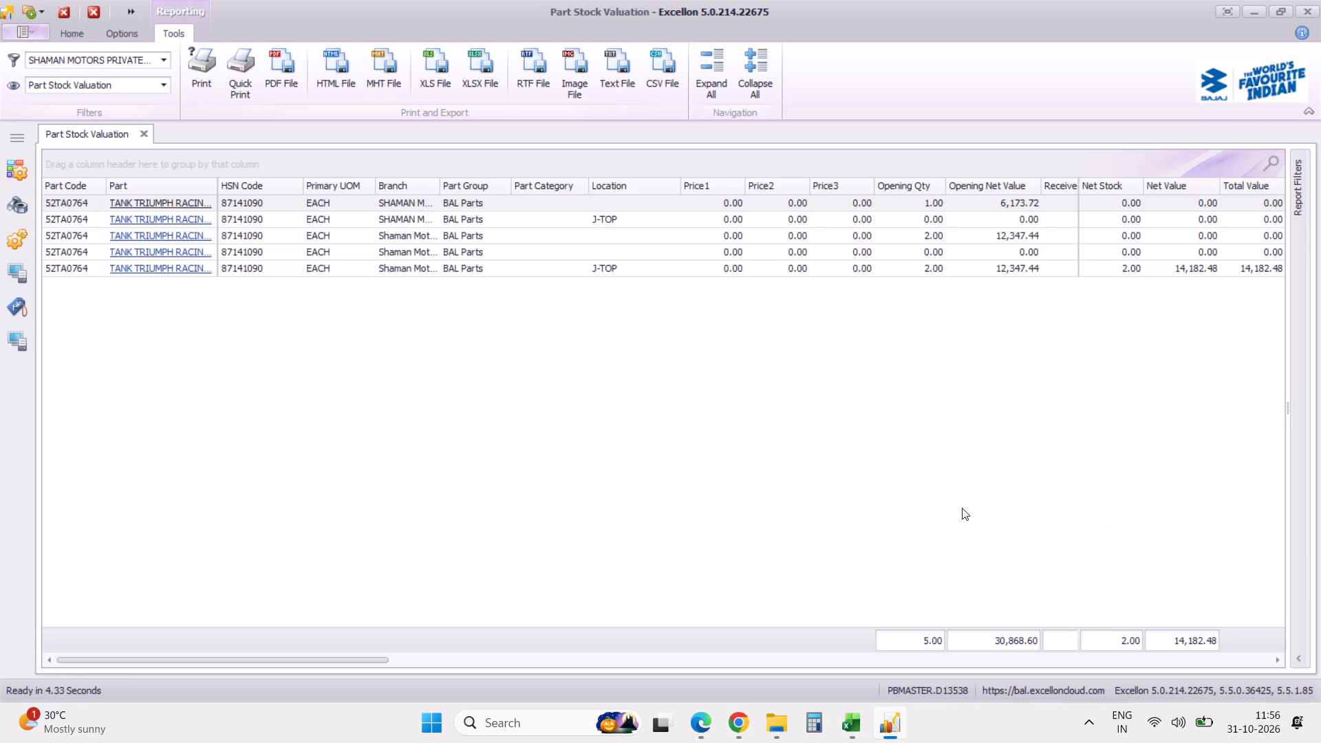
Examine the 52TA0764 rows across the received, delivered, workshop issue, sale, adjustment, transfer and availability columns.
scroll(962, 508, "right", 3)
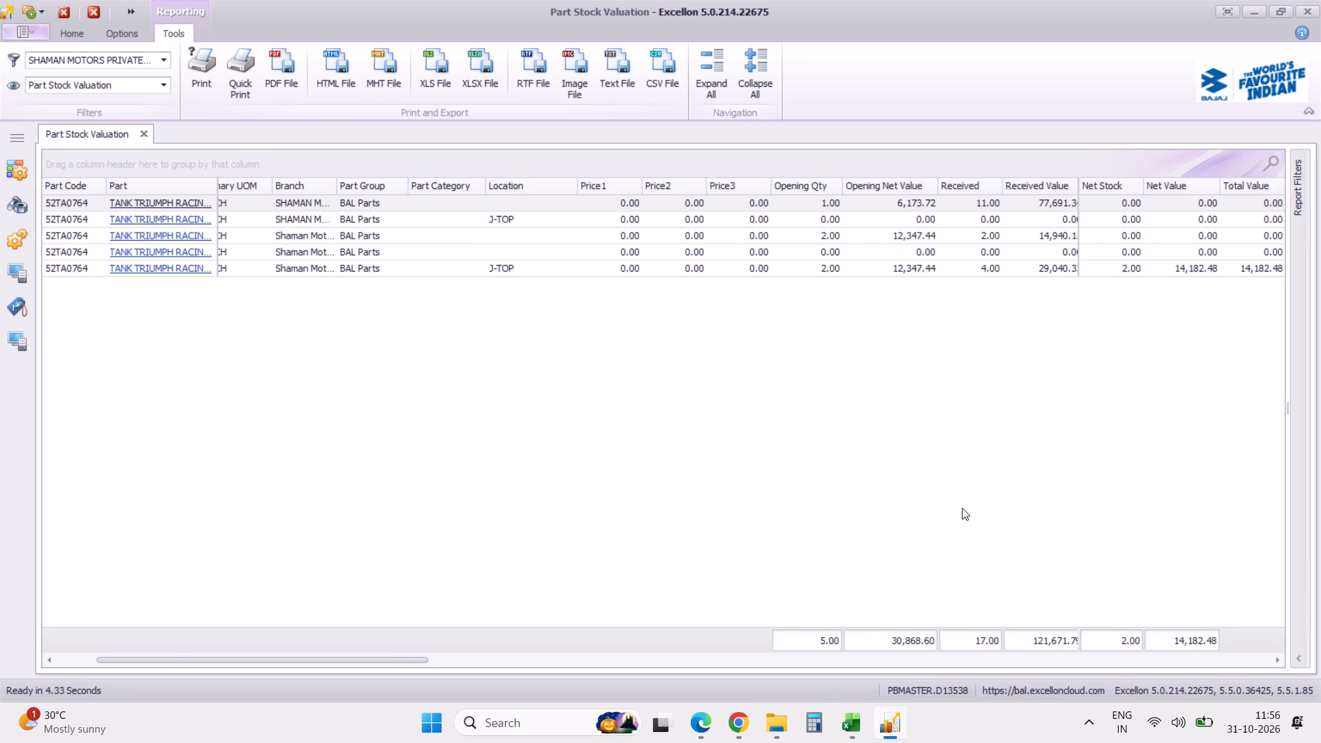
scroll(962, 508, "right", 20)
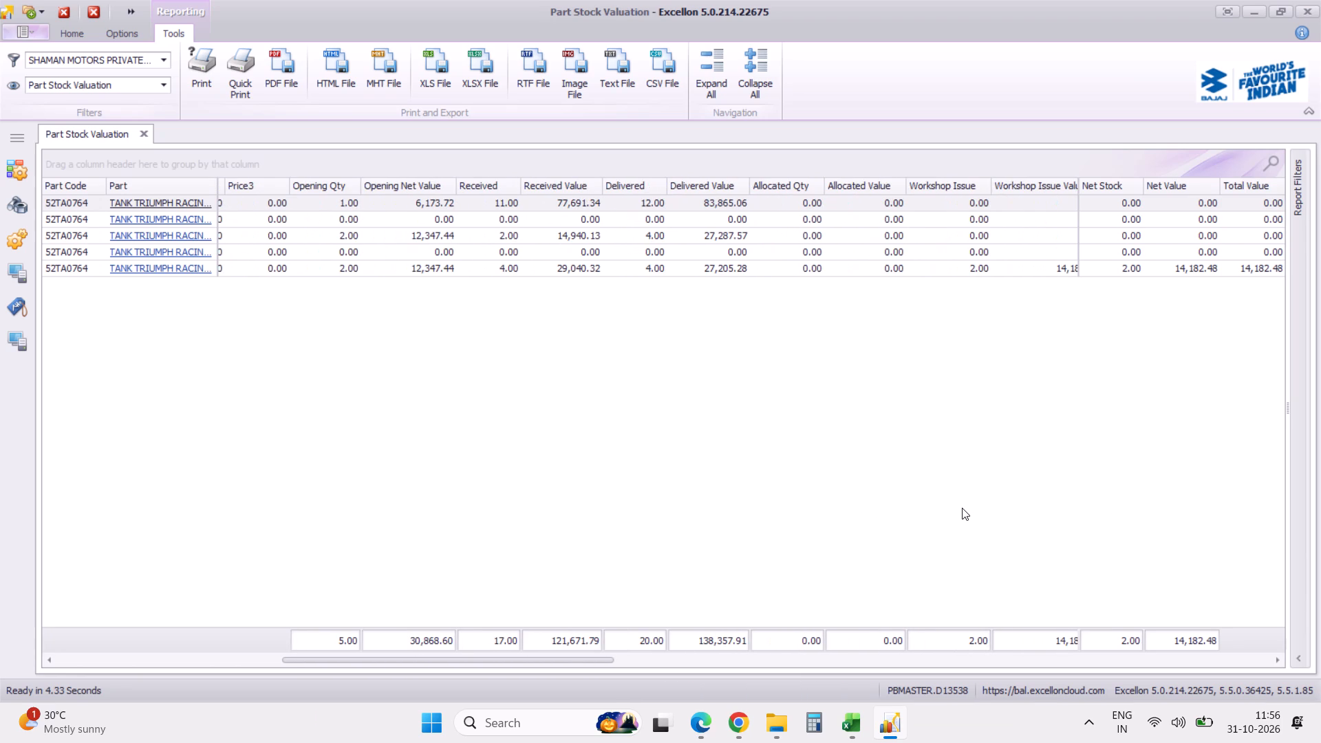
scroll(962, 508, "right", 15)
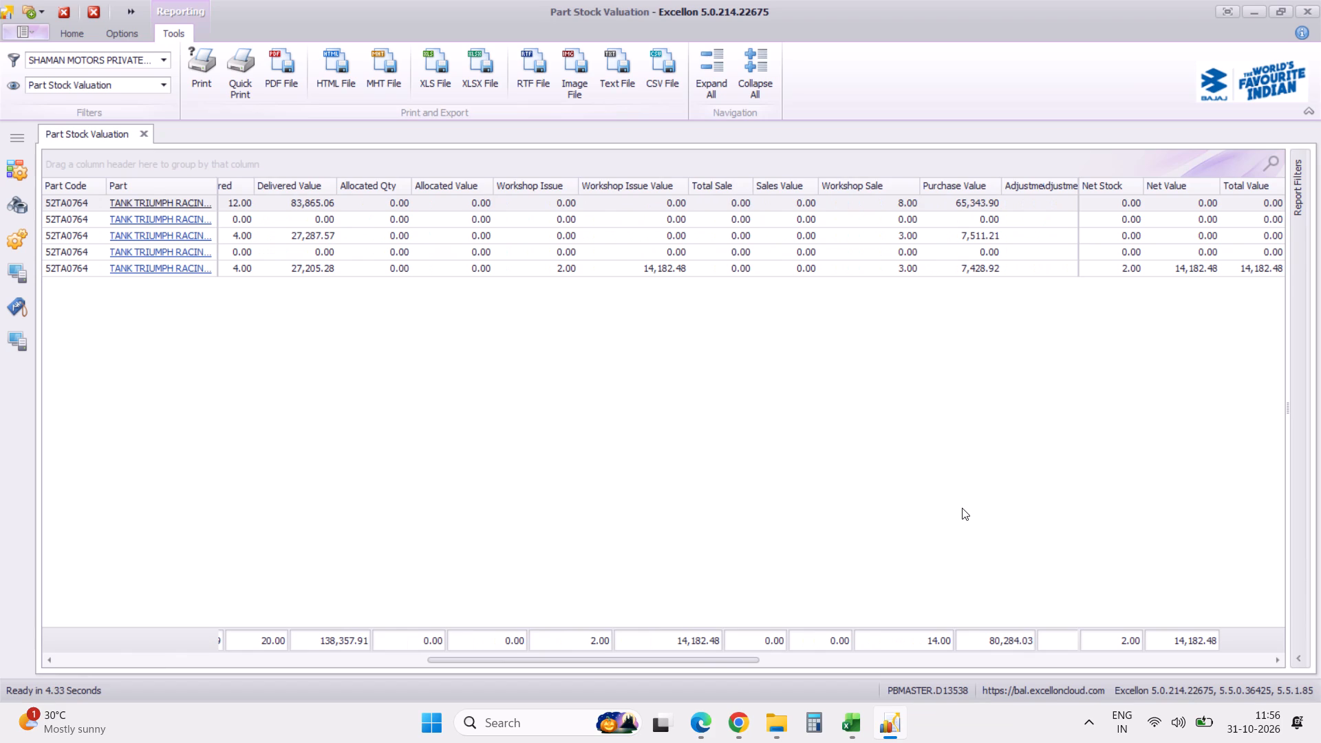
scroll(962, 508, "right", 11)
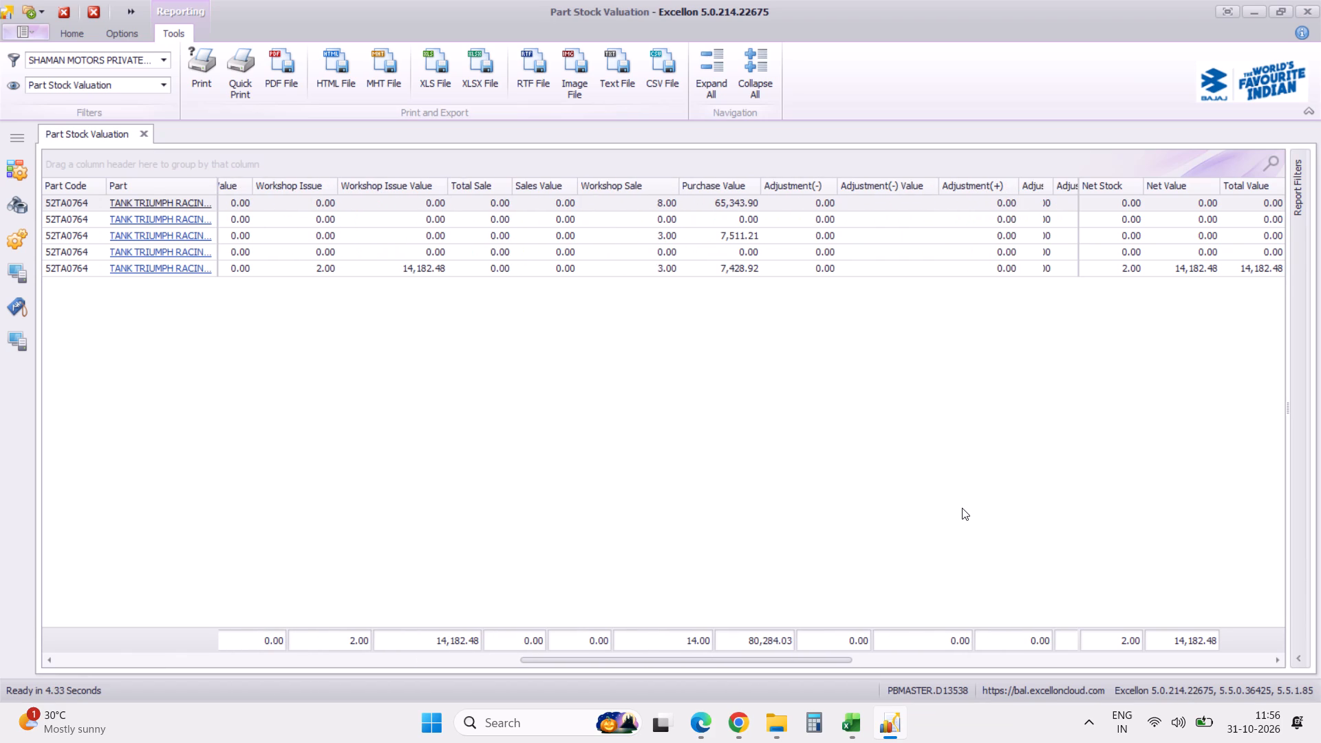
scroll(962, 508, "right", 10)
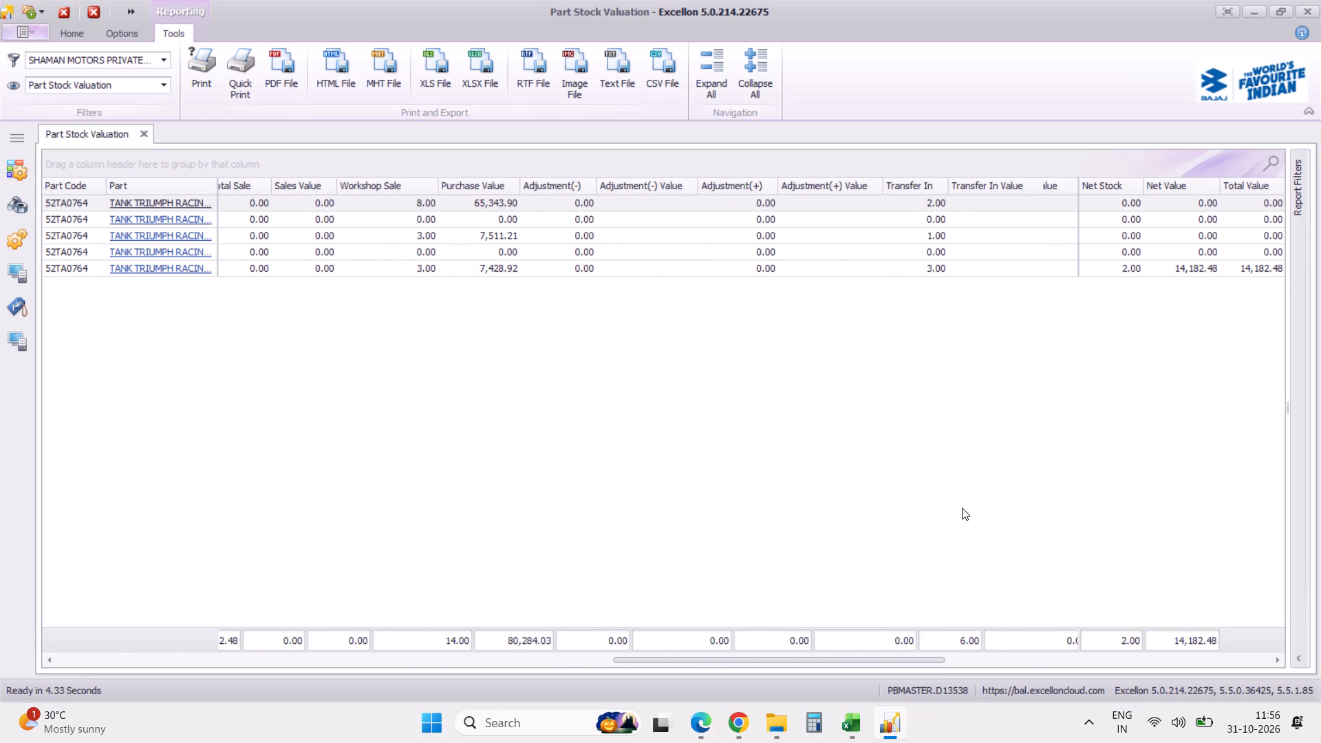
scroll(962, 508, "right", 17)
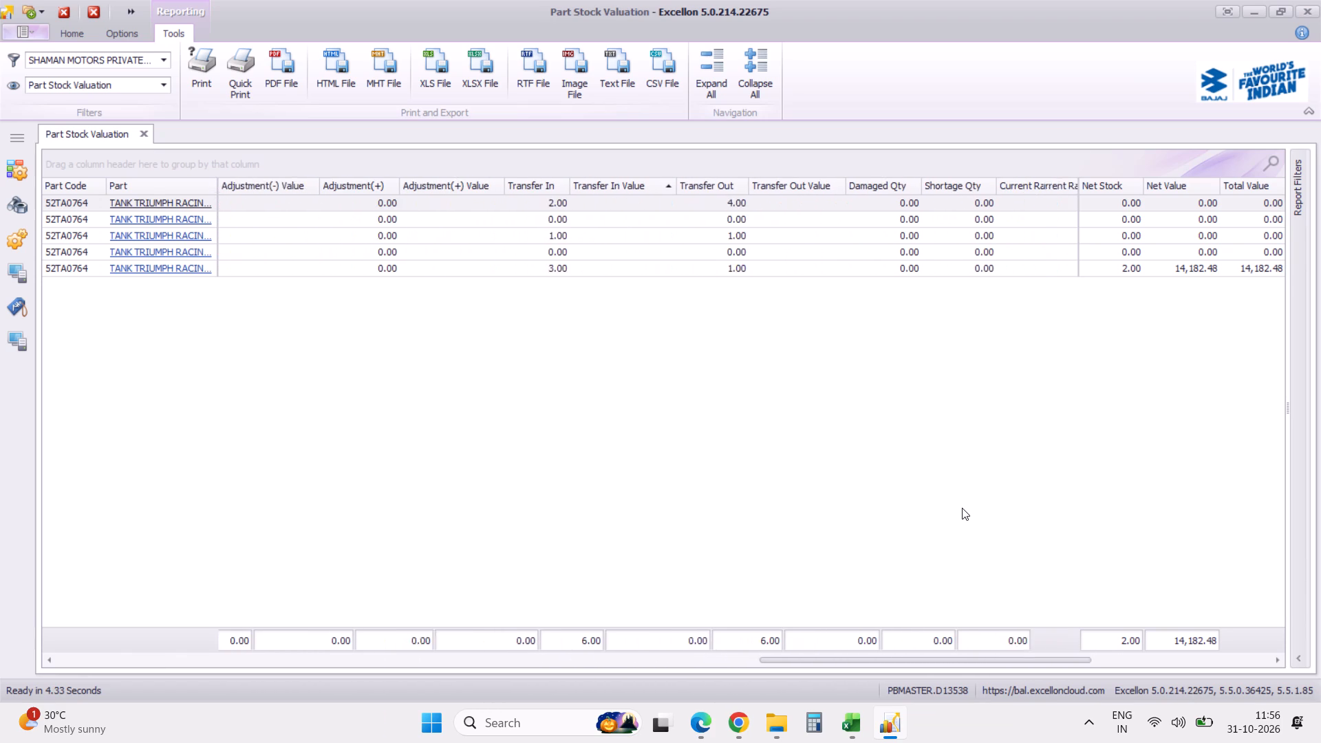
scroll(962, 508, "right", 10)
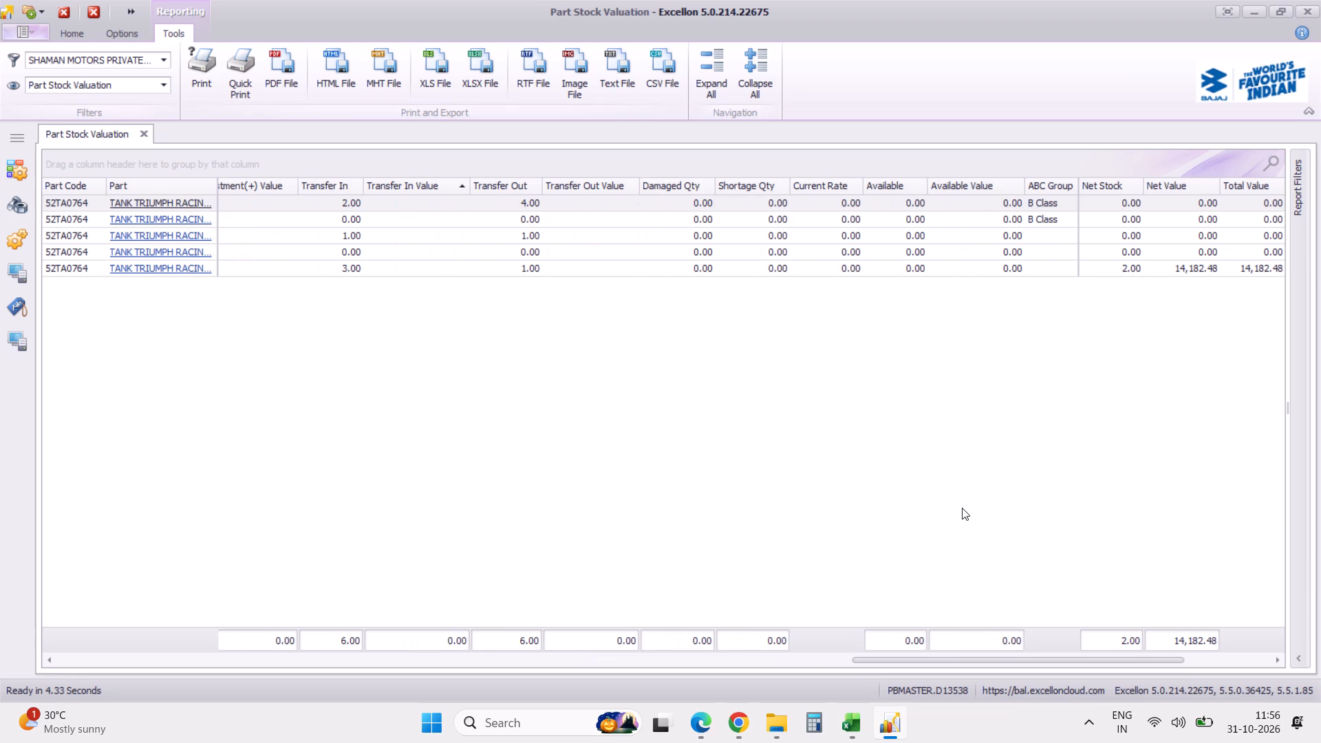
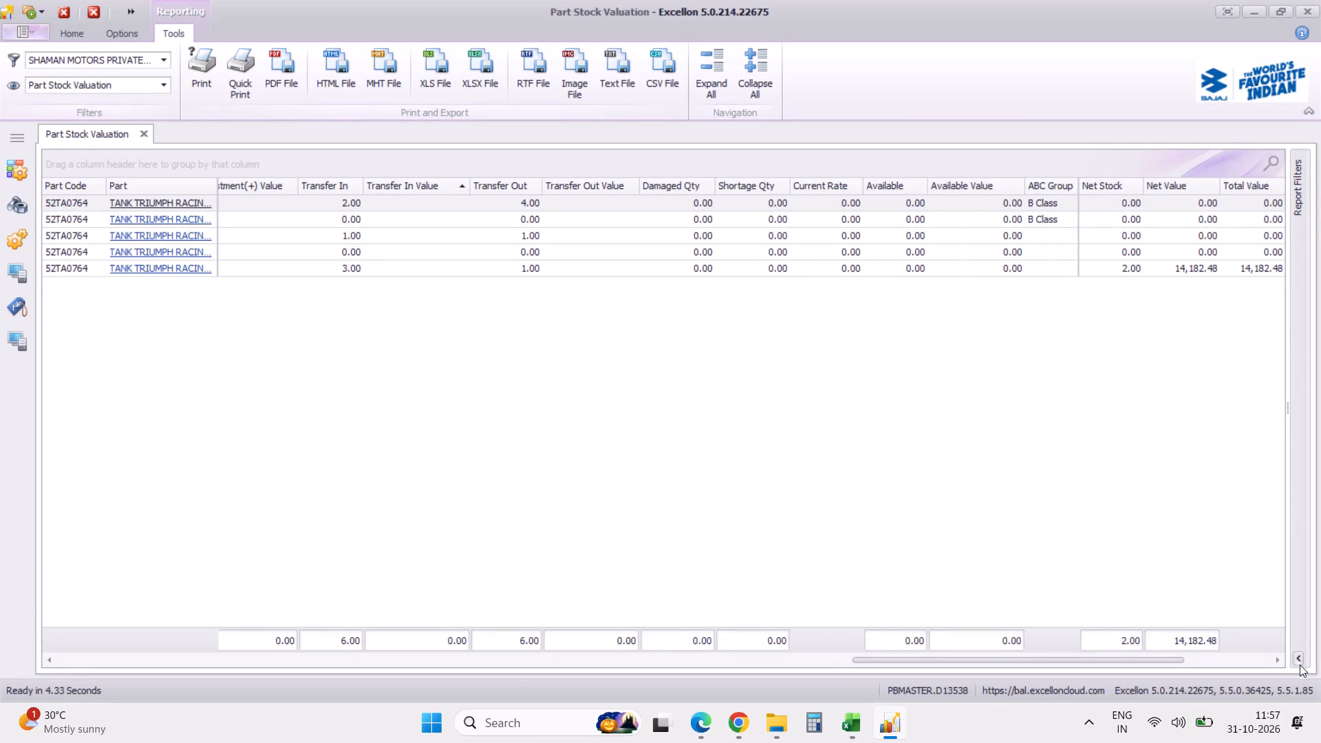
Turn off Show With Zero Qty, turn on Last Purchase Price Without GST, and regenerate the stock valuation report for part 52TA0764.
left_click(1300, 664)
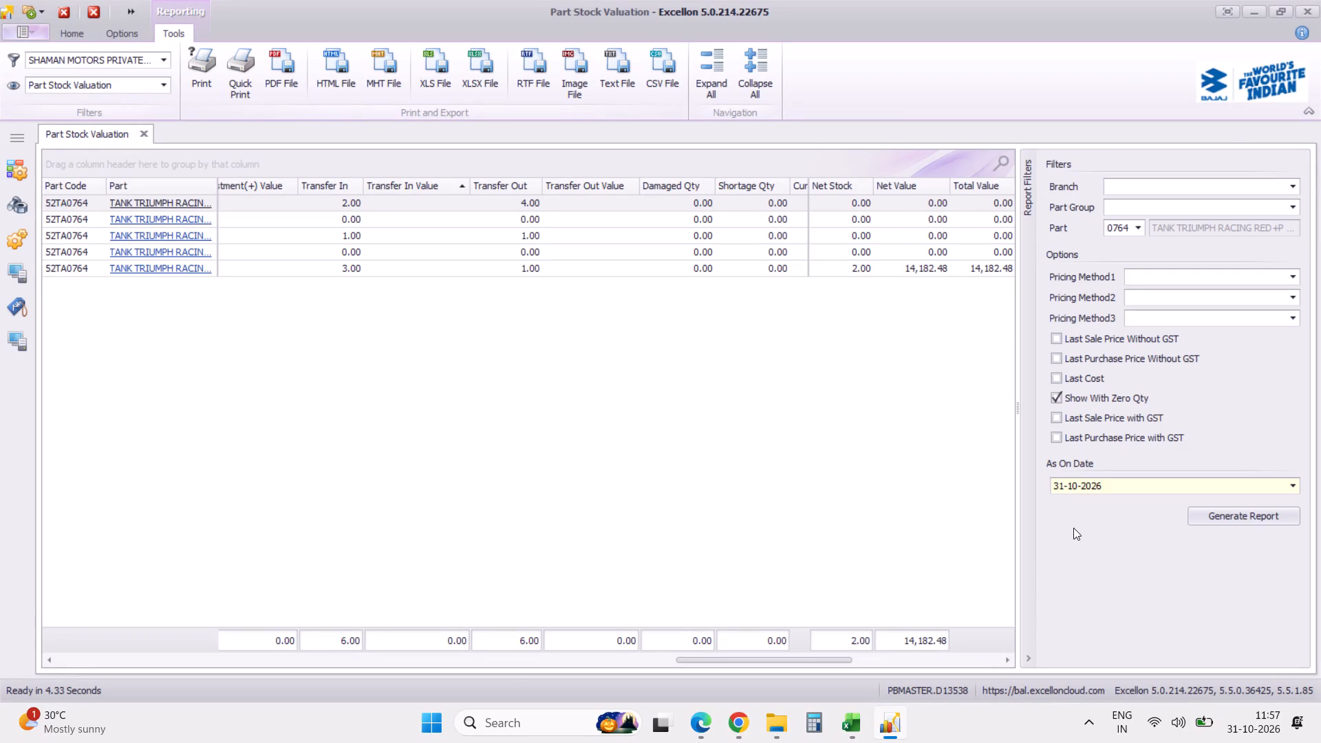
left_click(1055, 399)
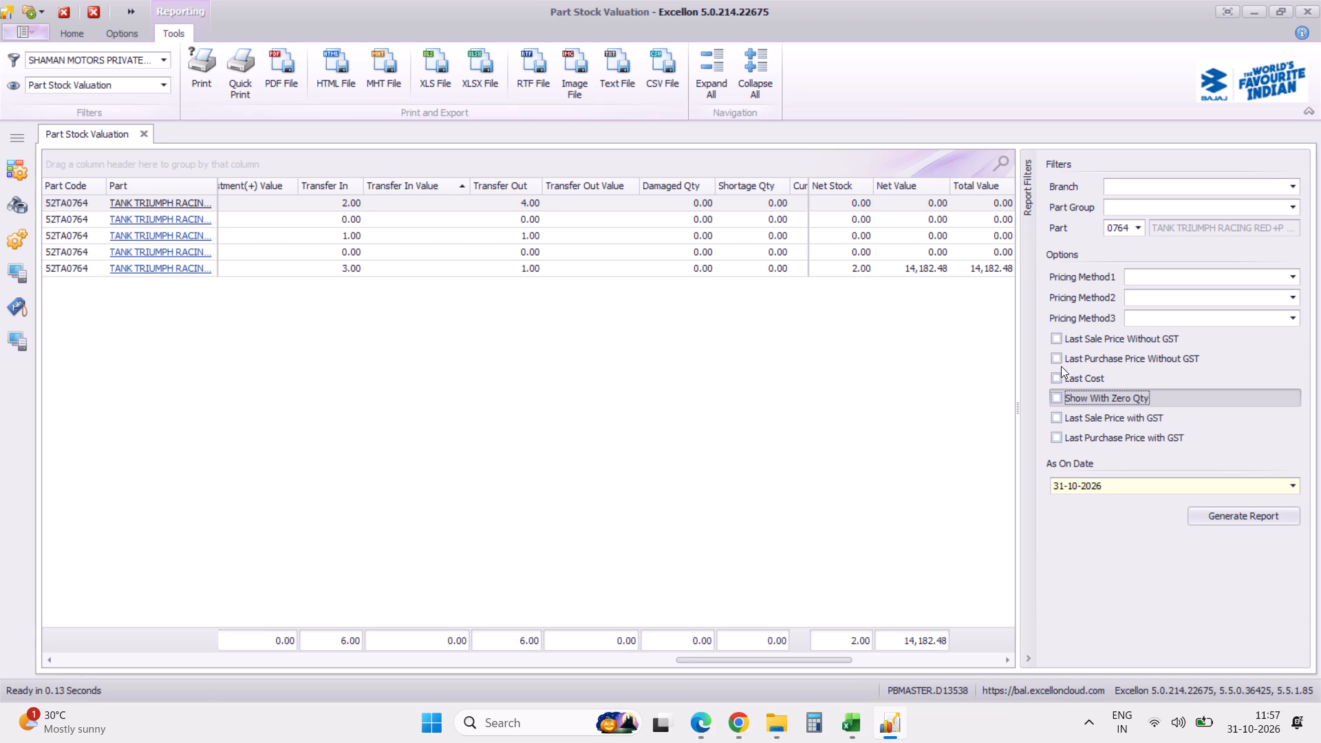
left_click(1059, 358)
left_click(1239, 524)
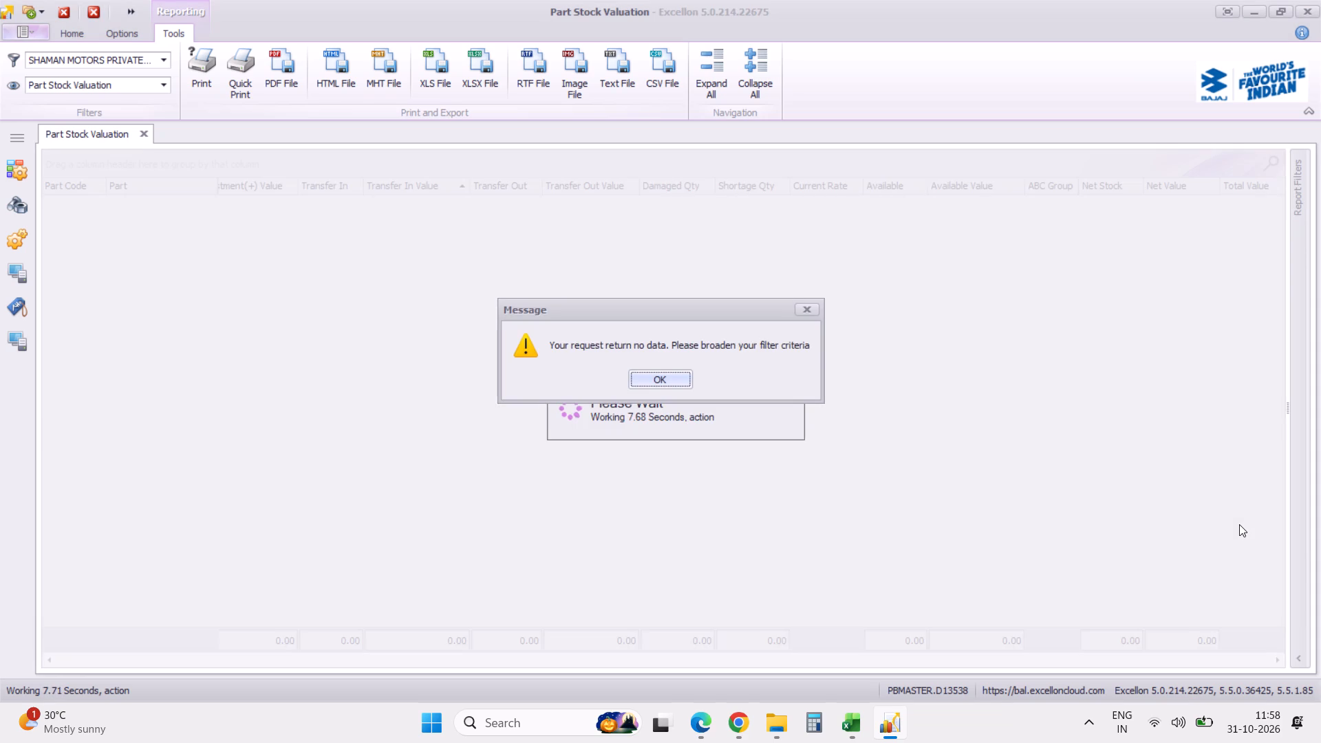
left_click(679, 378)
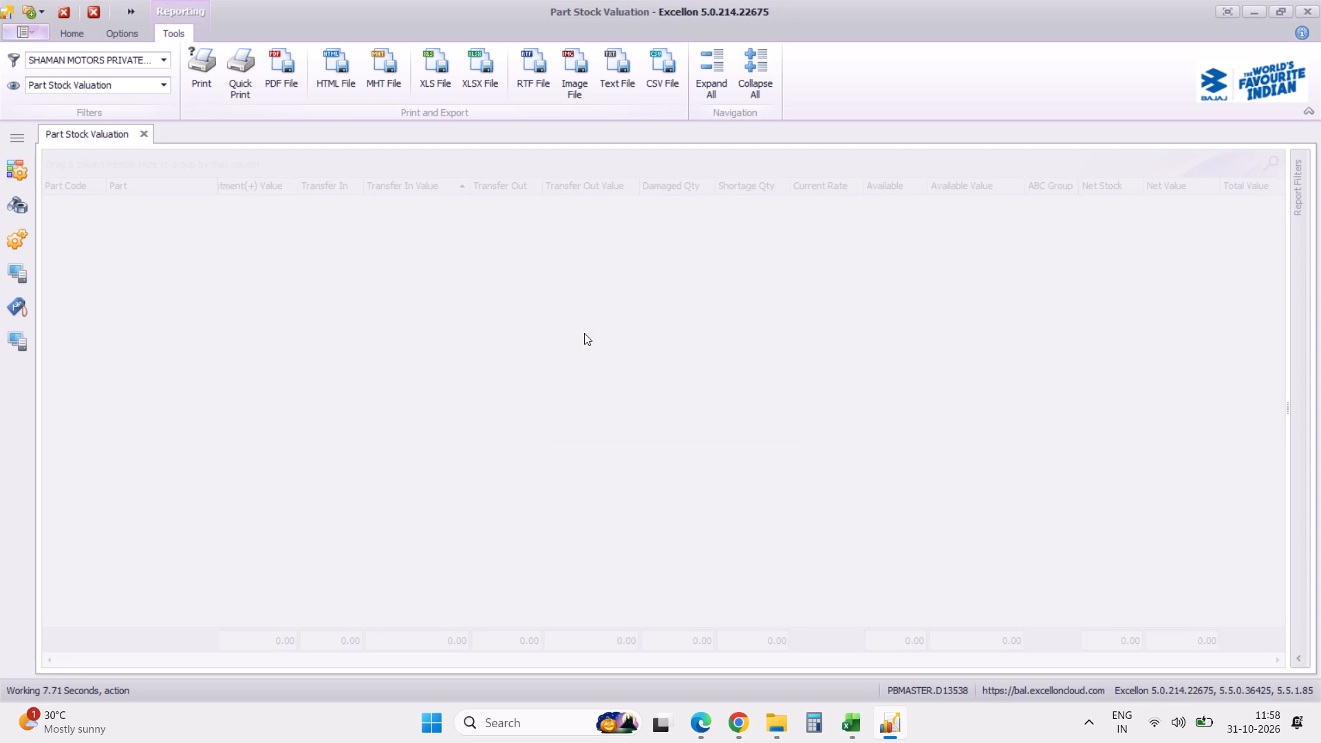
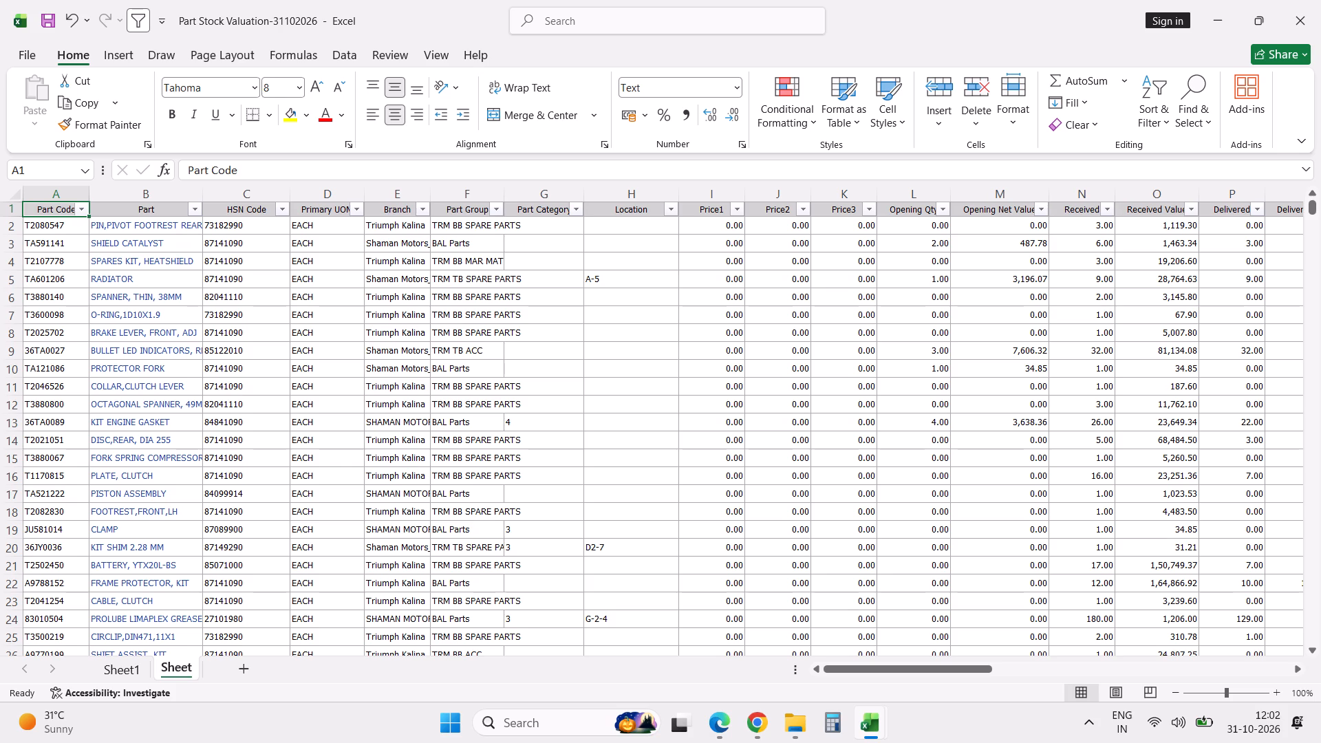
Freeze the header row and the Part Code and Part columns of the stock valuation sheet at cell C2.
scroll(192, 244, "down", 4)
scroll(192, 244, "up", 12)
left_click(255, 227)
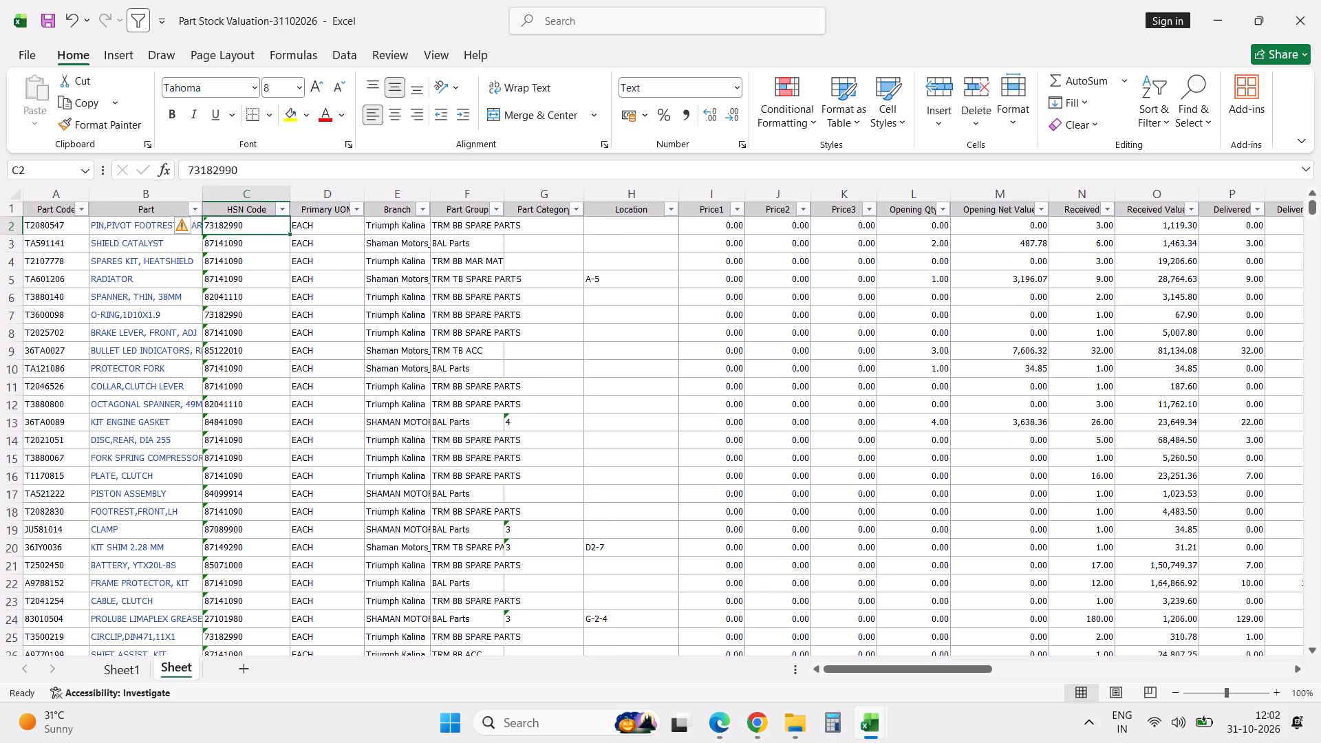
key("alt+w")
type("ff")
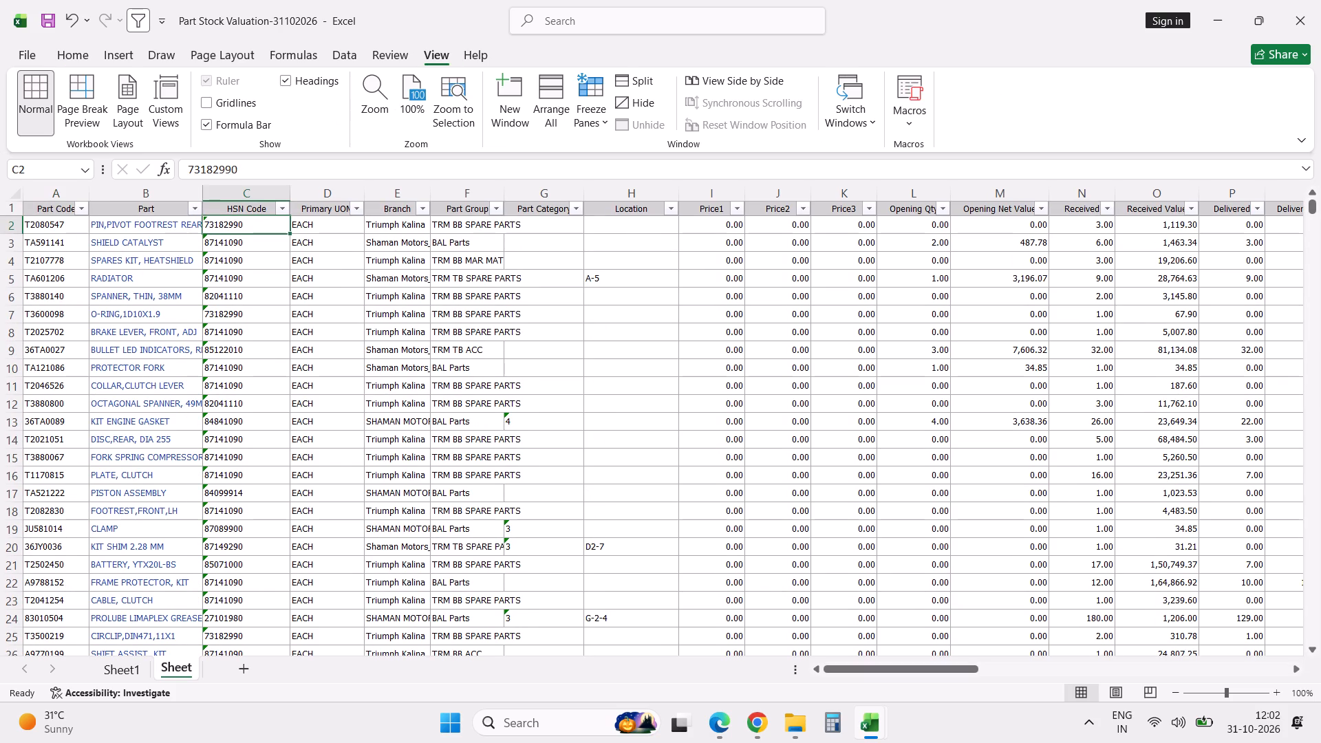
Search the Part Code filter list for 6035 and clear the search text.
left_click(193, 210)
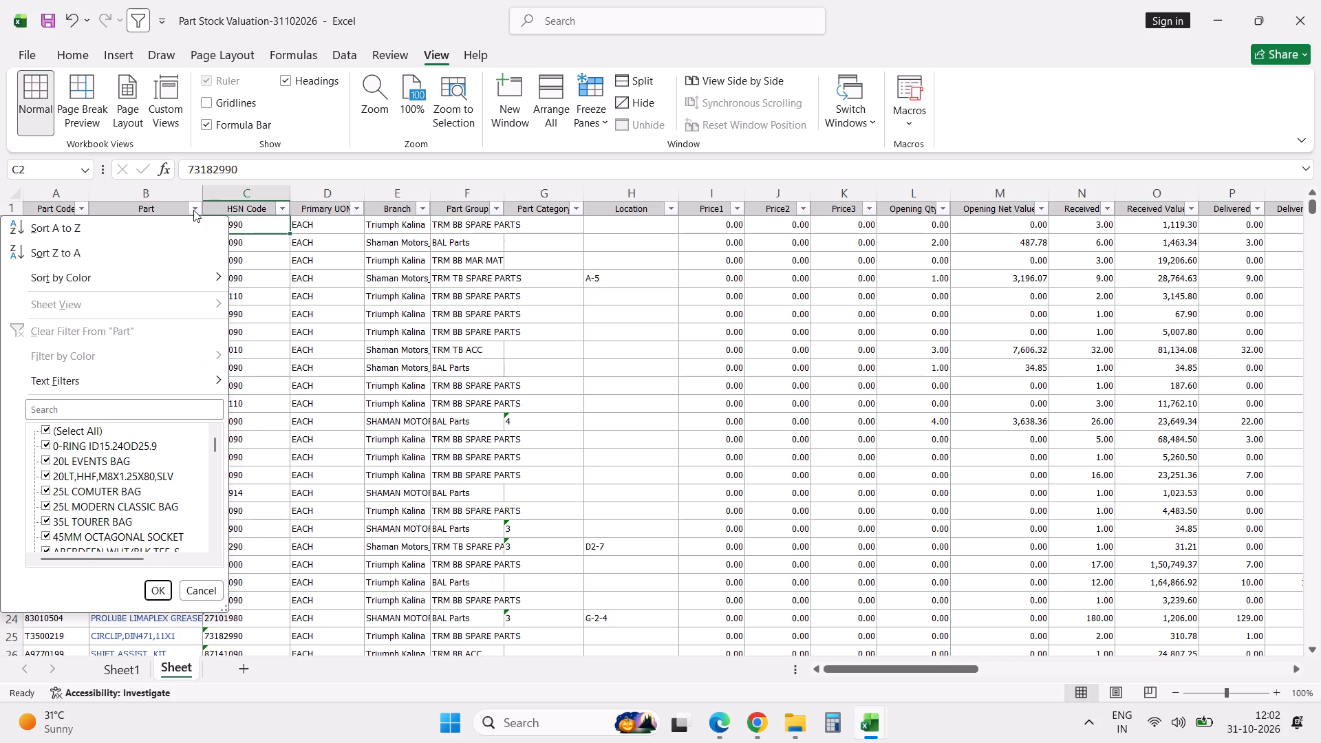
key("Escape")
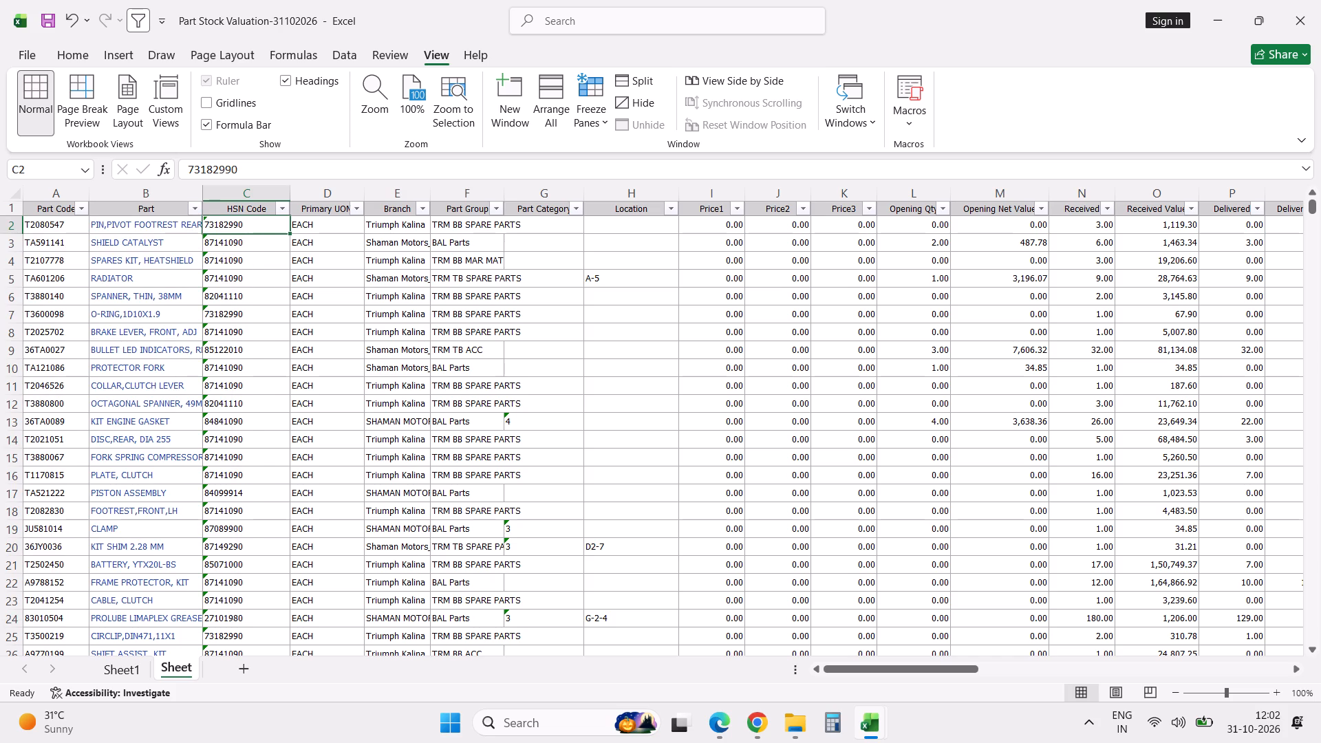
left_click(83, 210)
left_click(95, 411)
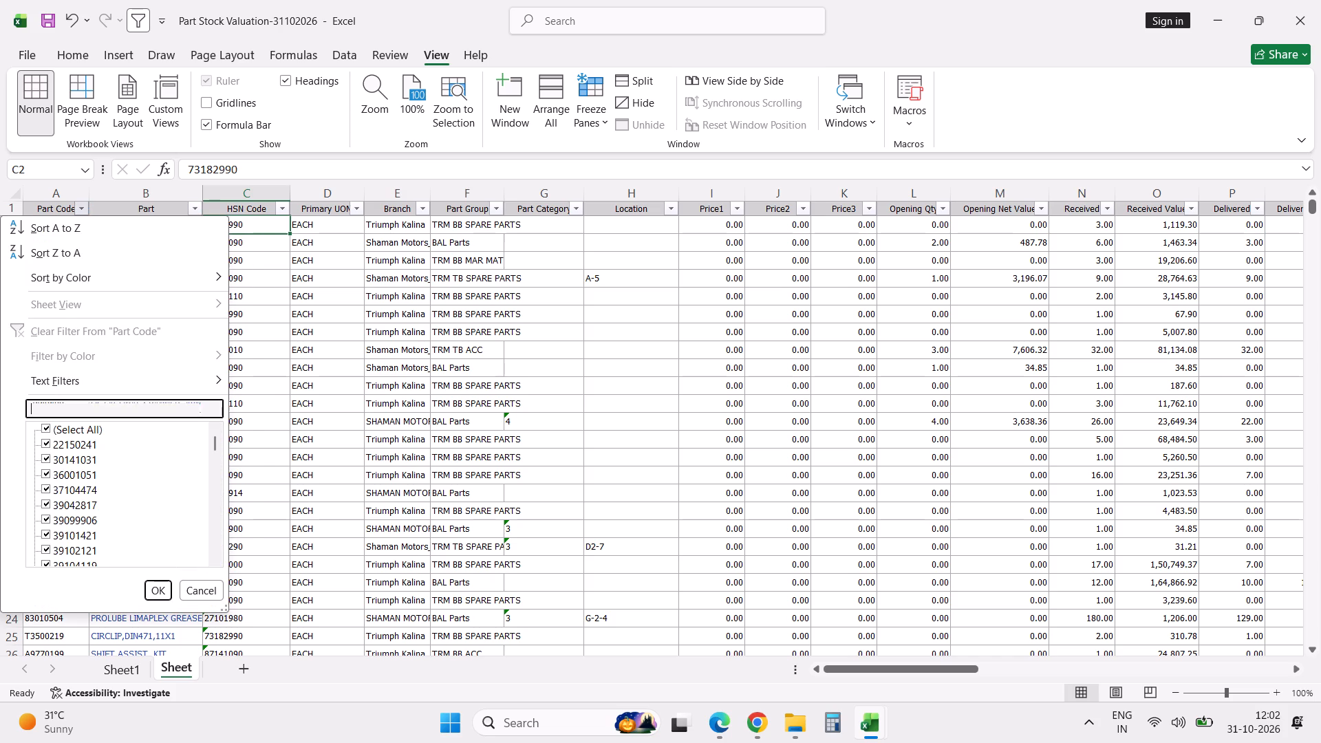
type("603")
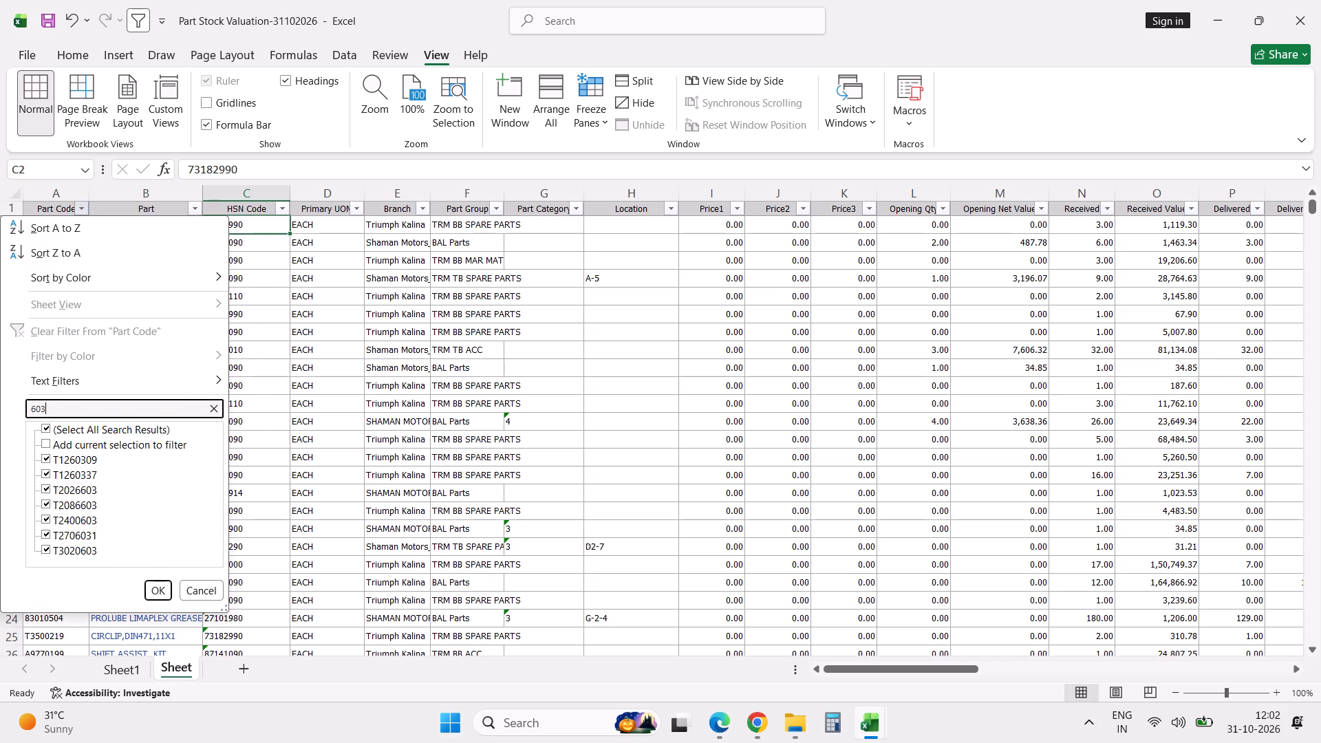
key("5")
key("BackSpace")
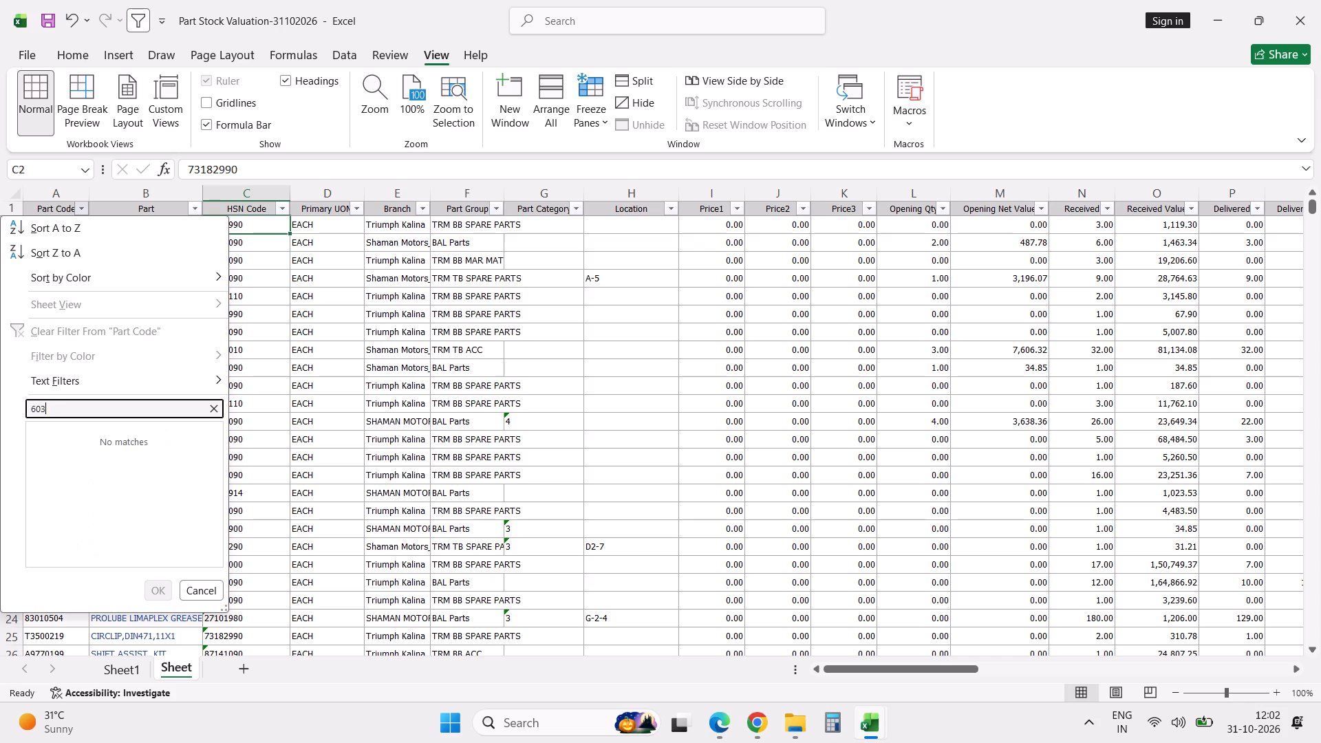
key("BackSpace")
key("BackSpace")
key("BackSpace")
key("BackSpace")
key("BackSpace")
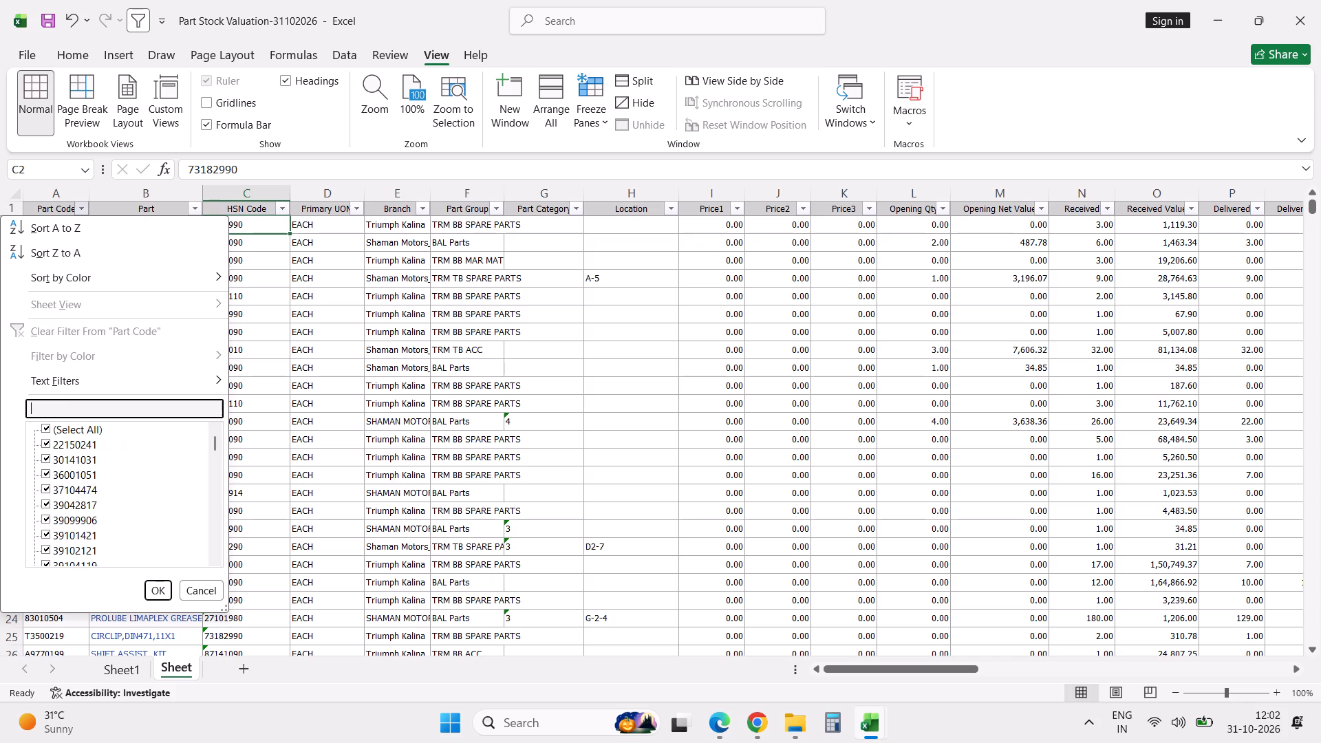
Search the Part Code filter for 035 and filter the stock valuation sheet to part A9778035 only.
type("035")
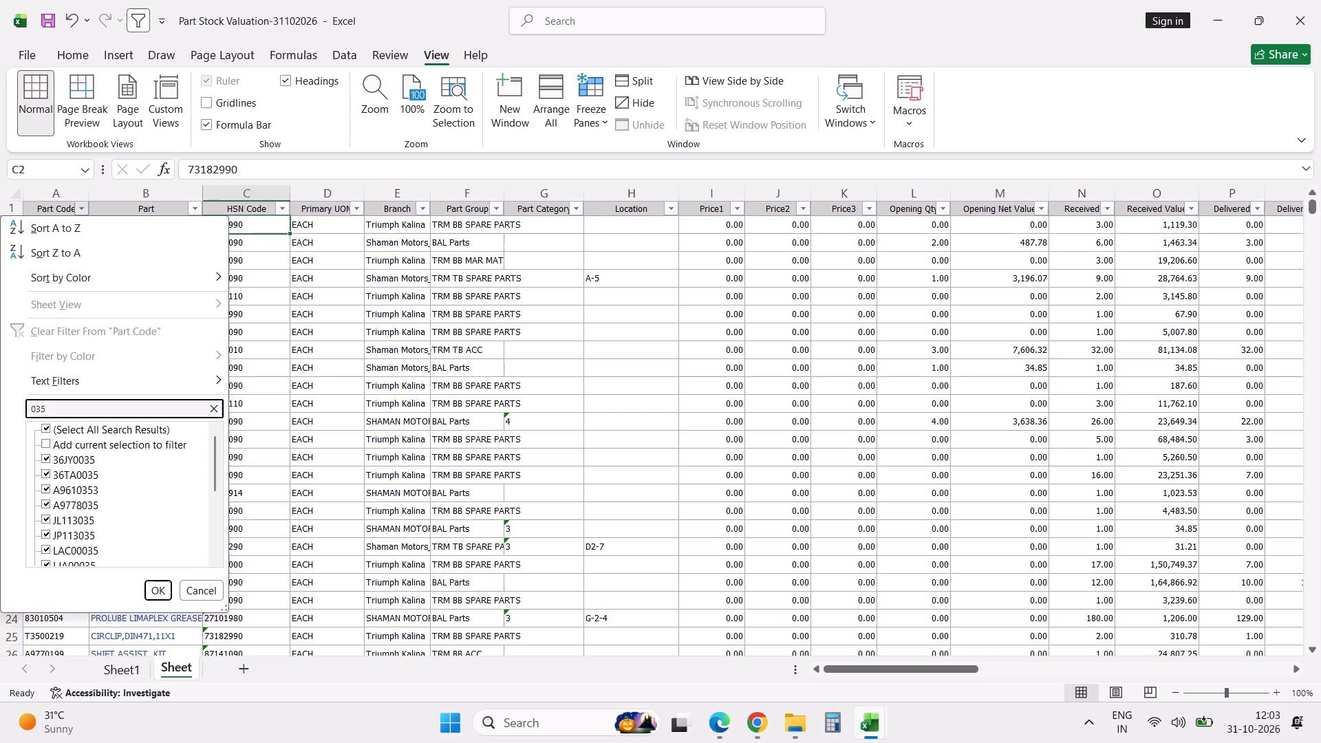
left_click(78, 429)
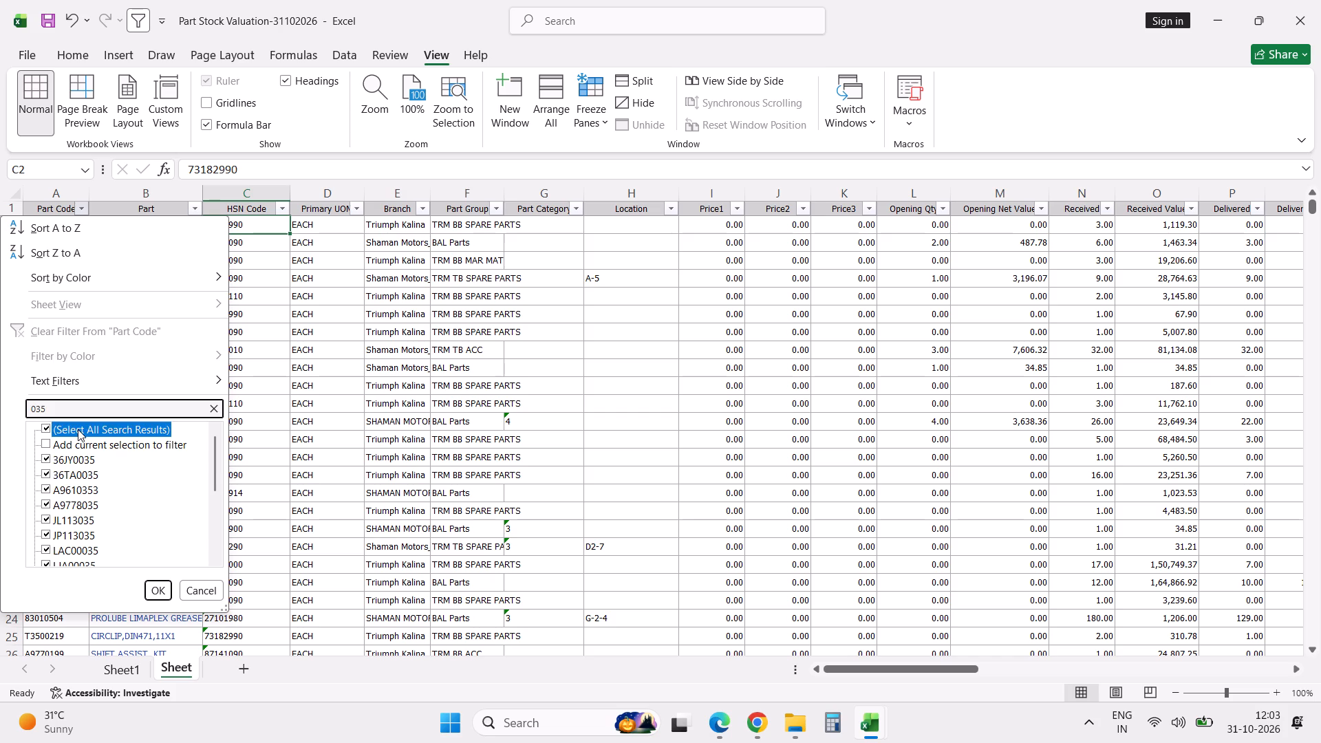
left_click(83, 512)
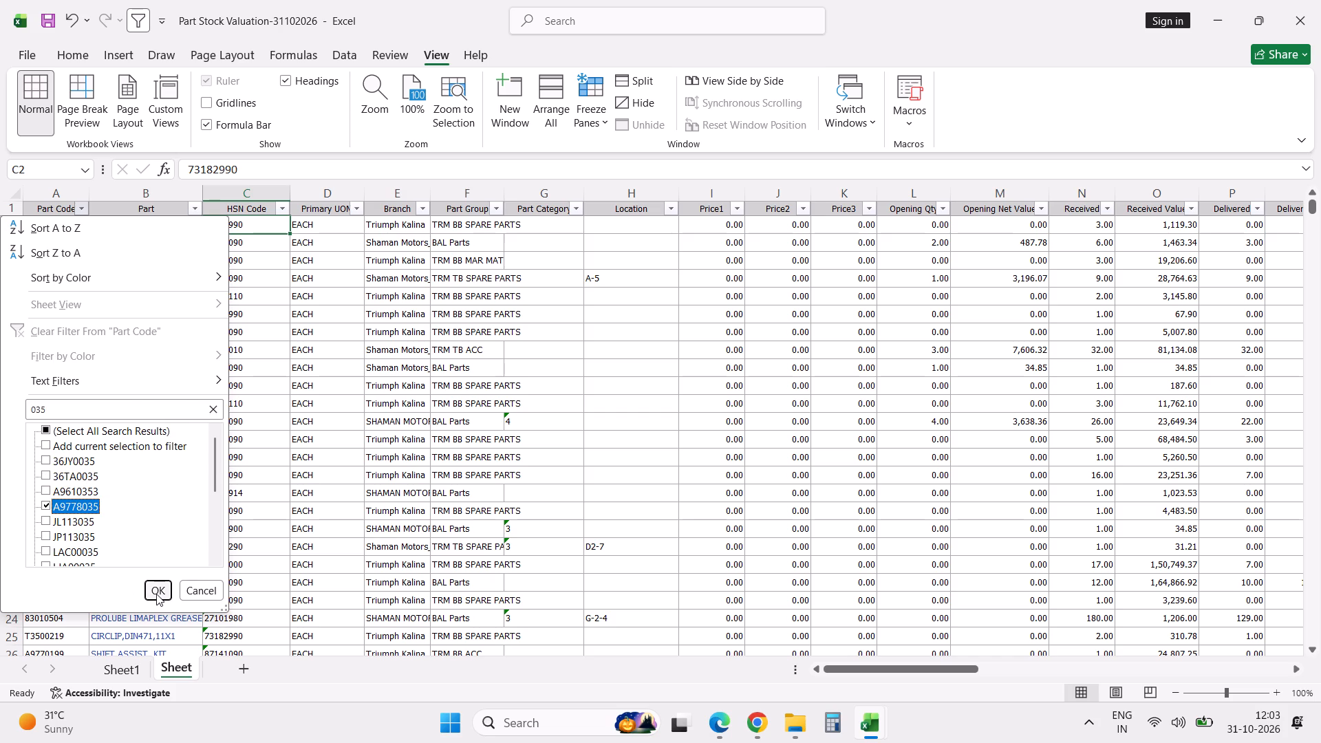
left_click(158, 594)
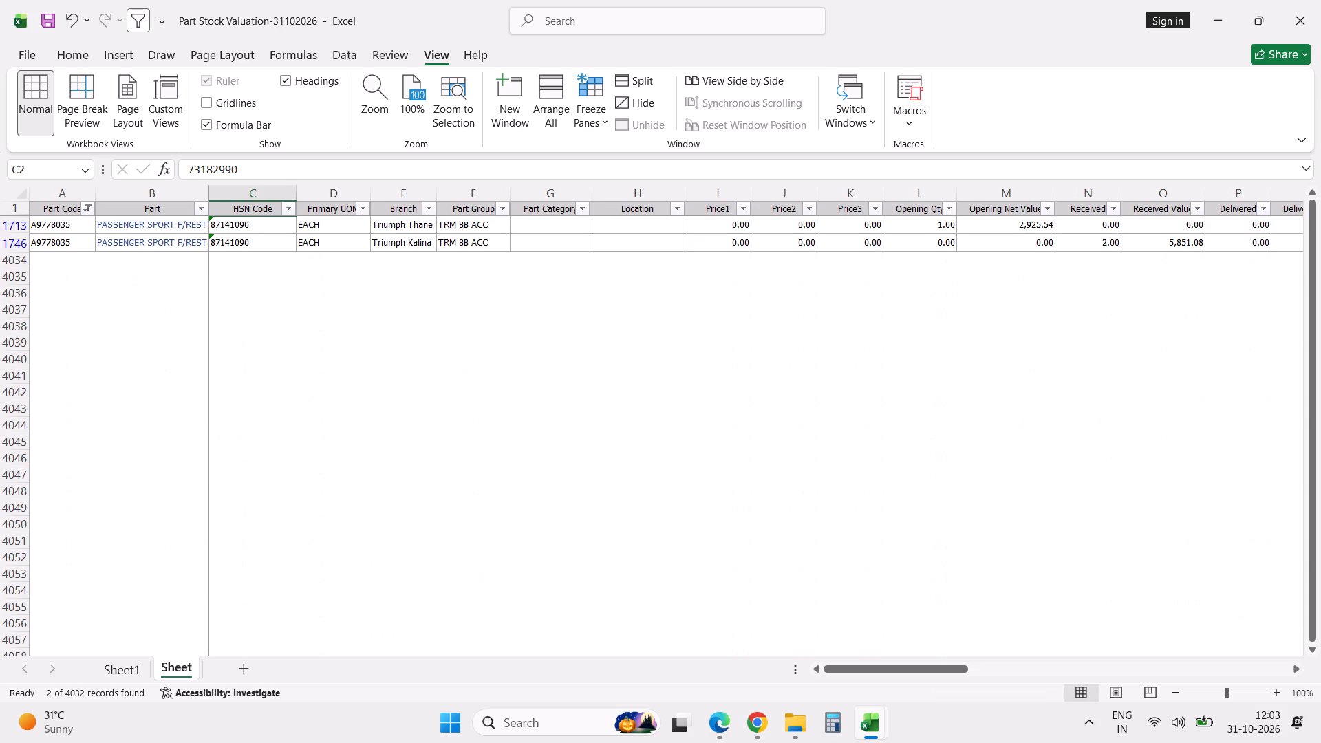
left_click(76, 226)
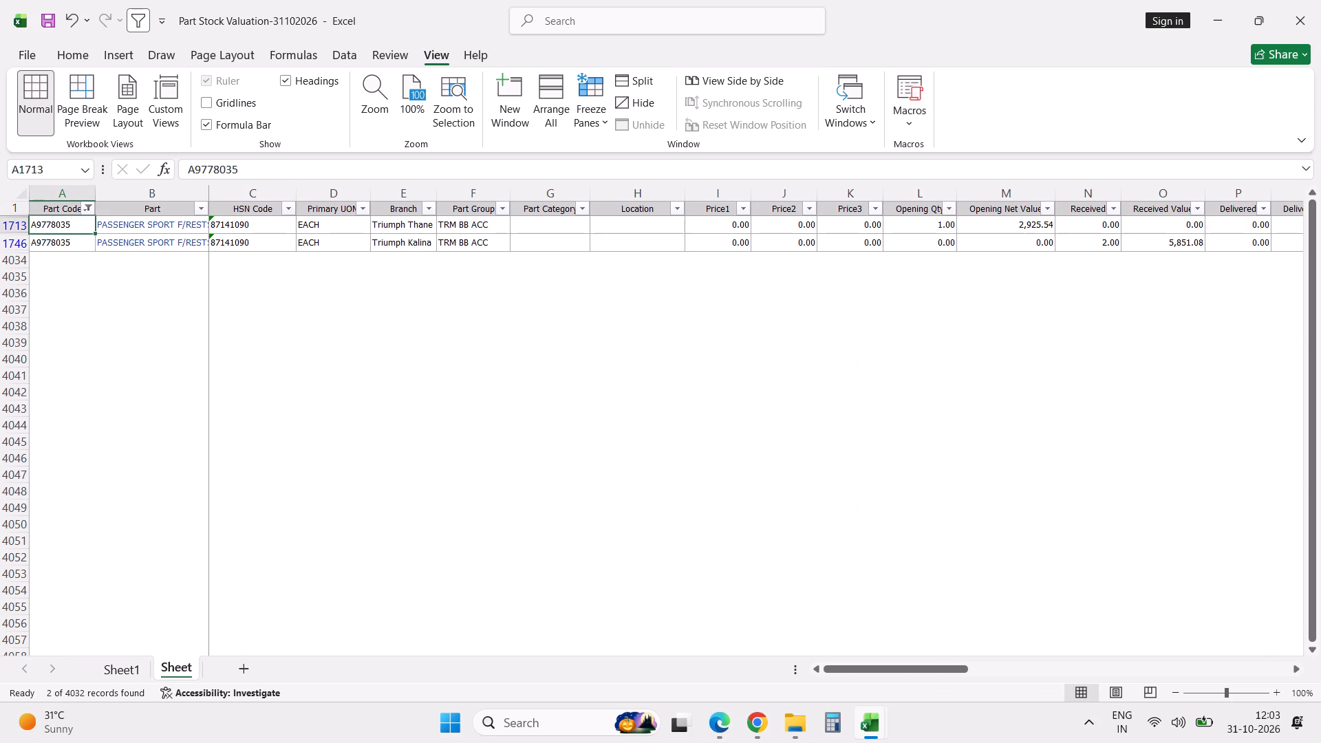
Refilter the Part Code column to all codes matching a977.
left_click(91, 209)
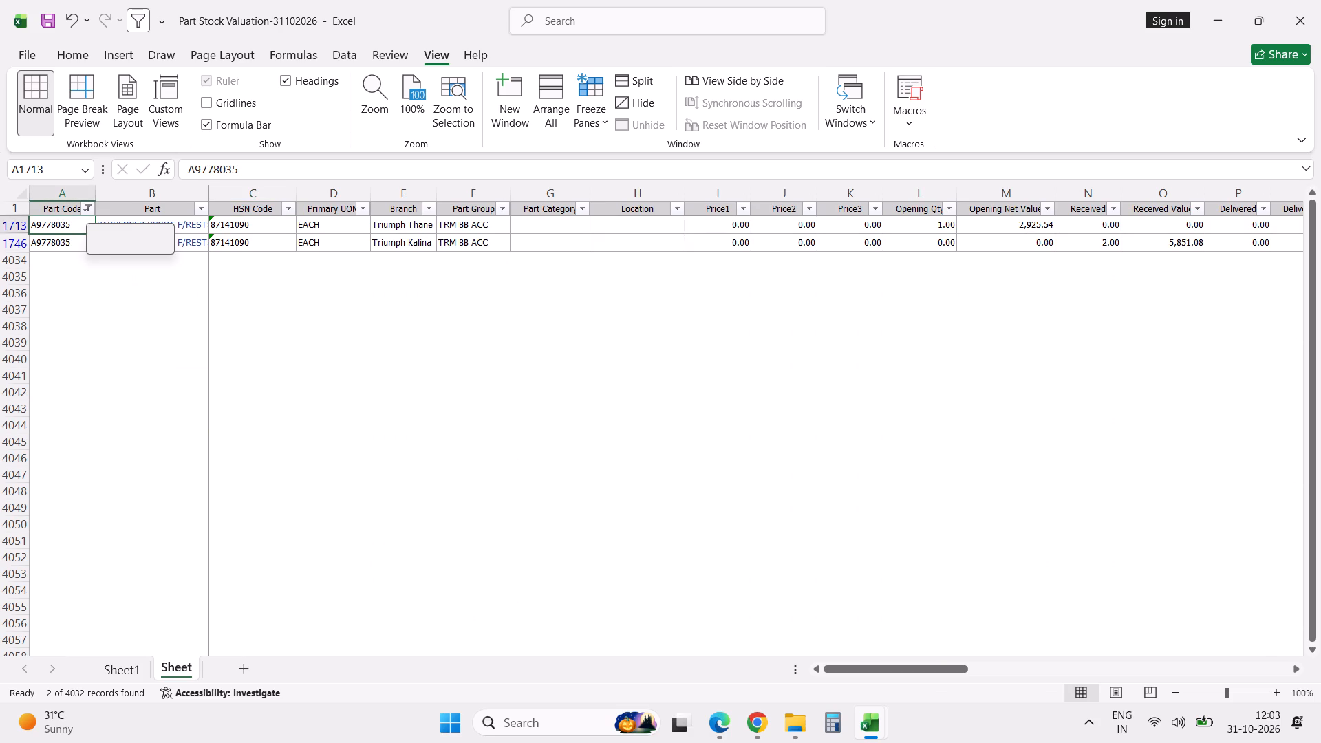
left_click(100, 411)
type("a977")
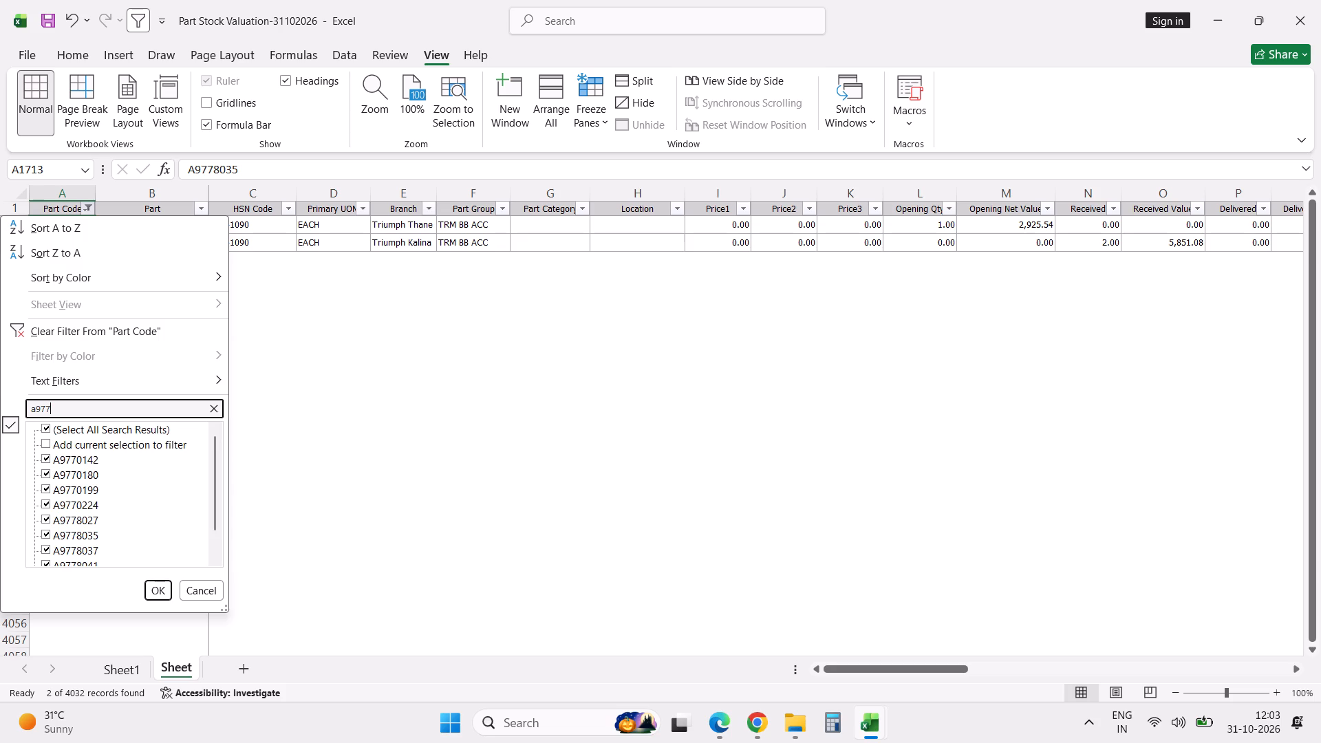
key("Return")
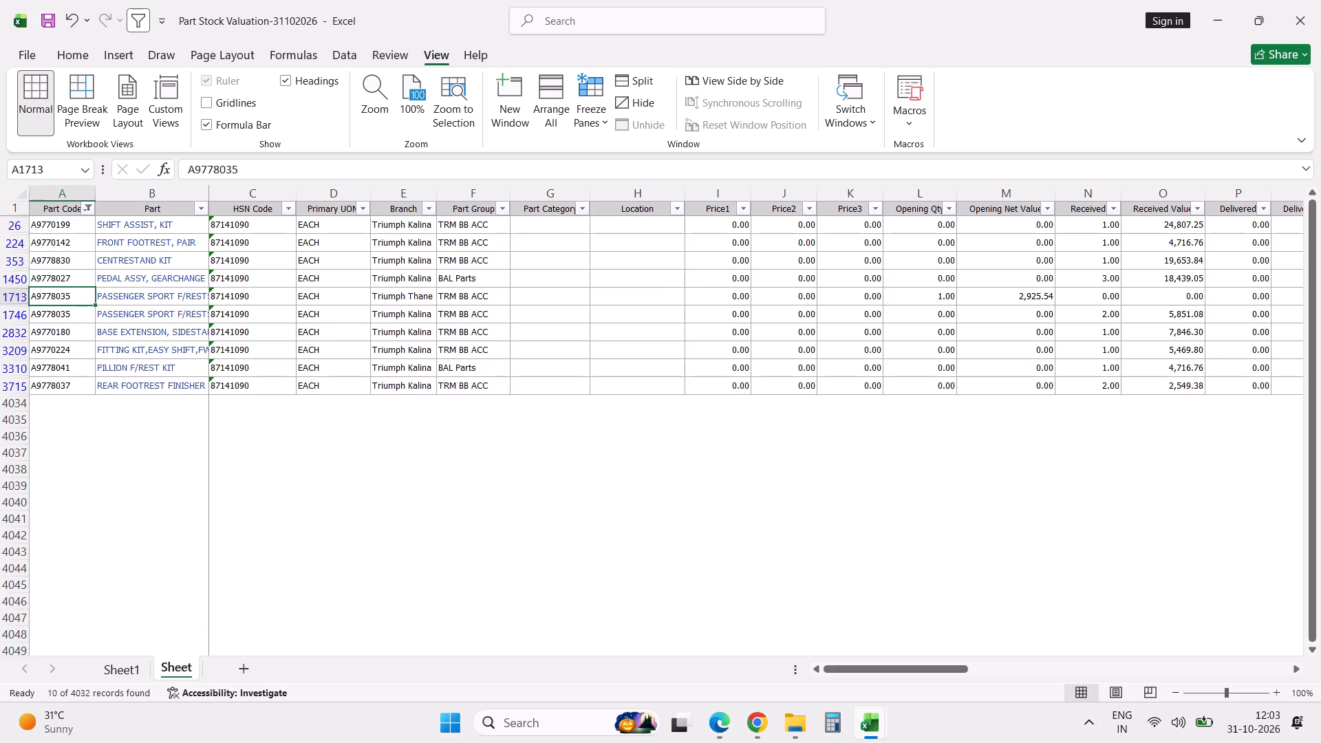
scroll(100, 411, "up", 11)
Copy part code A9778035 from the valuation sheet into the Footpeg row's Part No. cell B2 in the NM_Stock_Count workbook.
double_click(213, 166)
key("ctrl+c")
key("alt+Tab")
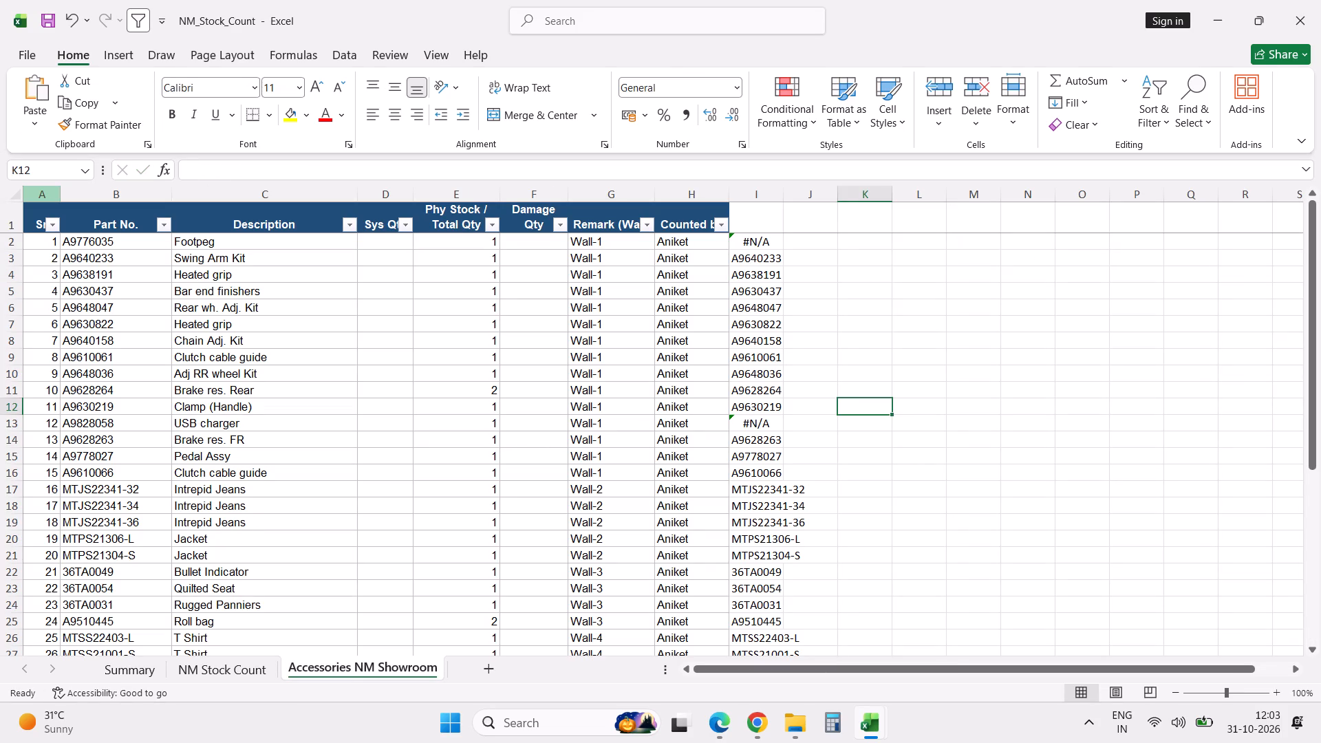
left_click(114, 244)
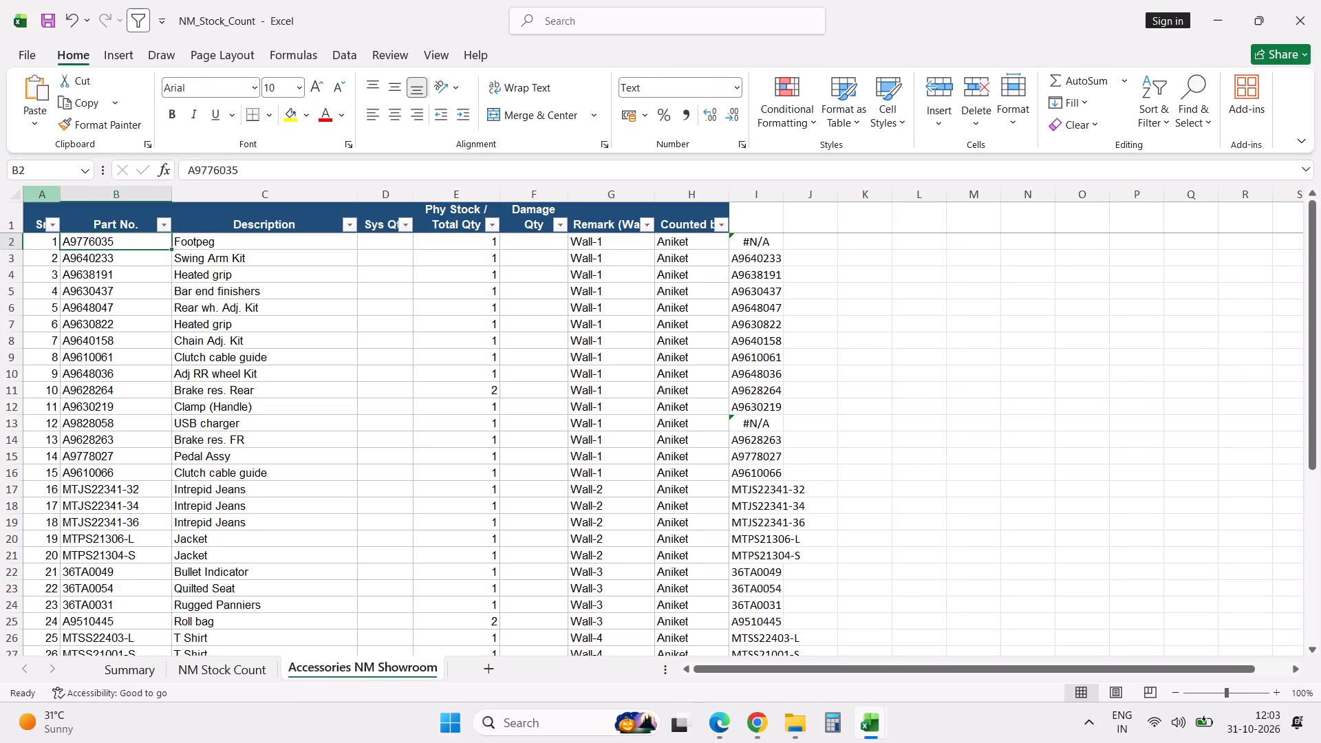
key("ctrl+v")
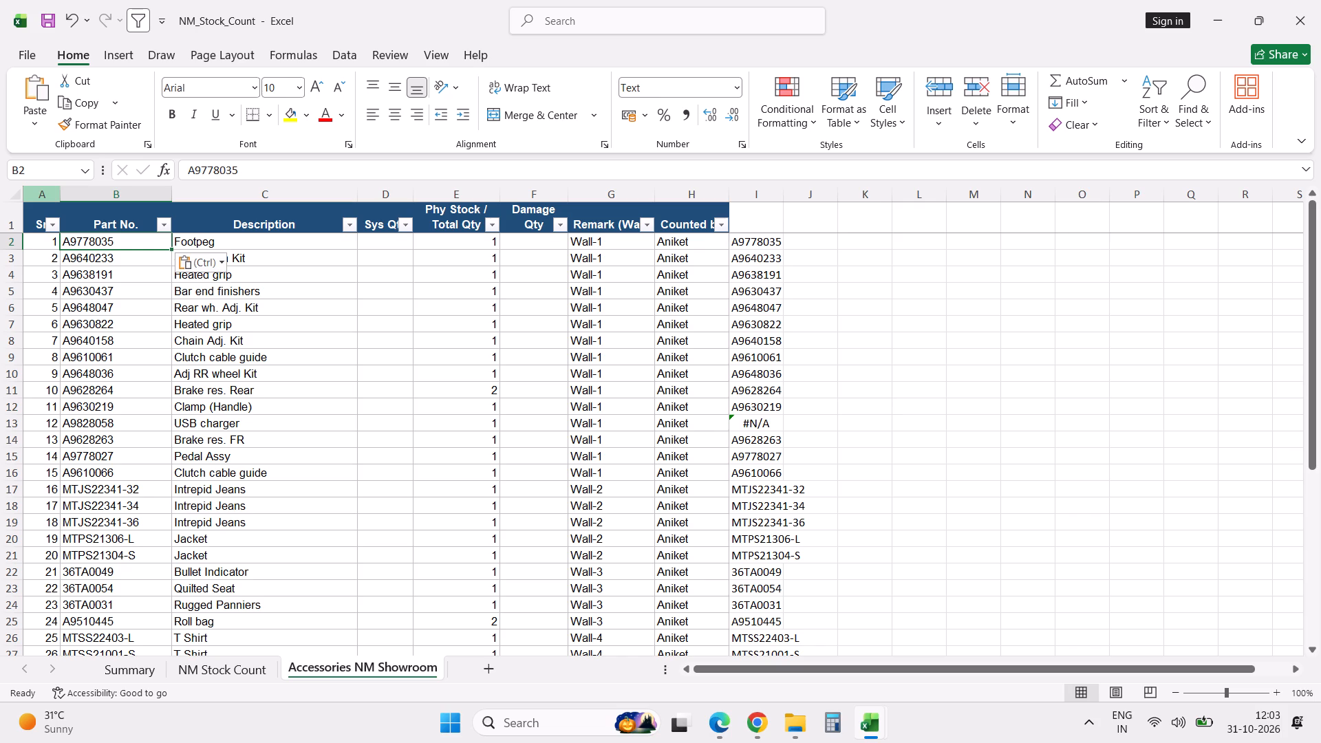
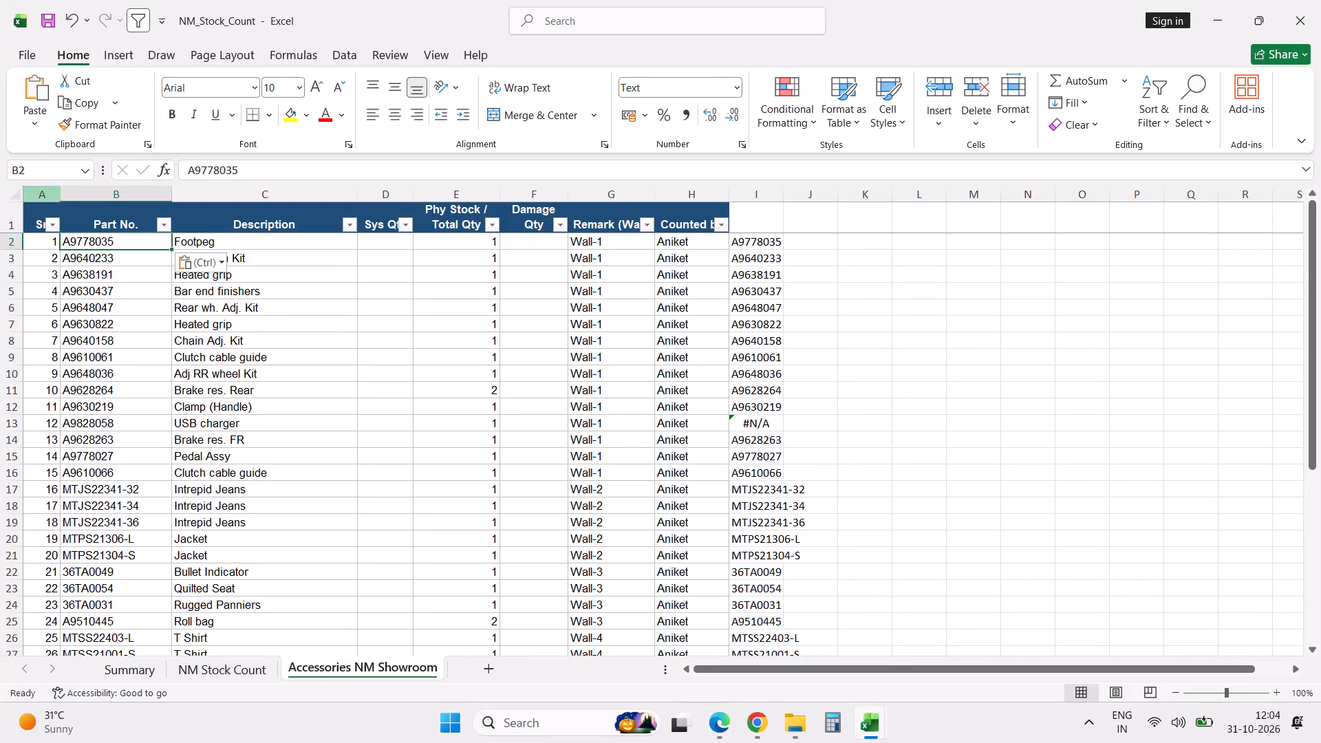
For the unmatched USB charger row A9828058, search the valuation sheet's Part Code filter for 8058, then clear the search text.
left_click(94, 429)
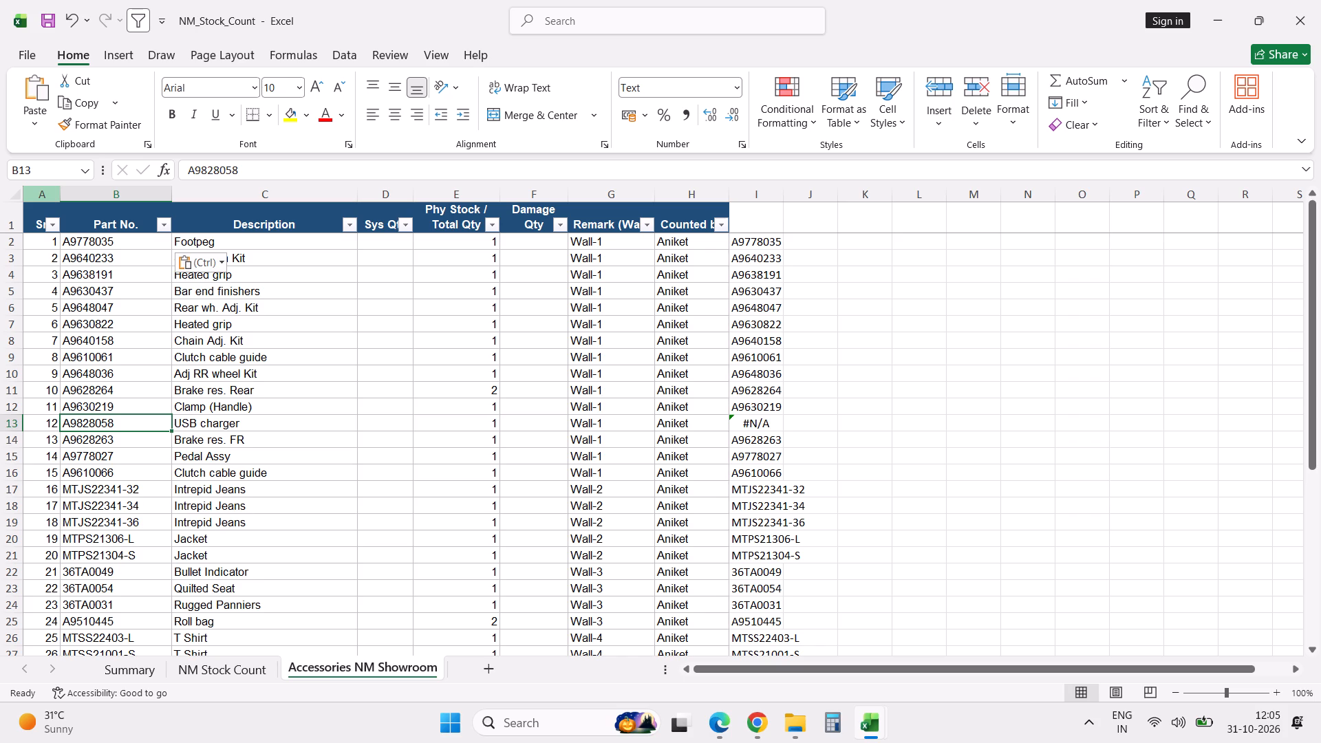
left_click(14, 424)
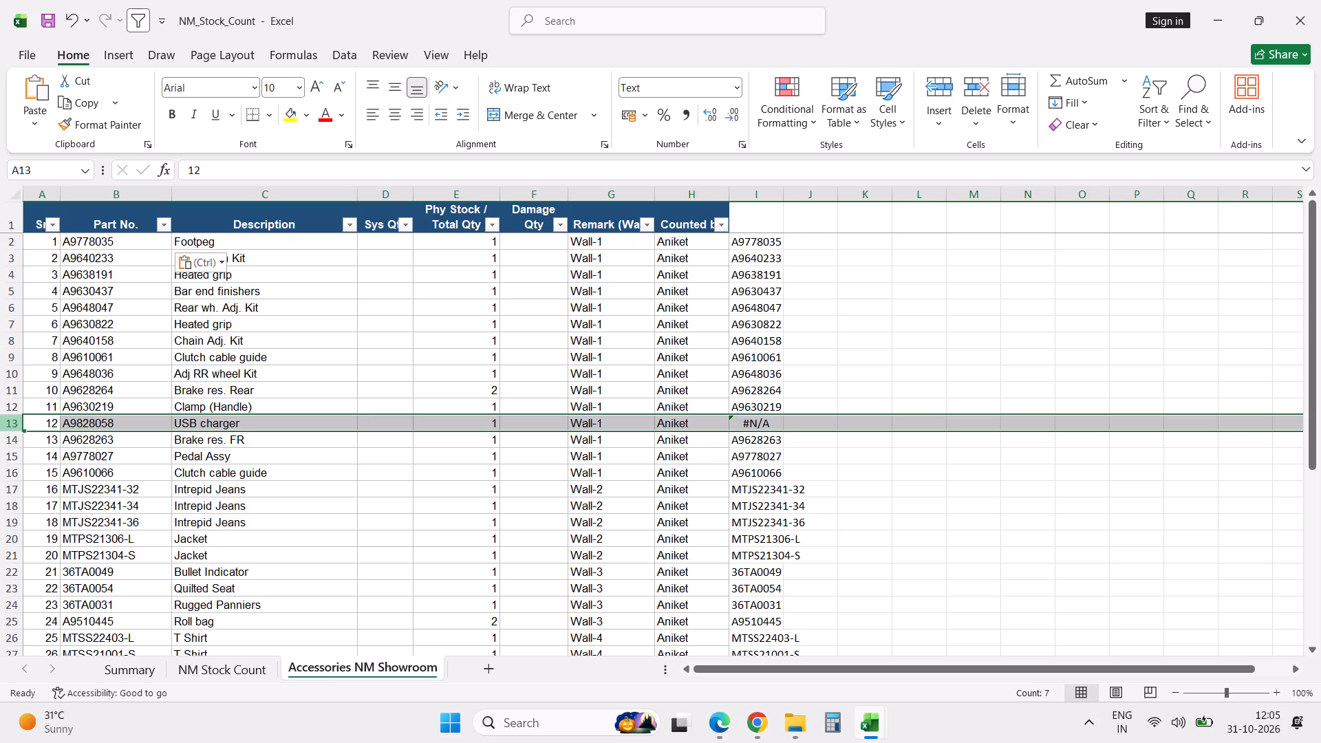
key("alt+Tab")
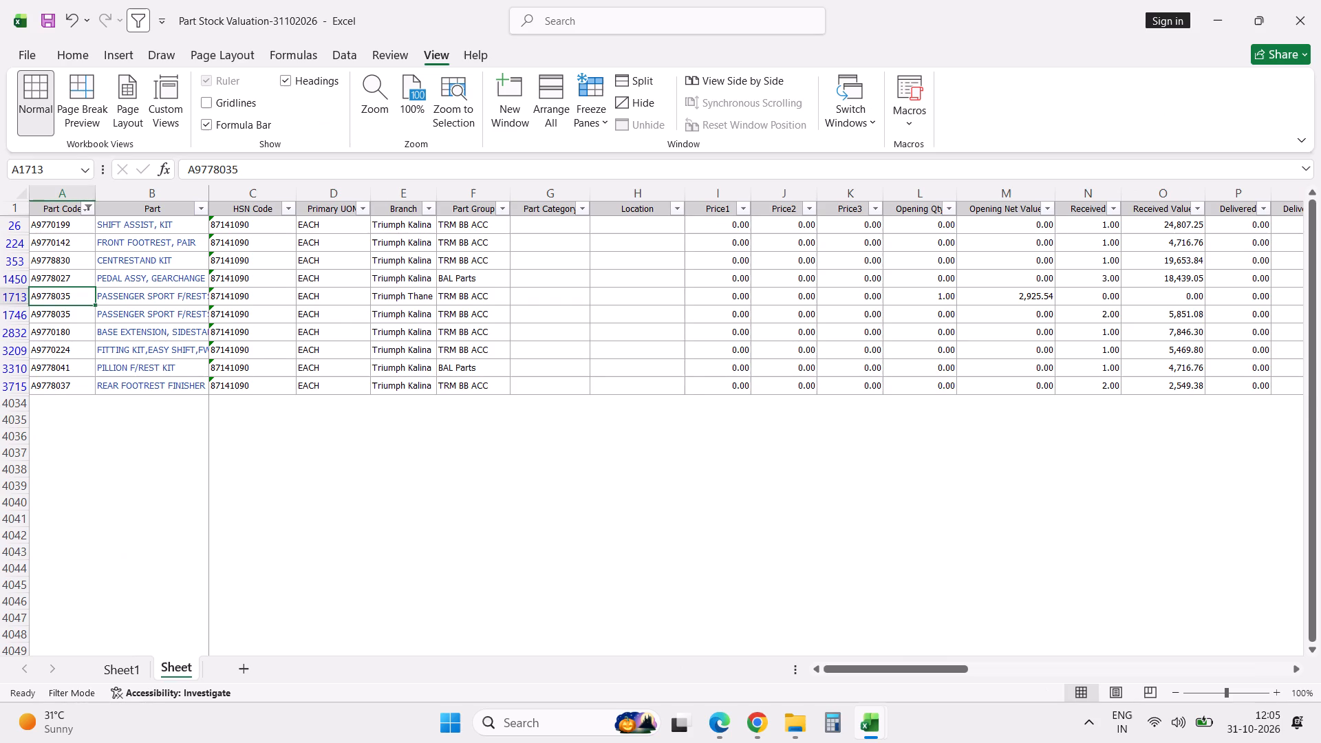
left_click(85, 211)
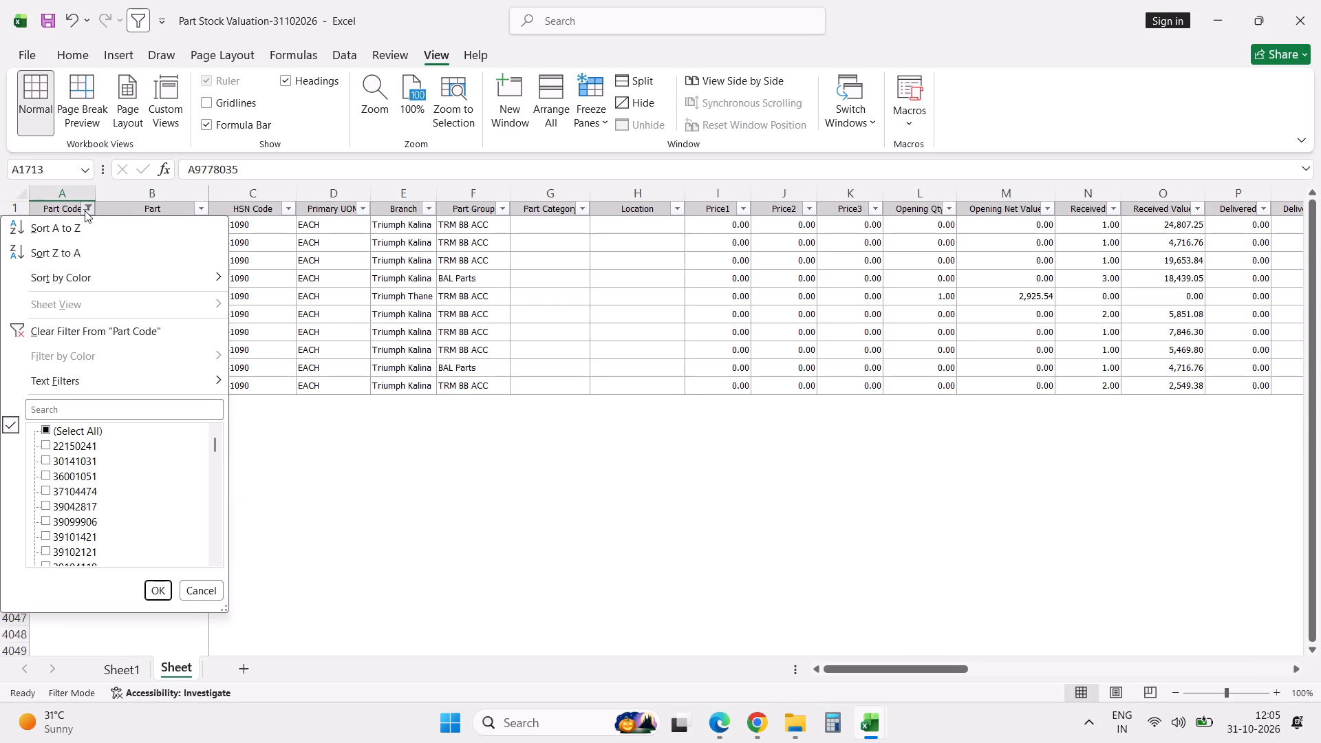
left_click(116, 416)
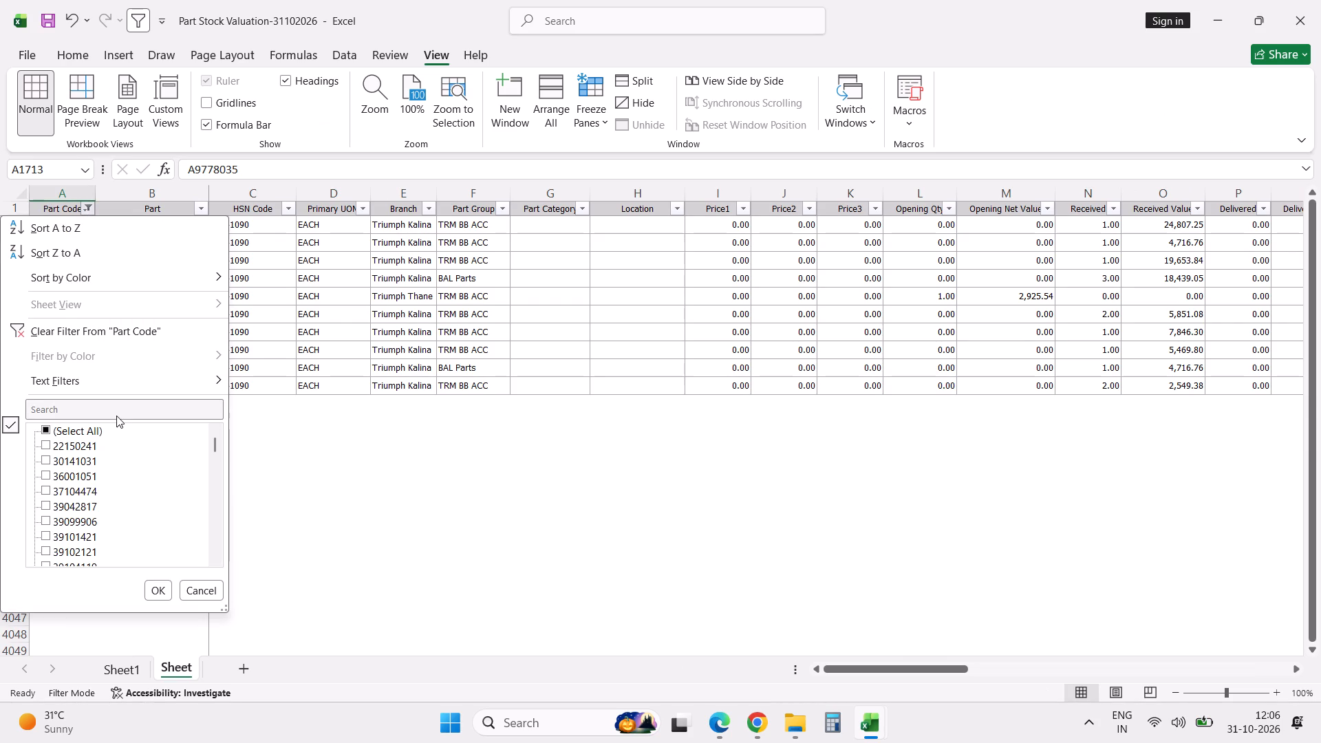
left_click(118, 413)
type("805")
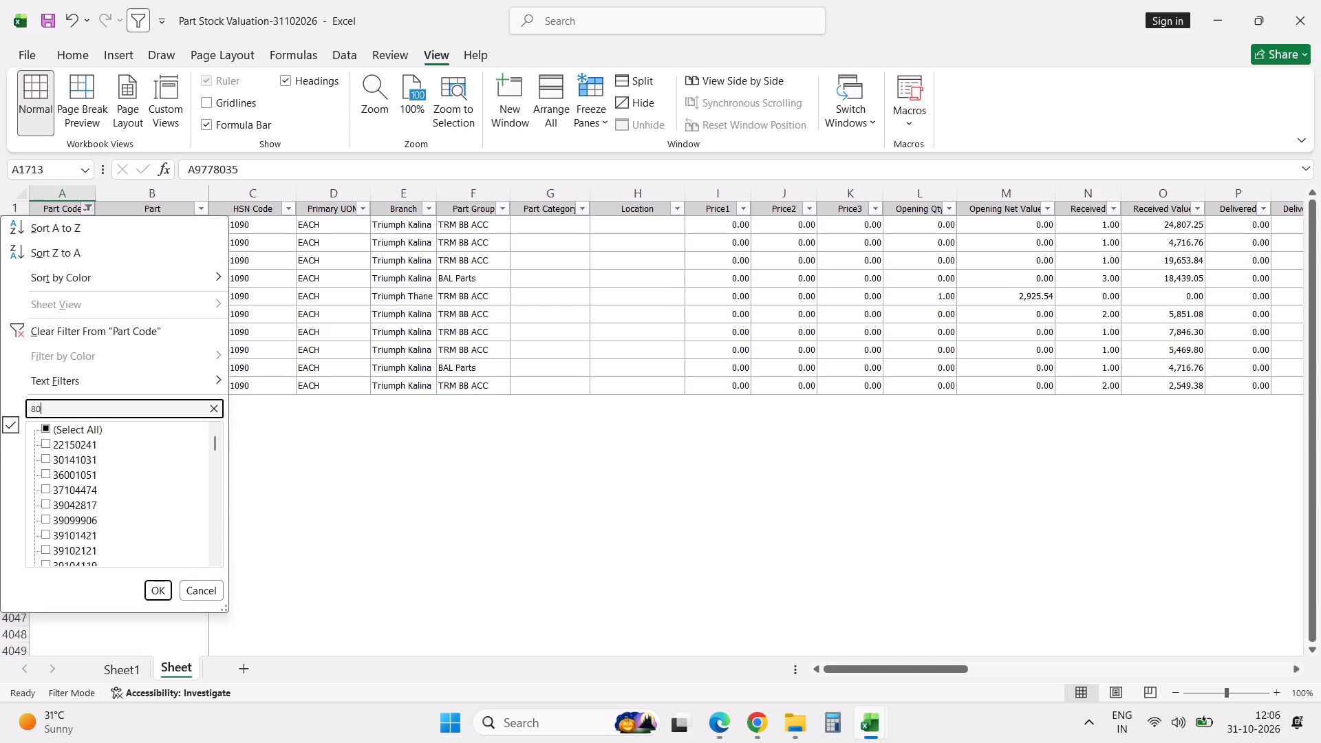
key("8")
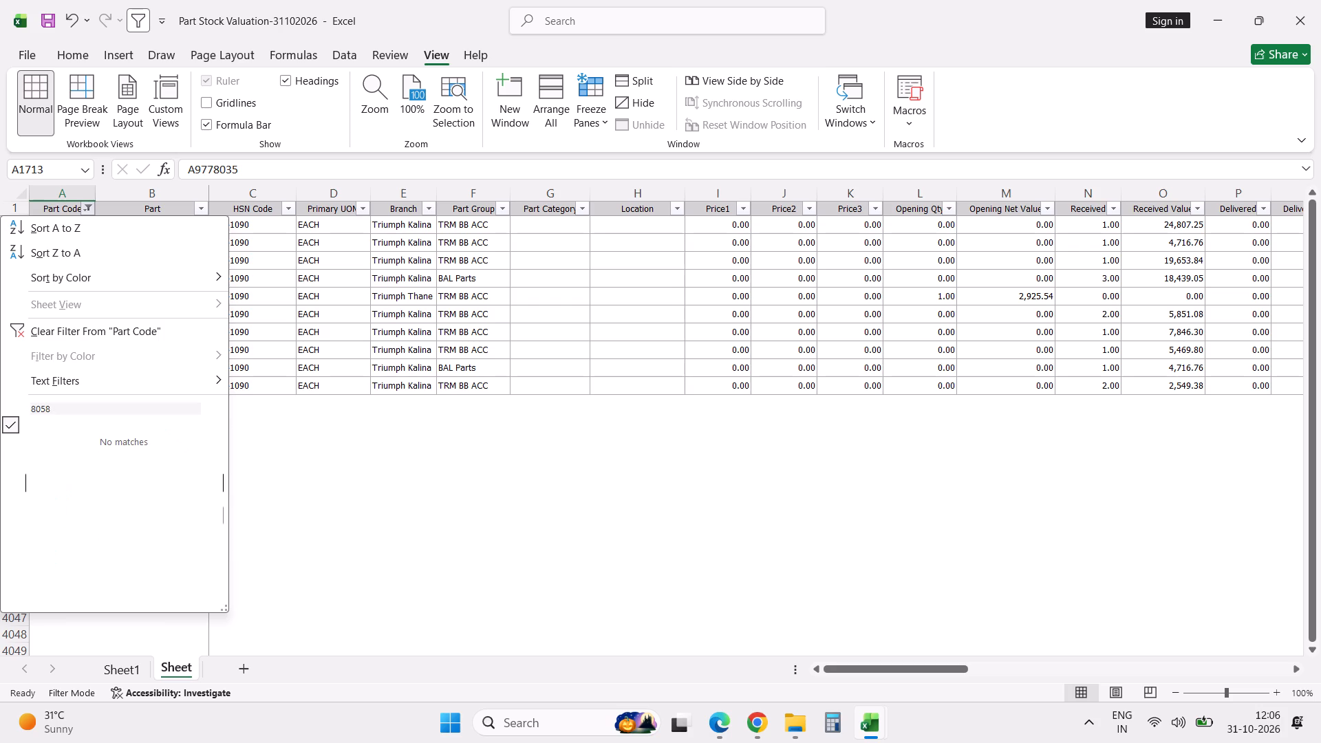
key("BackSpace")
key("BackSpace")
key("BackSpace")
key("BackSpace")
key("BackSpace")
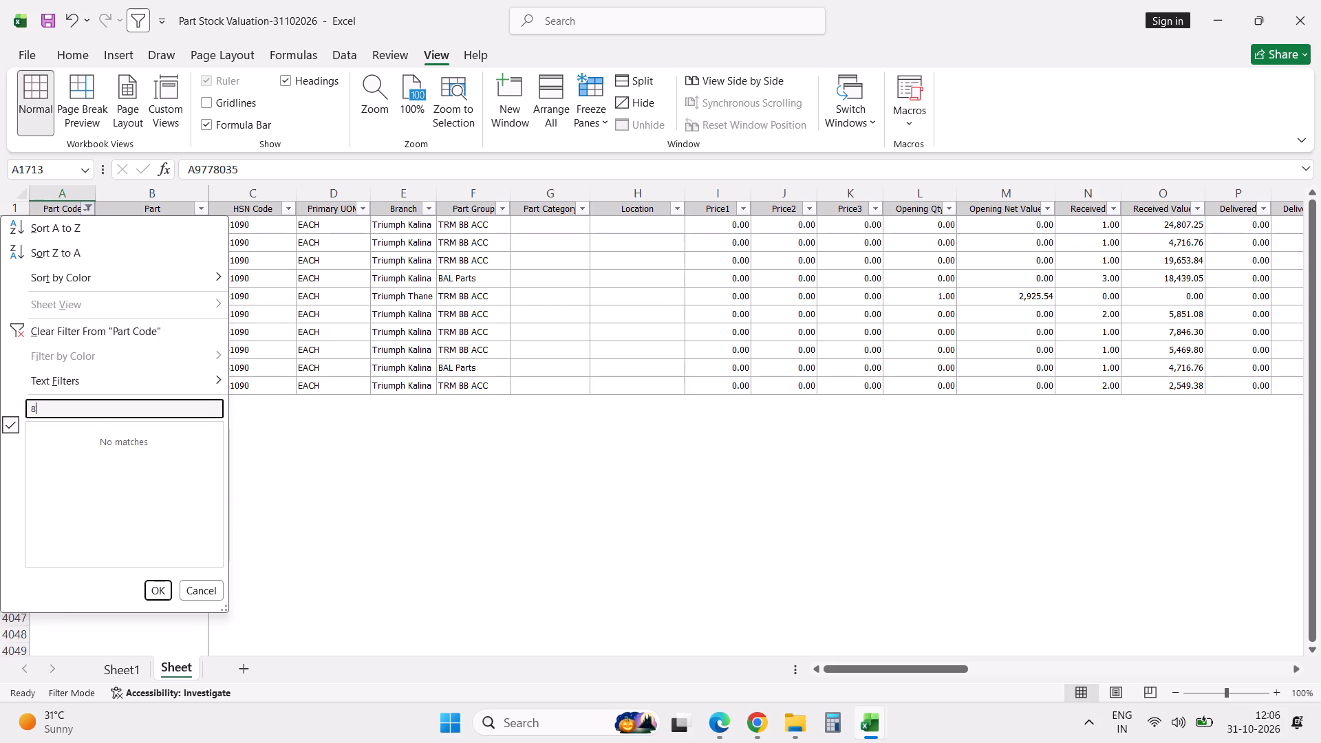
Search the Part Code filter list for 058 and for 9828, closing it without applying a filter.
type("058")
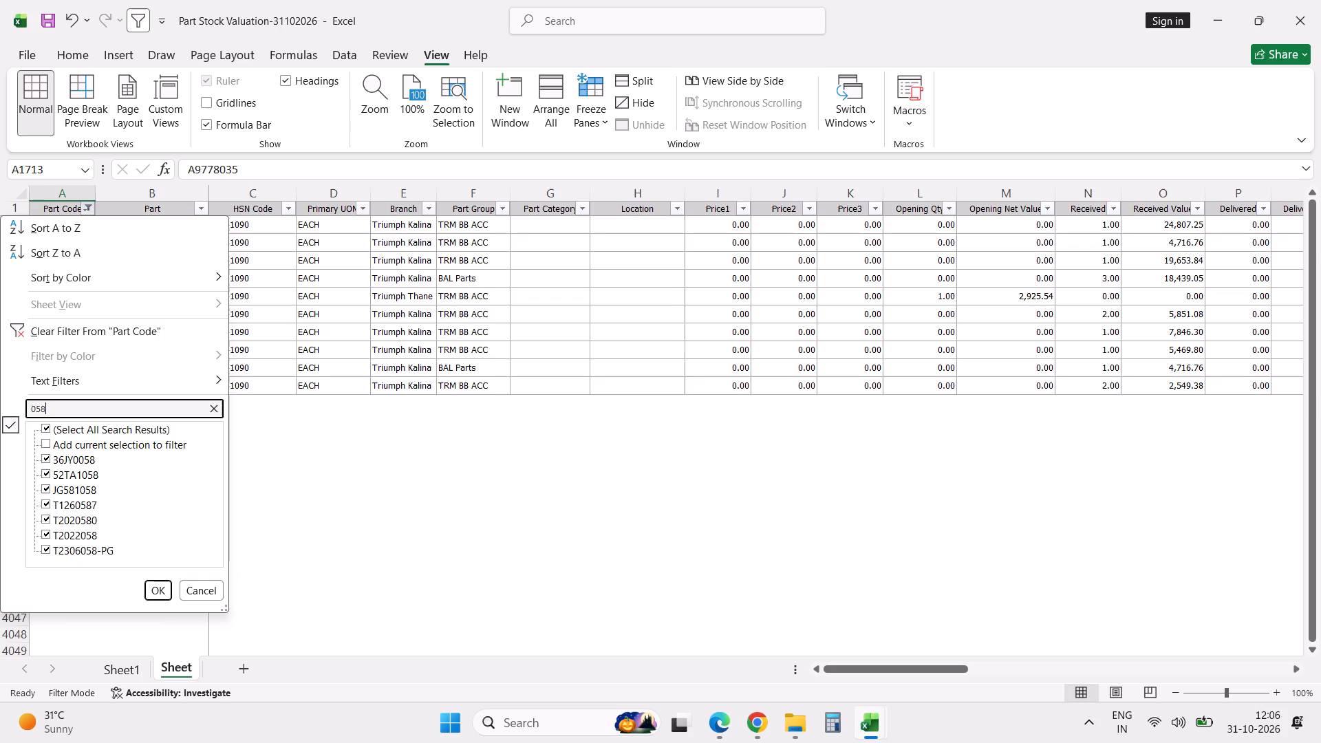
key("BackSpace")
key("BackSpace")
key("BackSpace")
key("BackSpace")
key("BackSpace")
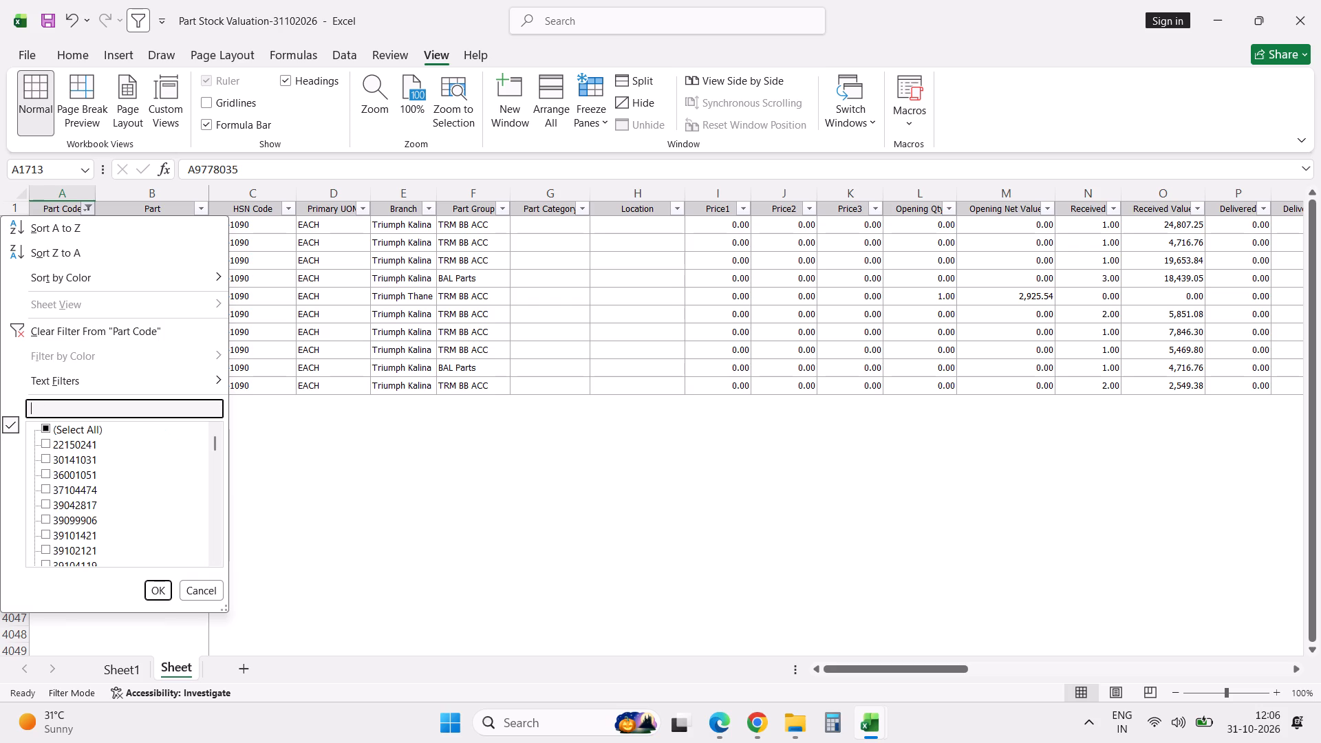
type("9828")
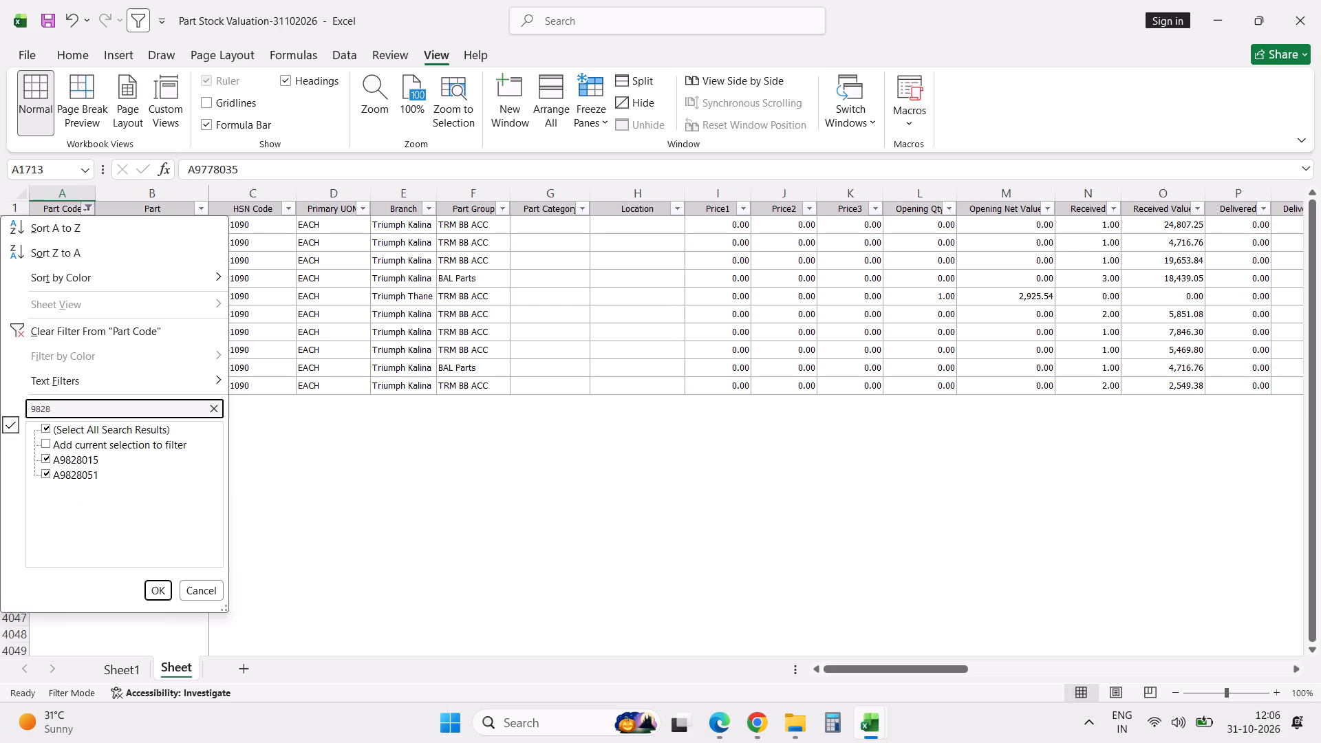
key("Escape")
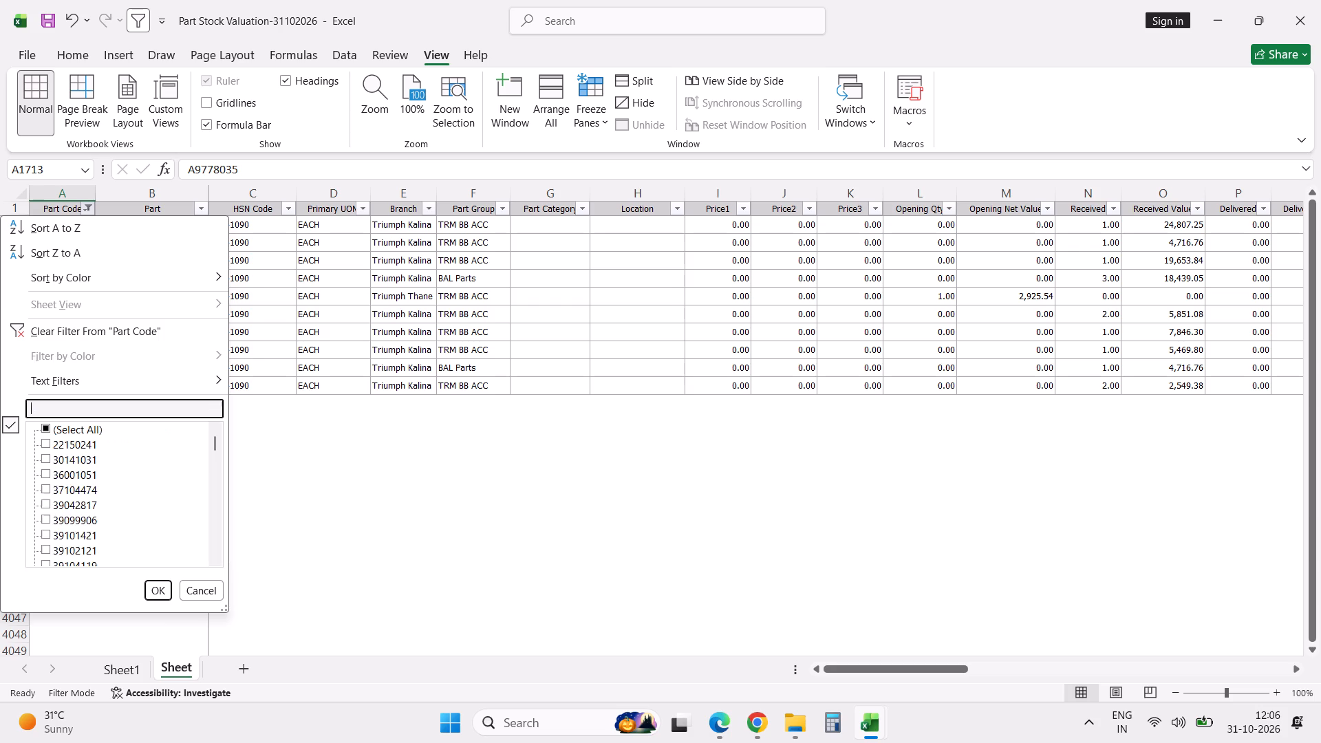
key("Escape")
Reset the Part Code filter on the valuation sheet to include all part codes.
left_click(89, 213)
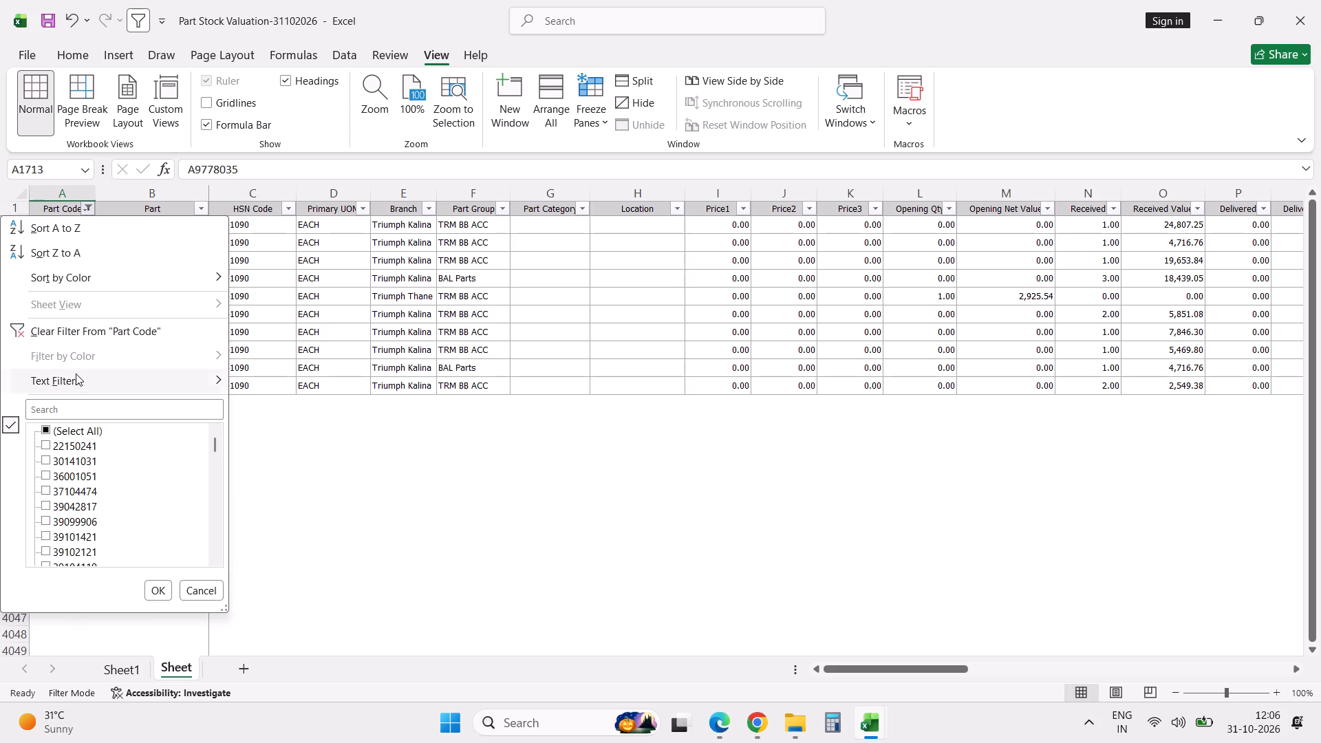
left_click(77, 432)
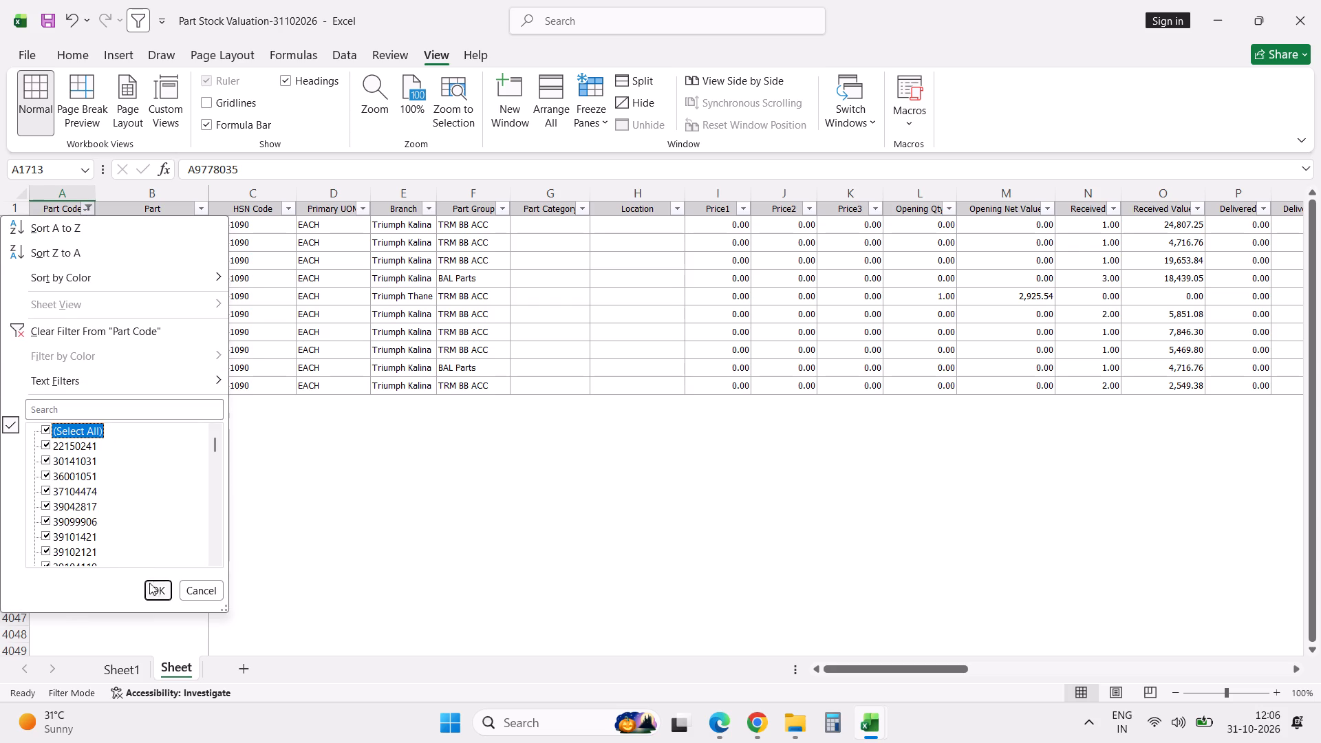
left_click(160, 585)
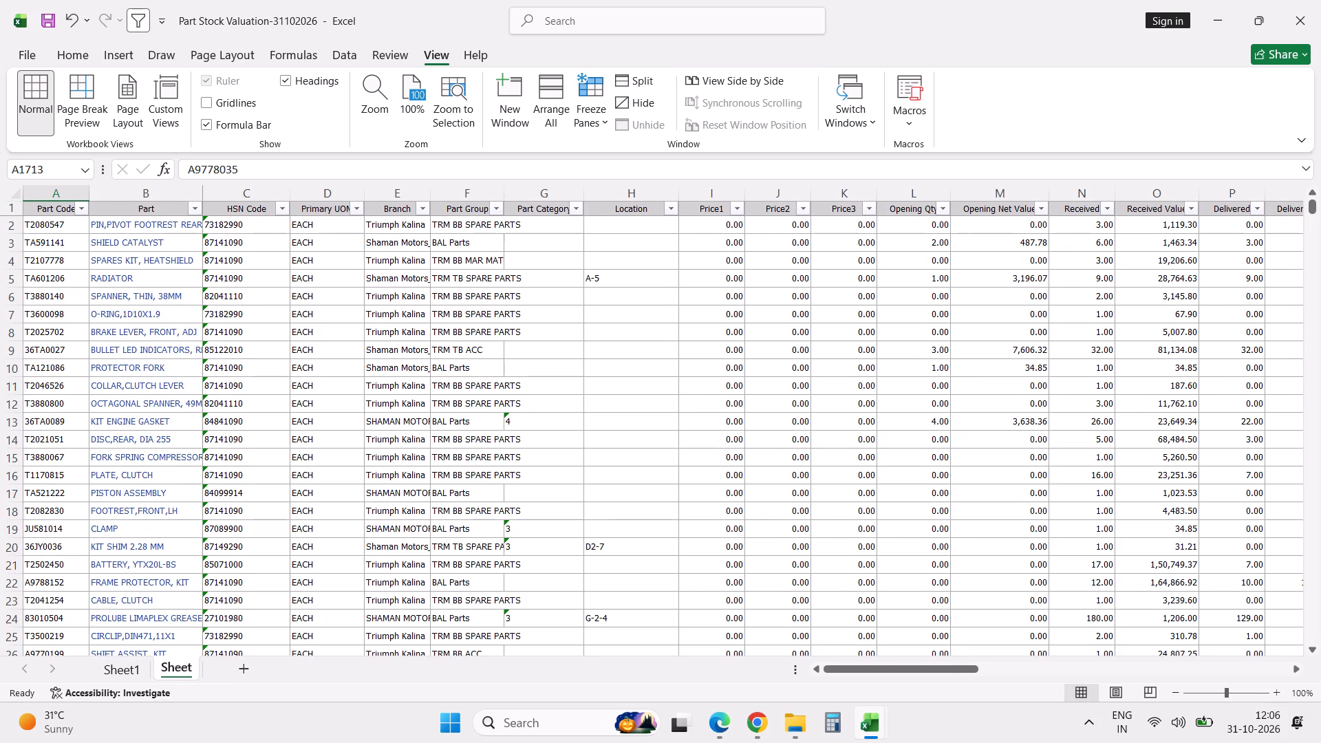
Filter the valuation sheet's Part column to descriptions containing usb.
left_click(197, 202)
left_click(169, 410)
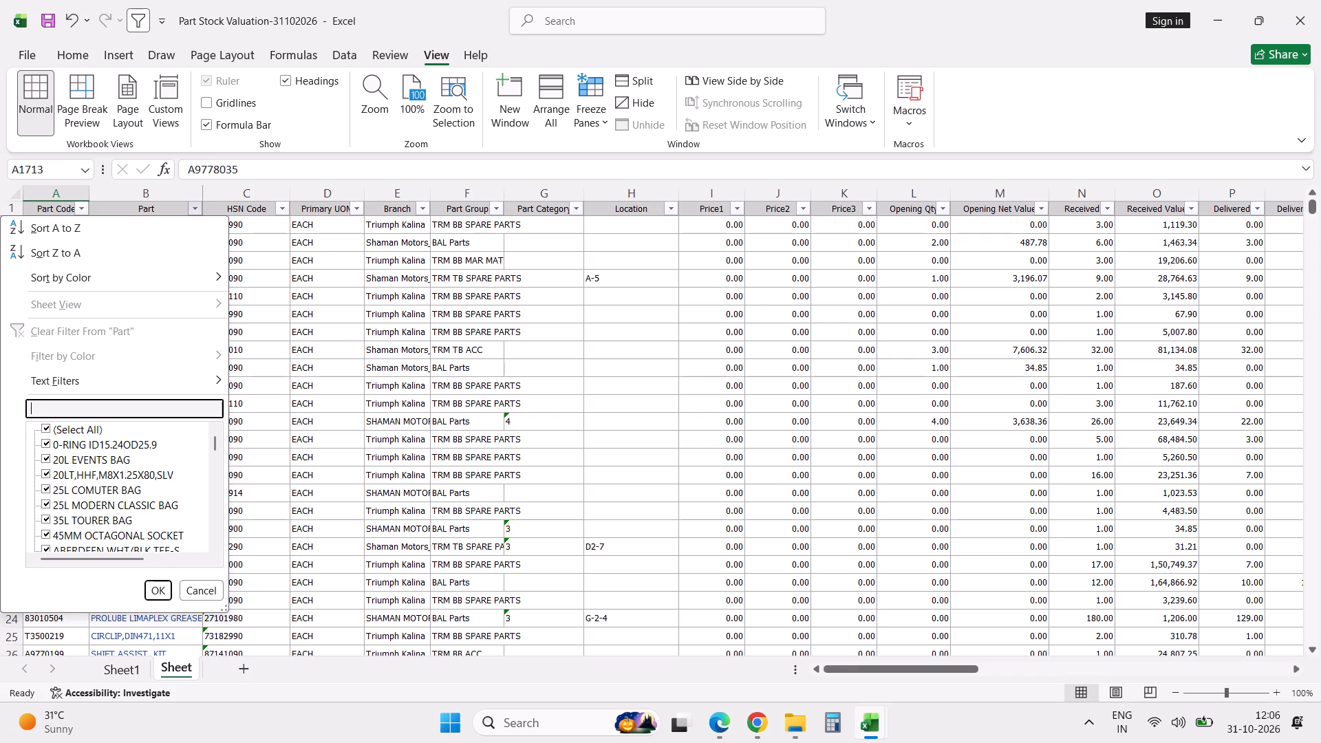
type("us")
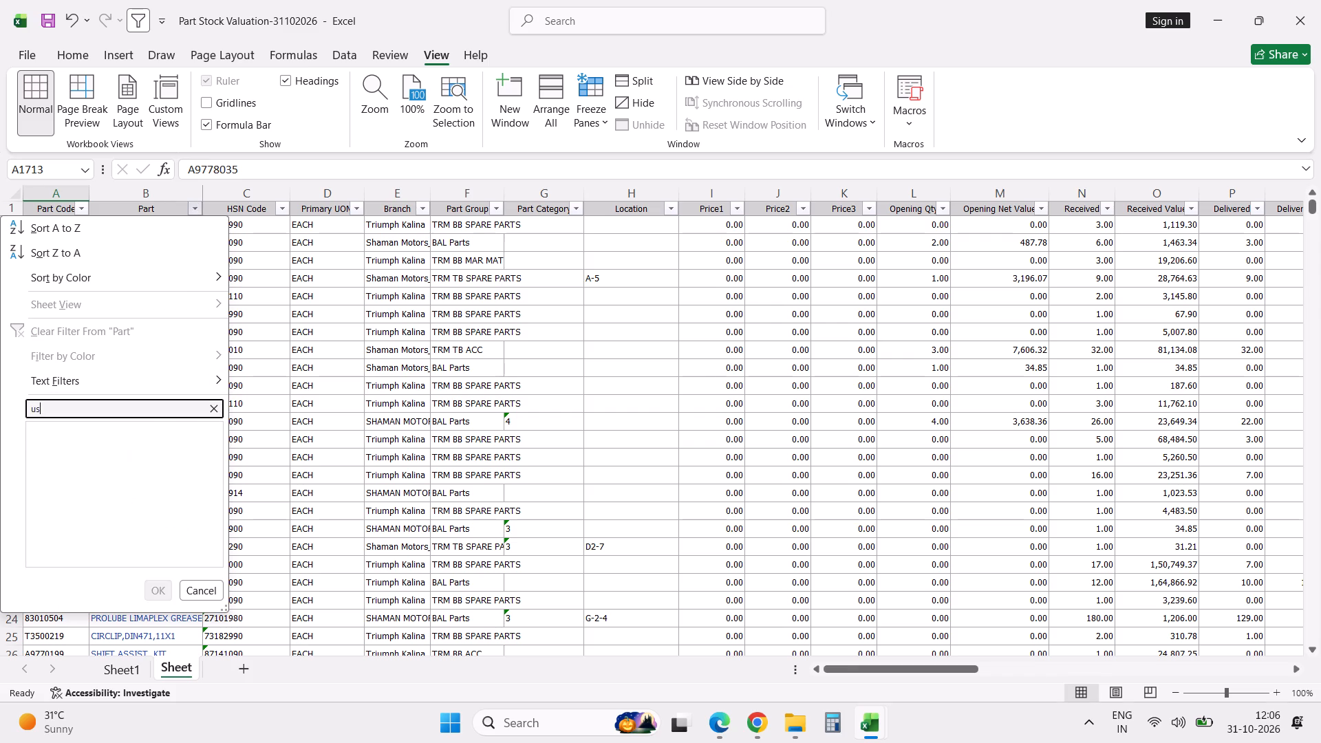
key("b")
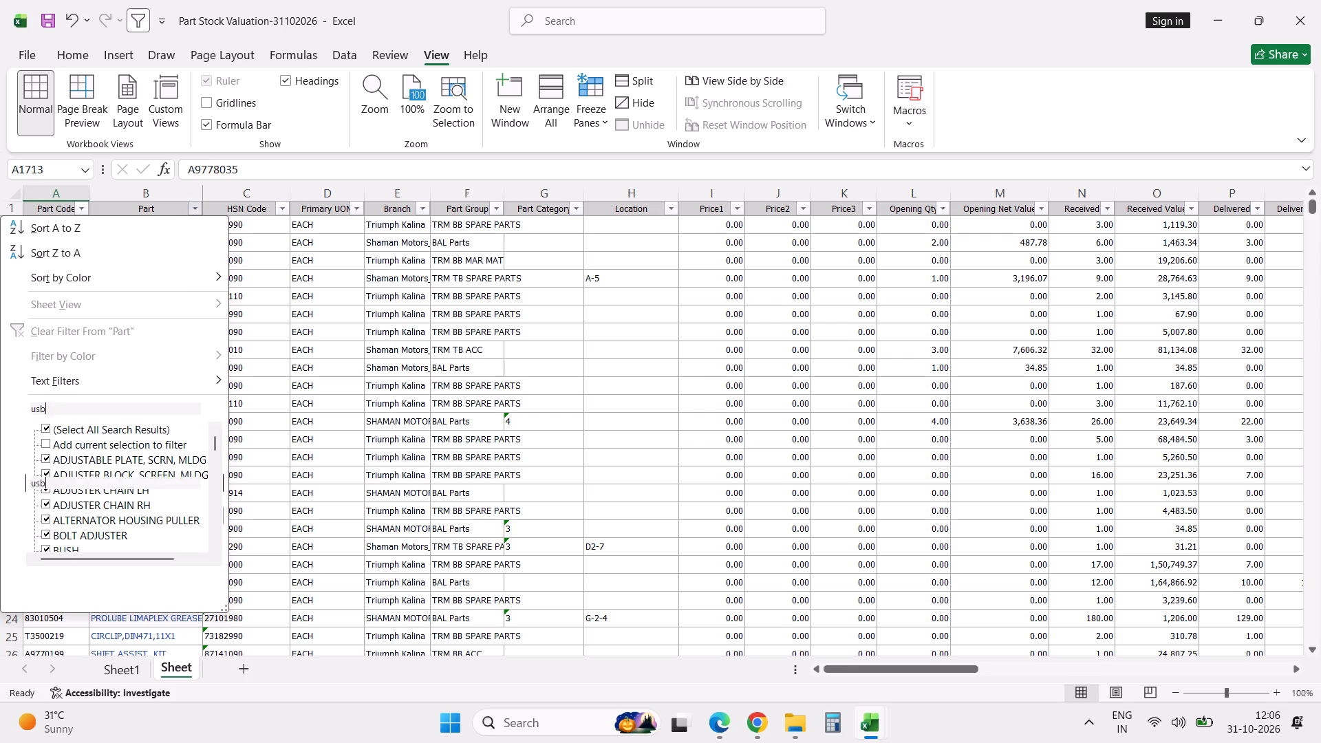
key("Return")
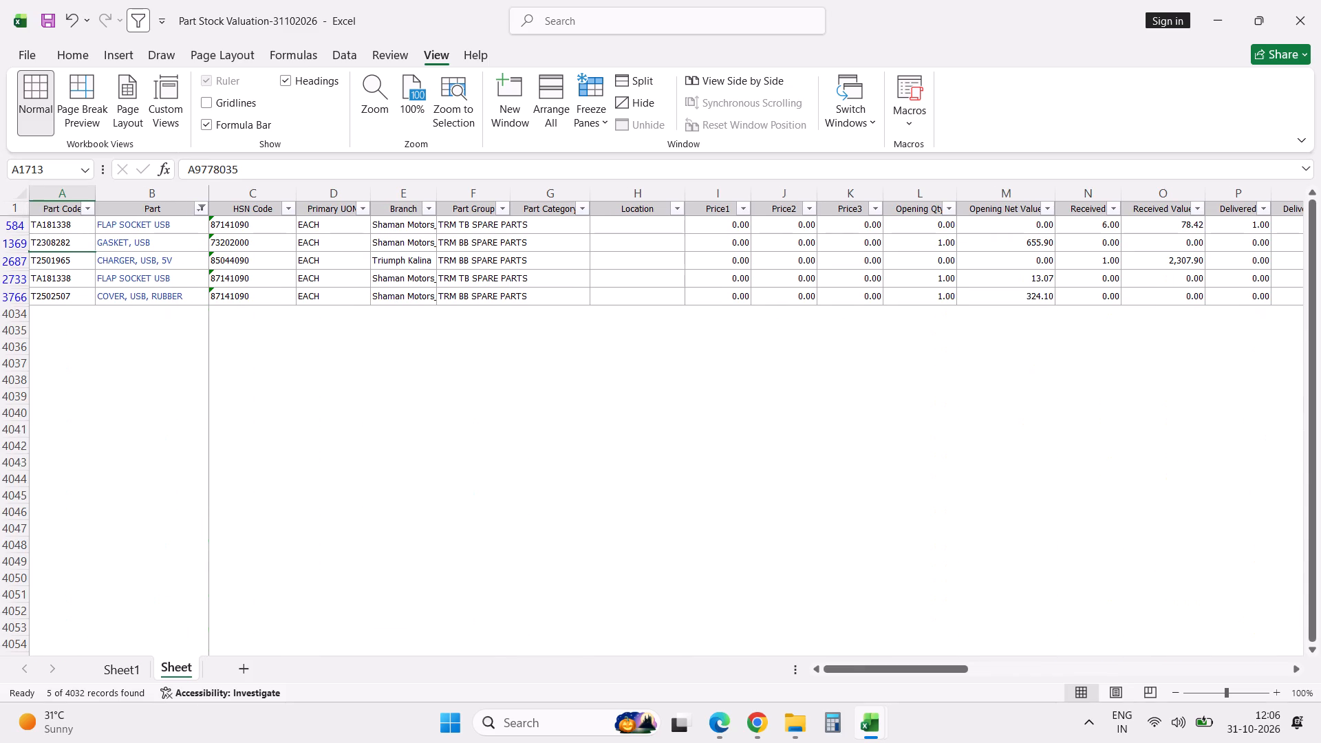
Examine the part codes of the filtered USB items for one matching the USB charger.
left_click(96, 383)
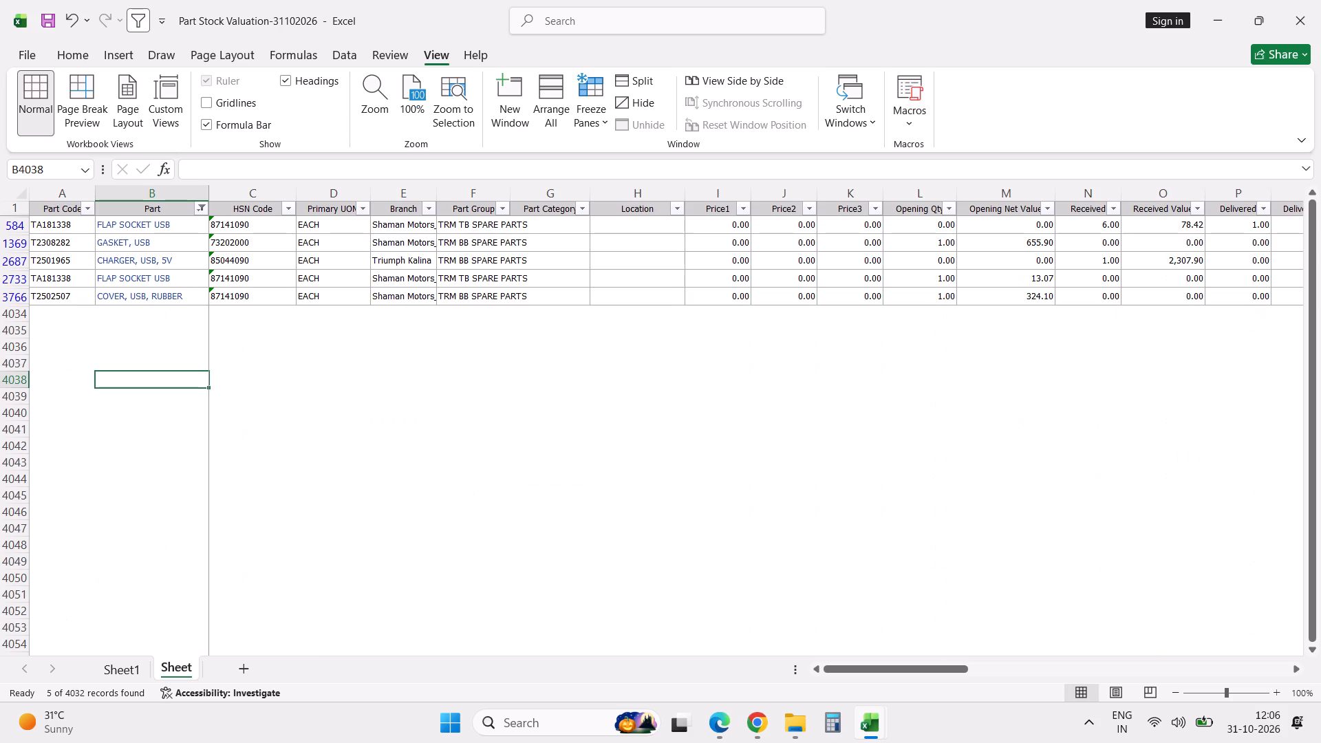
key("Left")
key("Left")
key("Up")
key("Up")
key("Up")
key("Up")
key("Up")
key("Up")
key("Up")
key("Up")
key("Up")
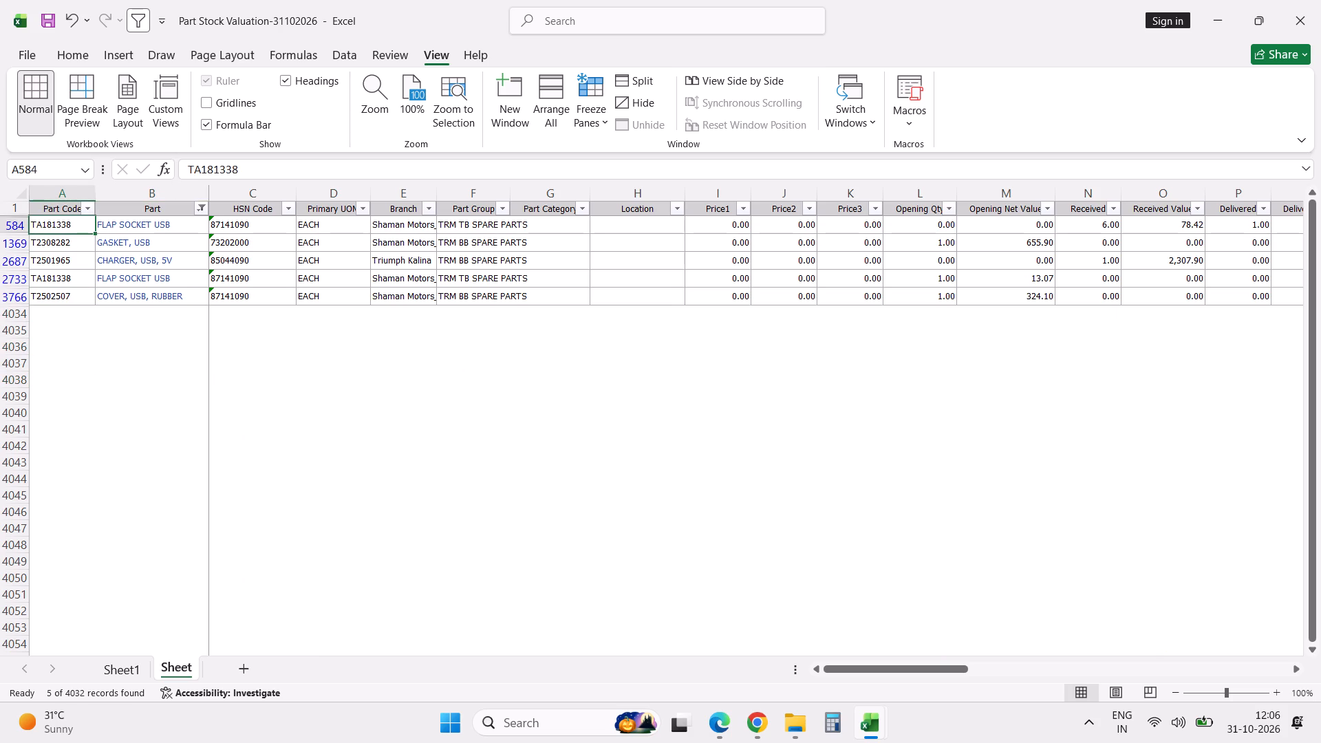
key("Down")
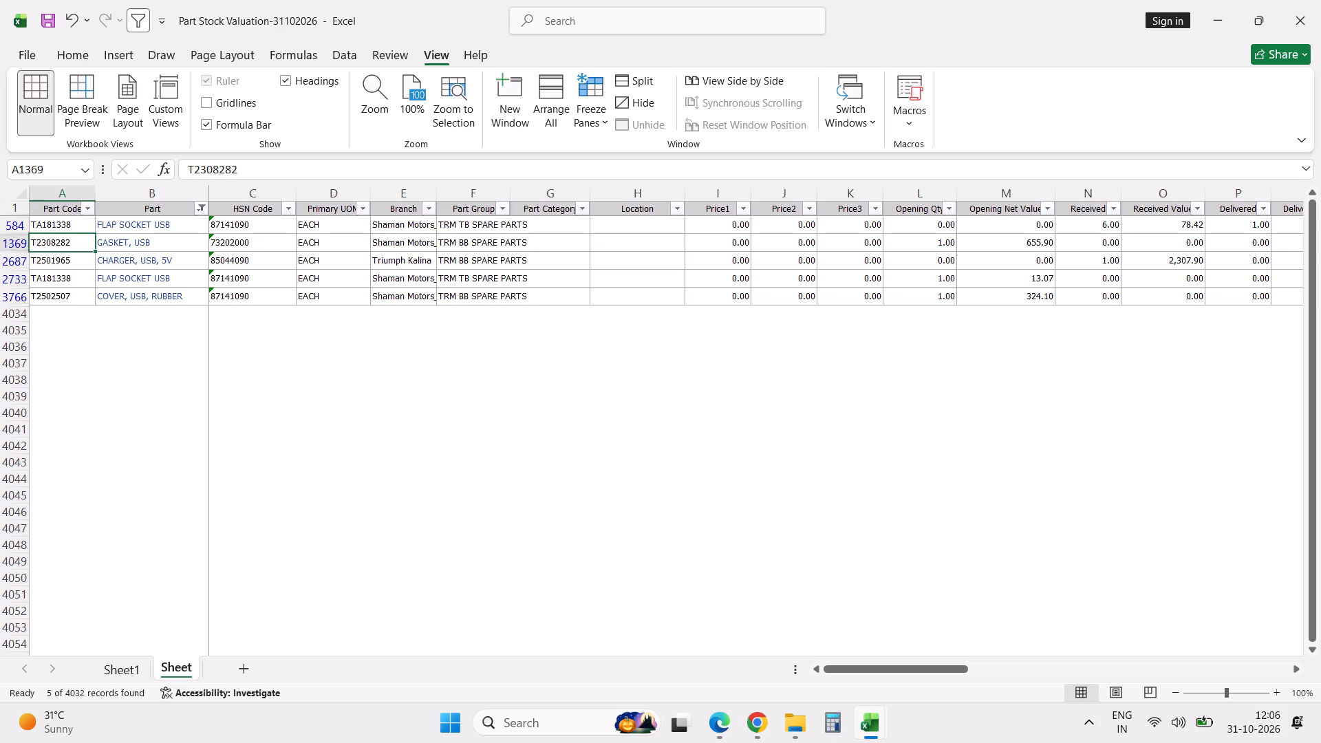
Close the workbooks Wrong part numbers Navi Mumbai Audit (1) and Wrong part numbers Navi Mumbai Audit.
key("alt+Tab")
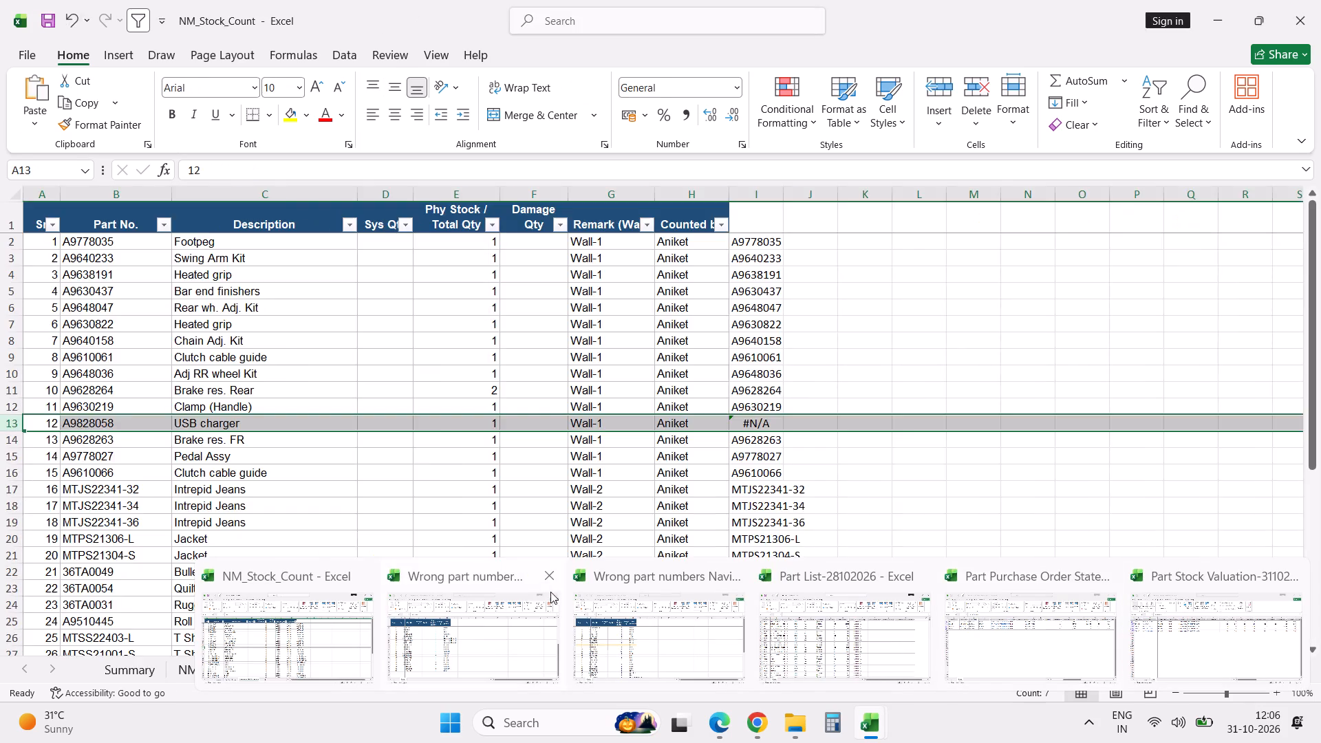
left_click(505, 612)
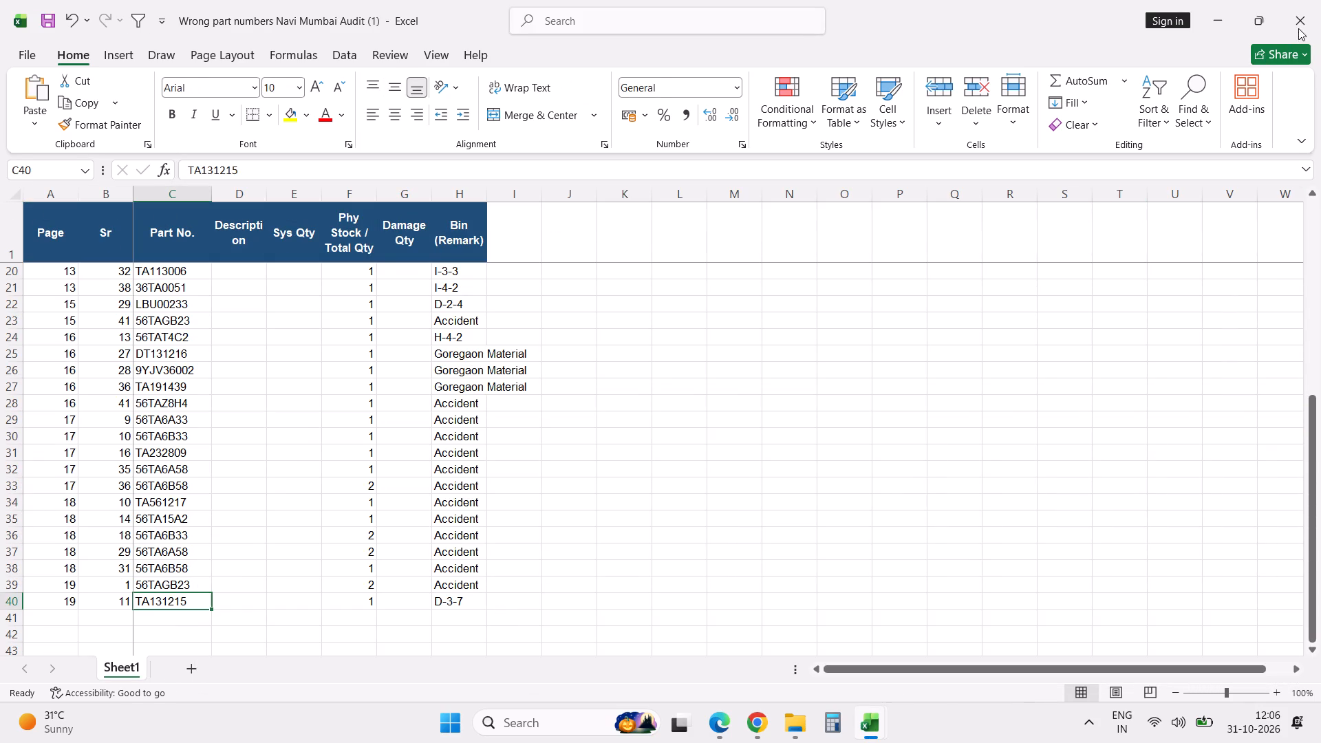
left_click(1298, 28)
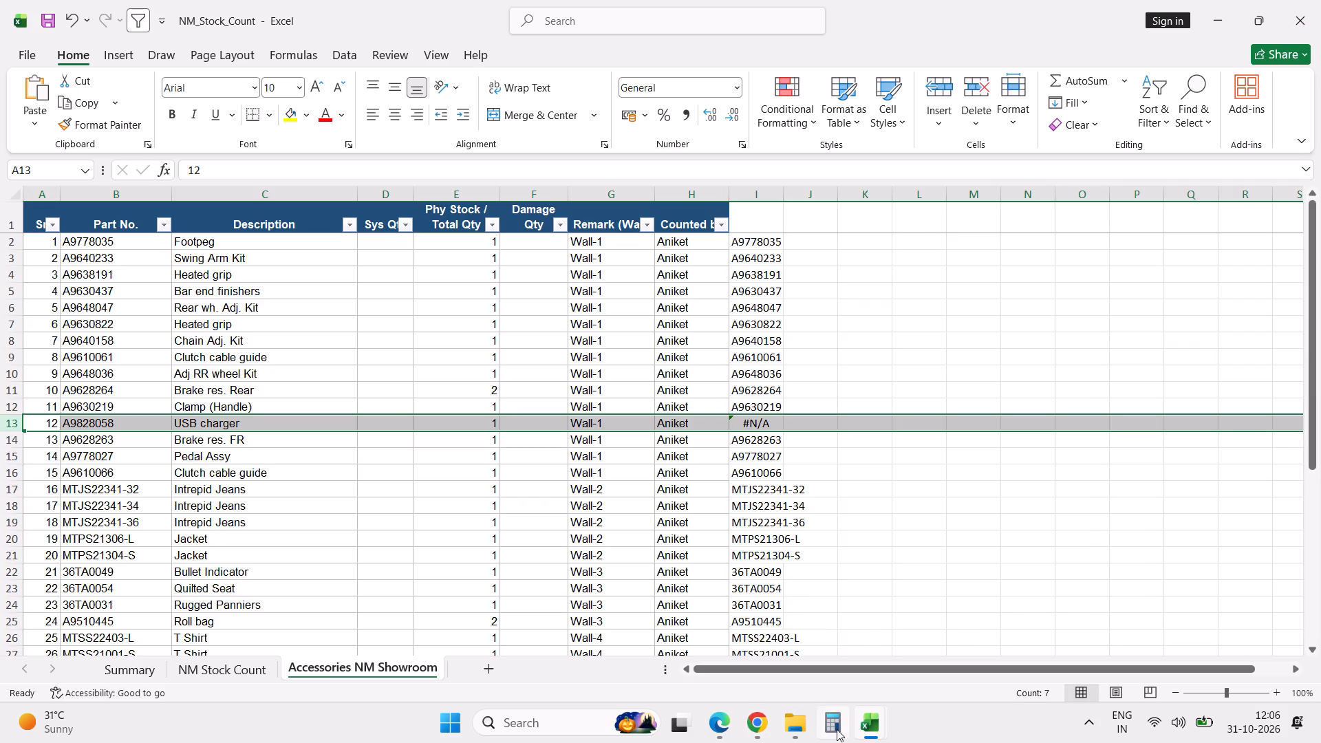
left_click(690, 654)
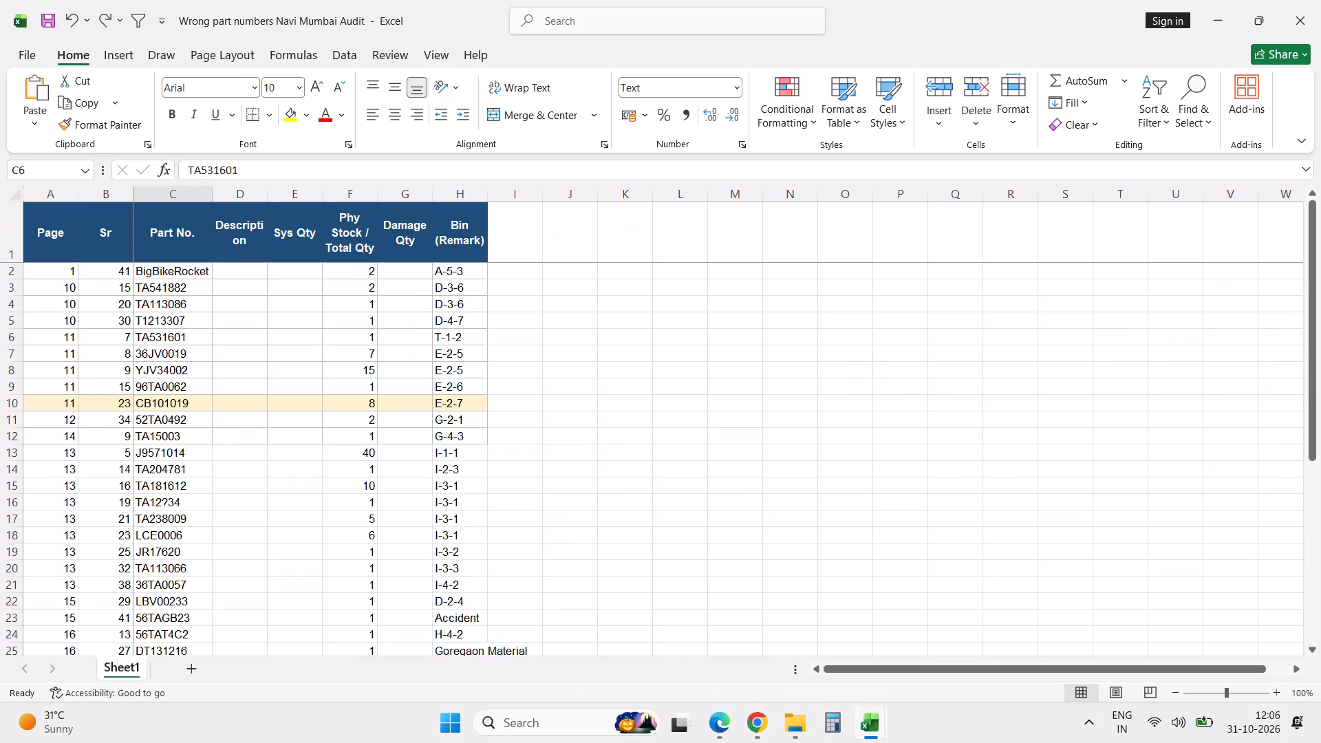
left_click(1298, 23)
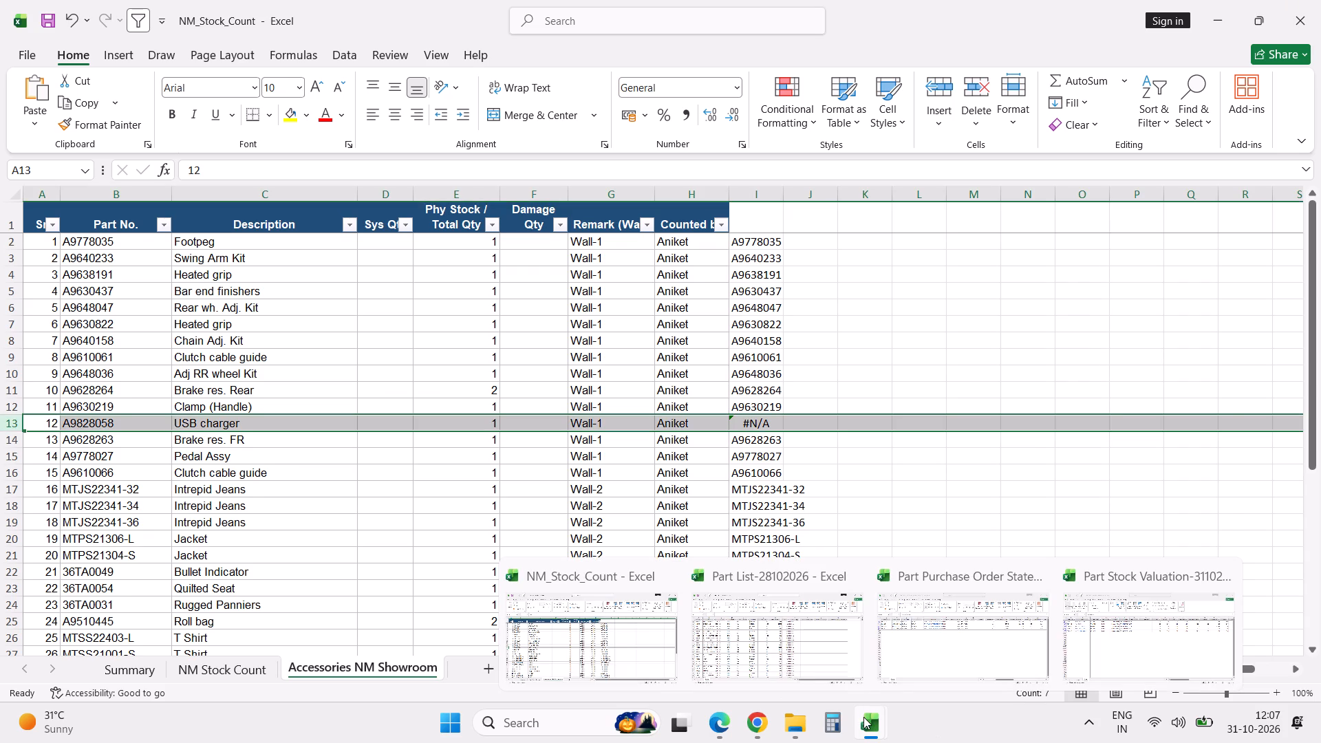
Switch to the Part List-28102026 workbook and filter its Part Code column to codes containing 9828.
left_click(812, 638)
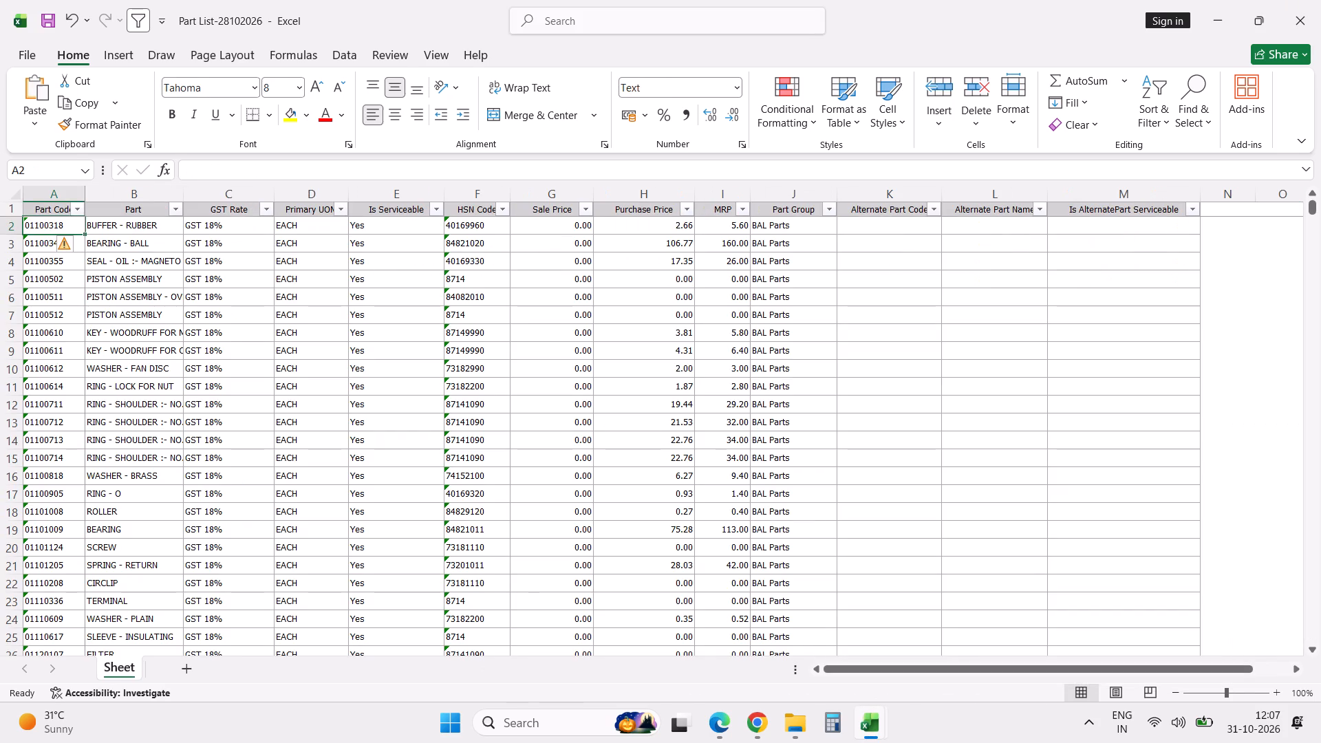
left_click(75, 208)
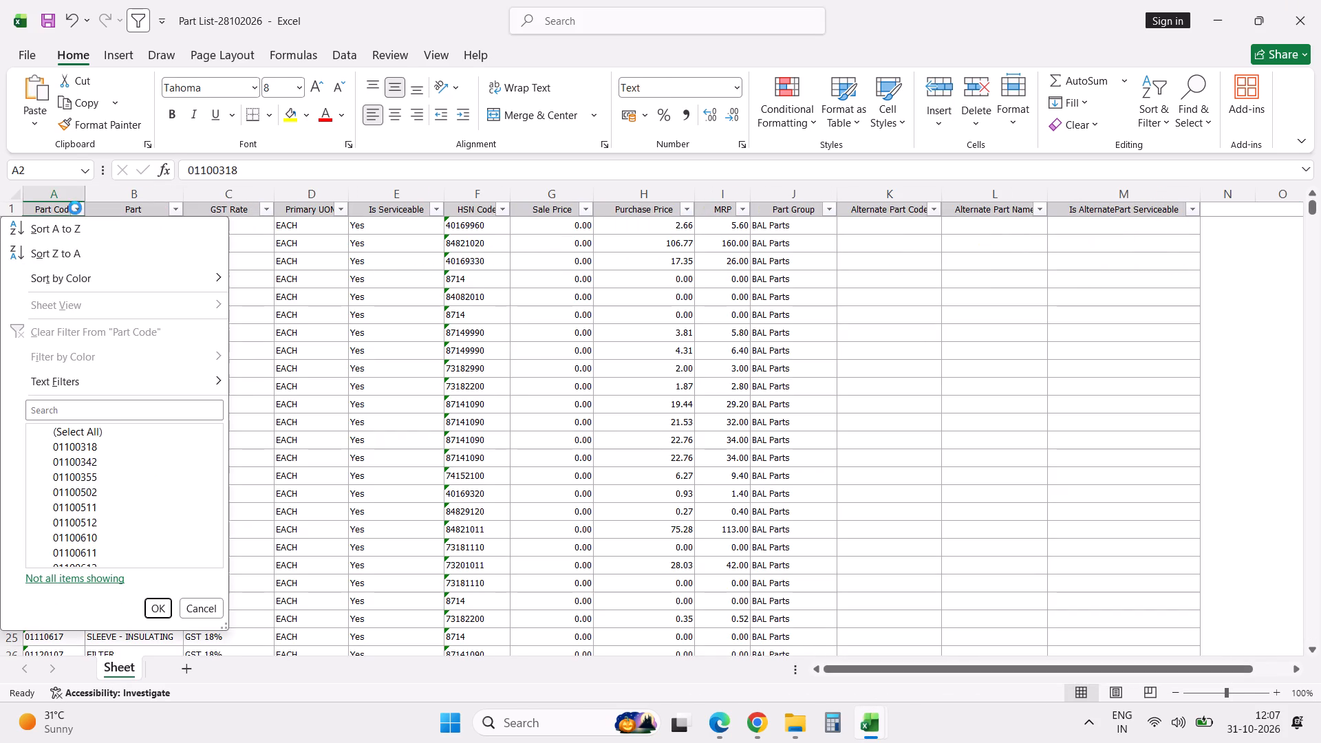
left_click(117, 411)
type("982")
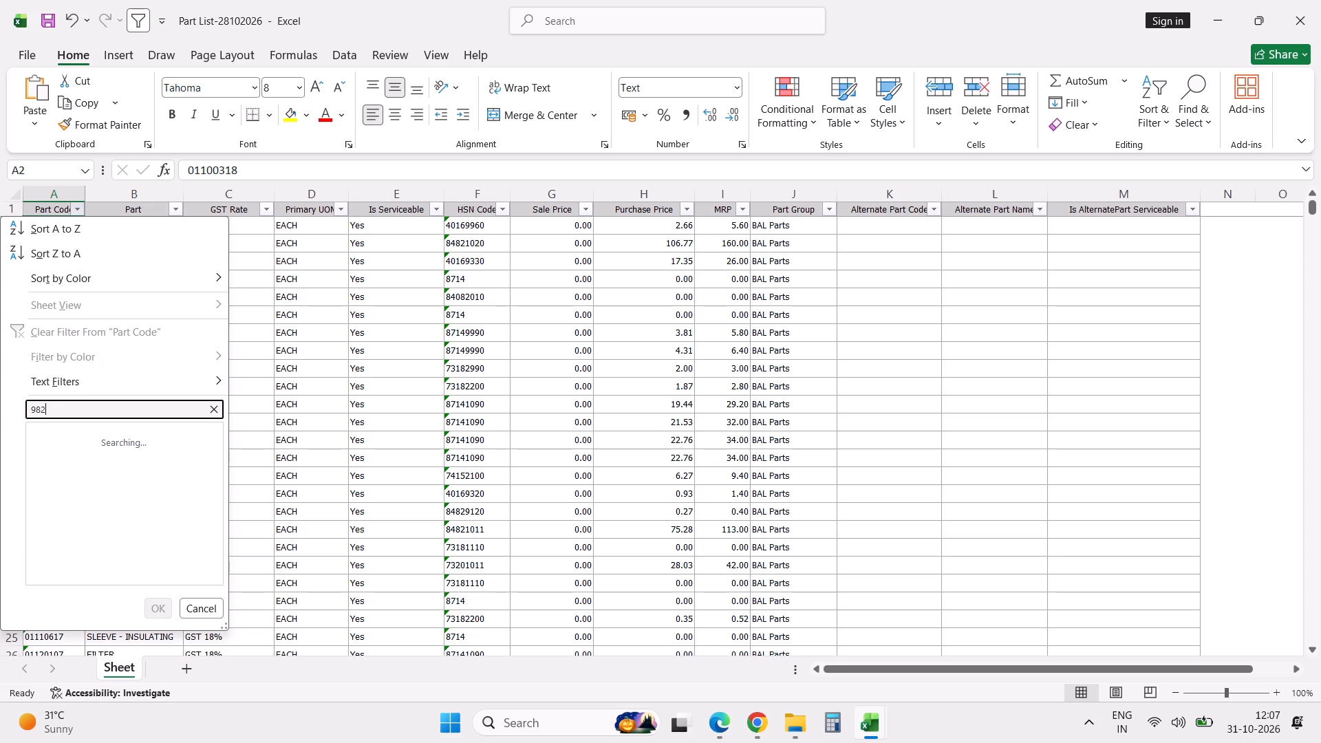
key("8")
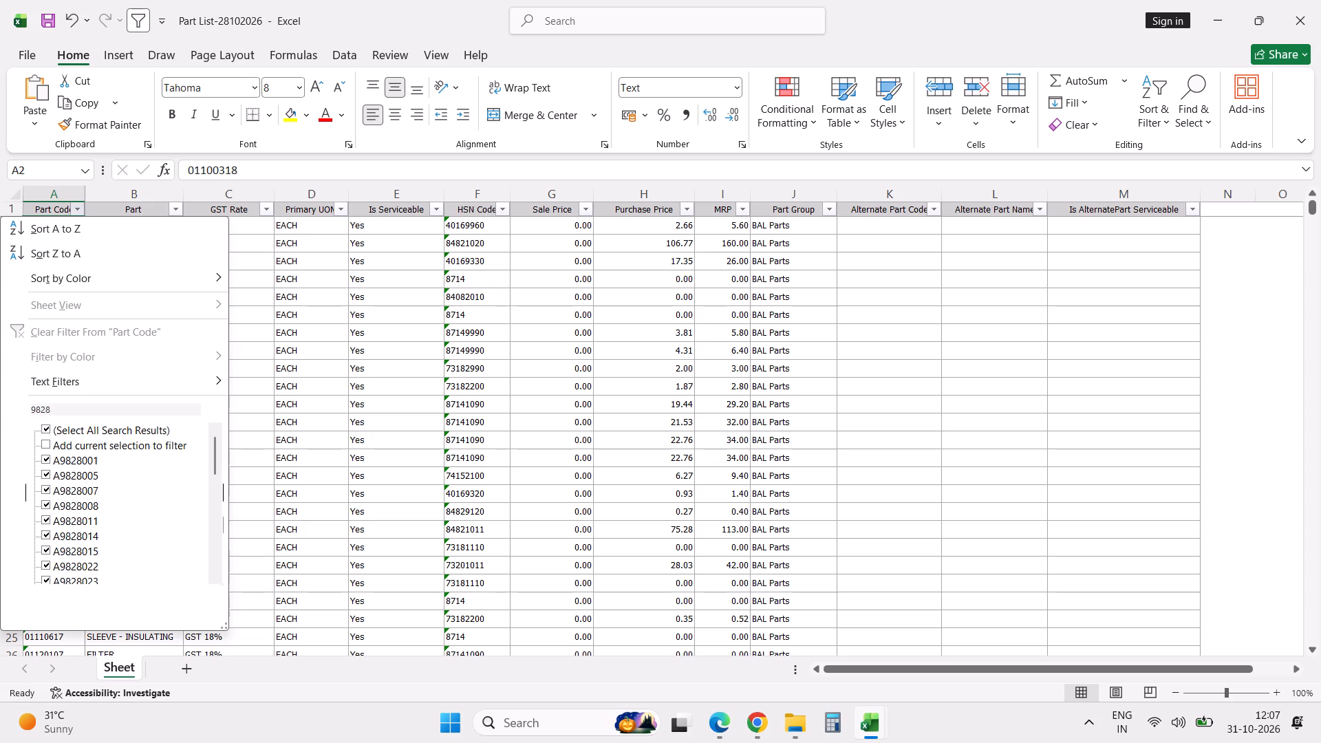
key("Return")
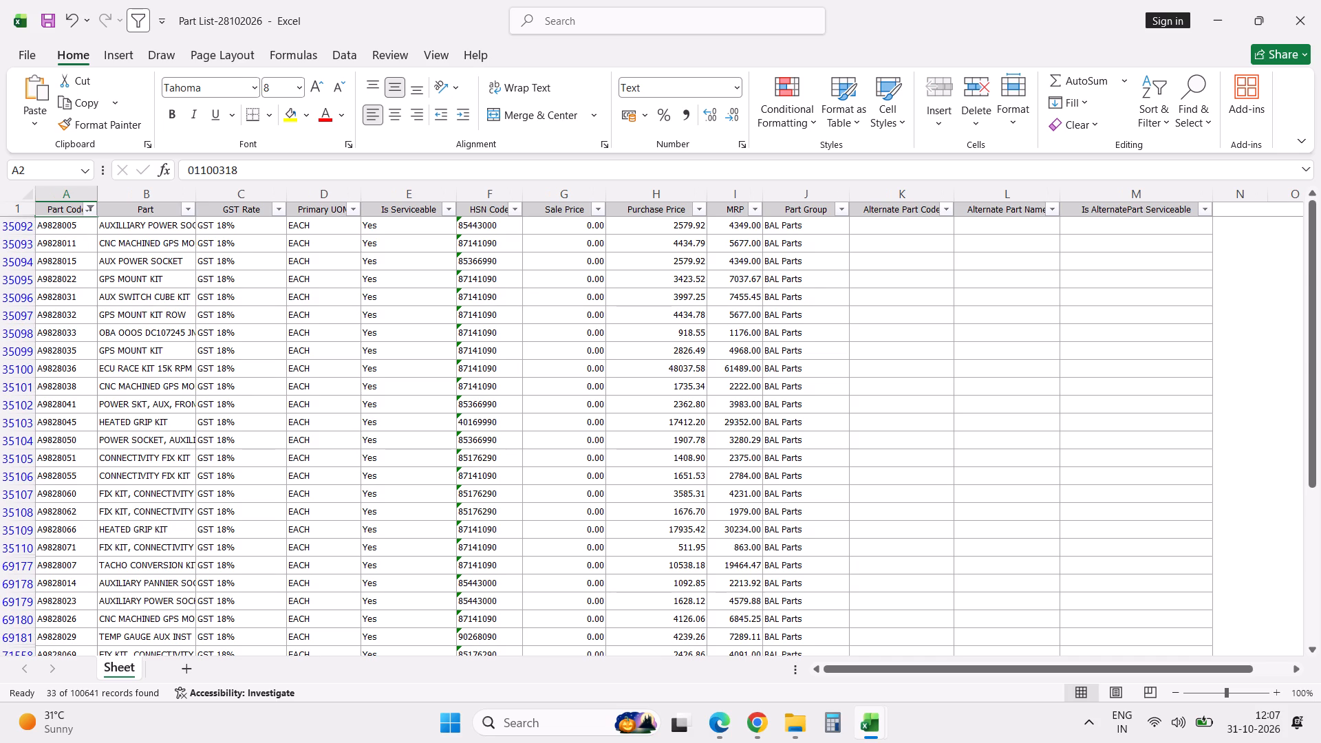
Widen the Part column and examine the filtered 9828 part codes for a USB charger entry.
left_click_drag(194, 193, 259, 195)
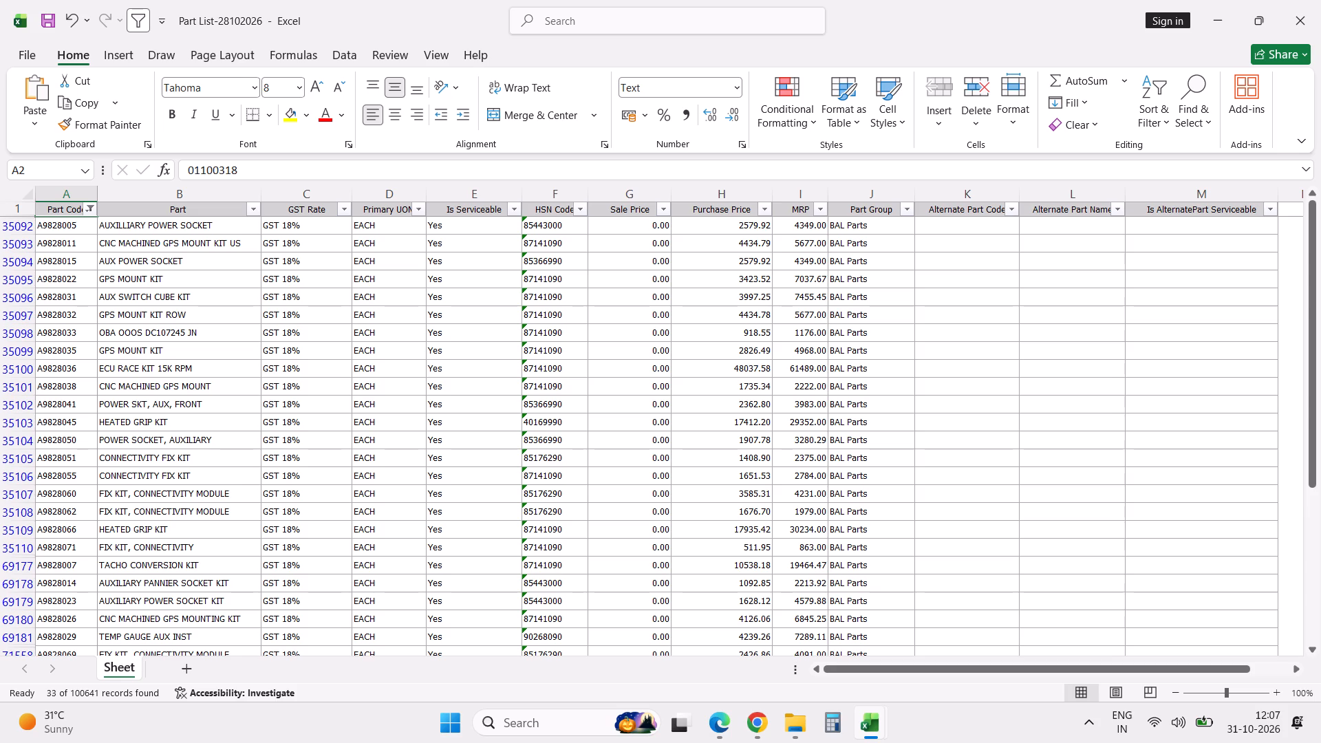
scroll(149, 416, "down", 4)
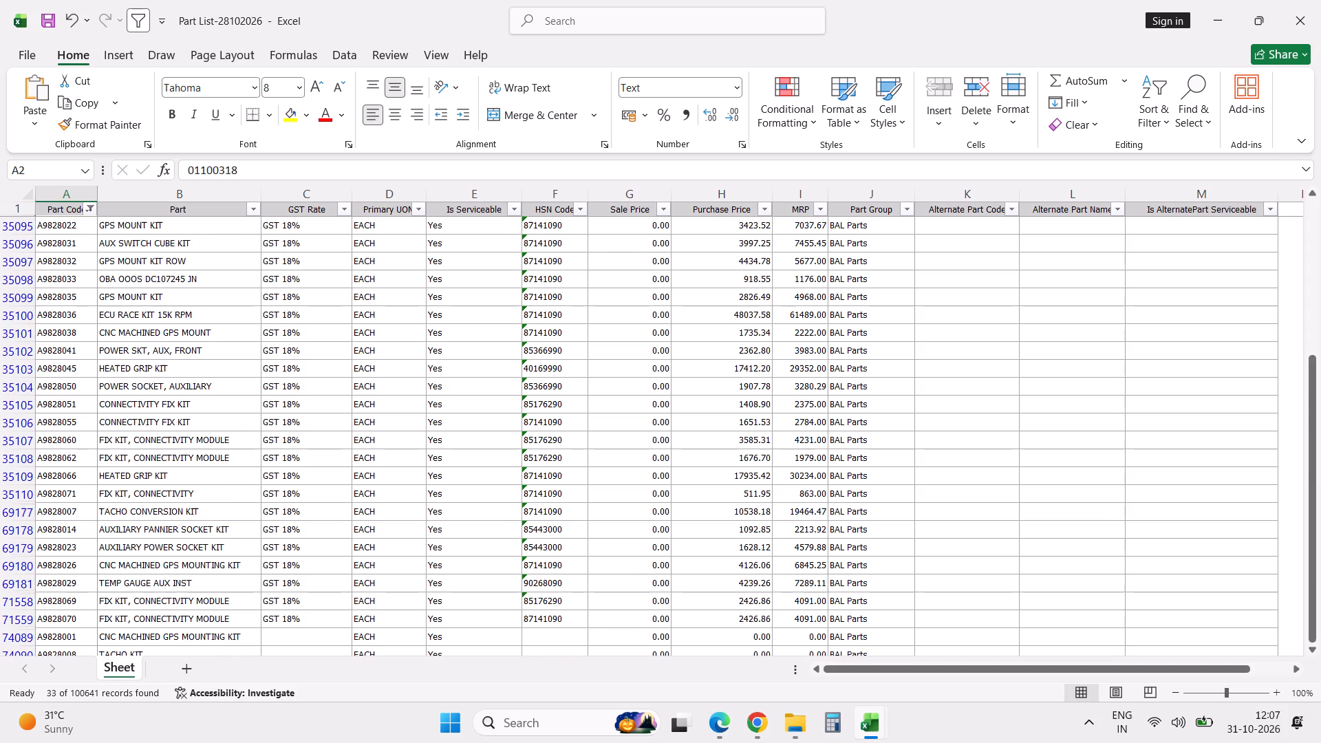
scroll(149, 416, "down", 4)
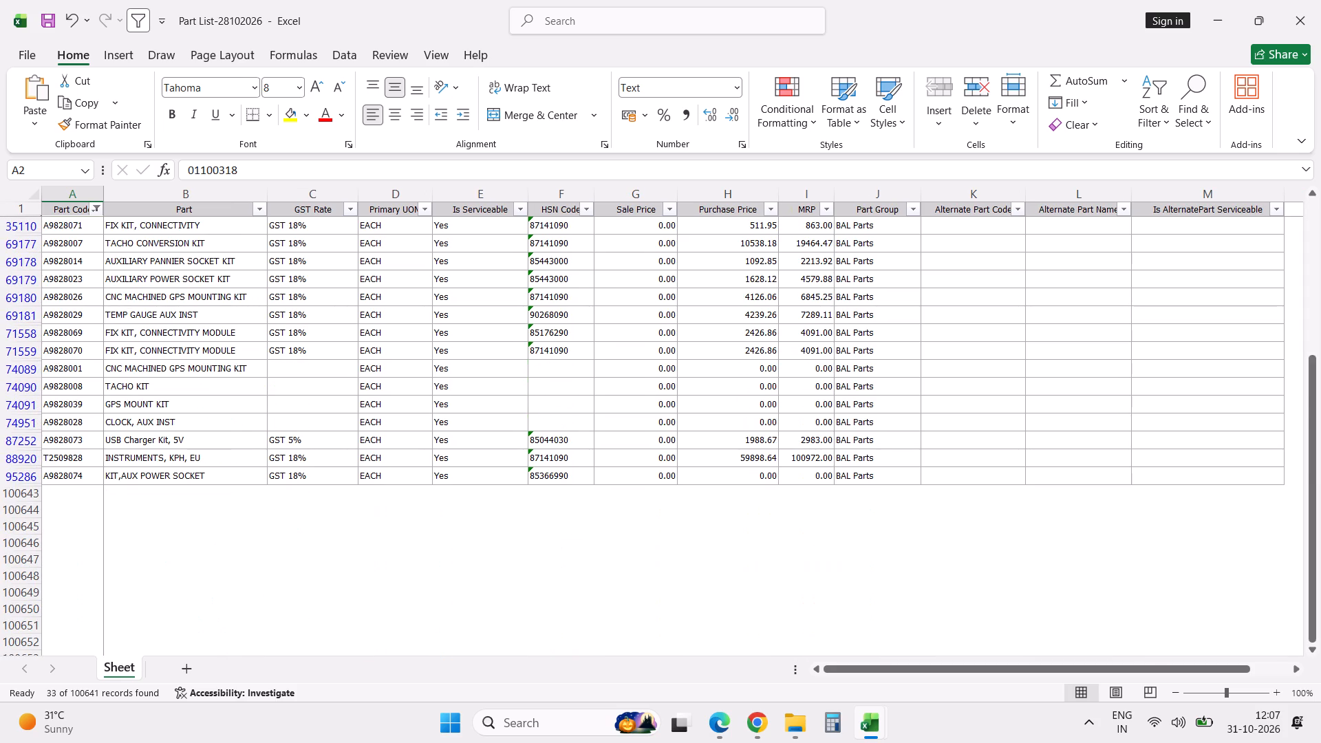
left_click(69, 444)
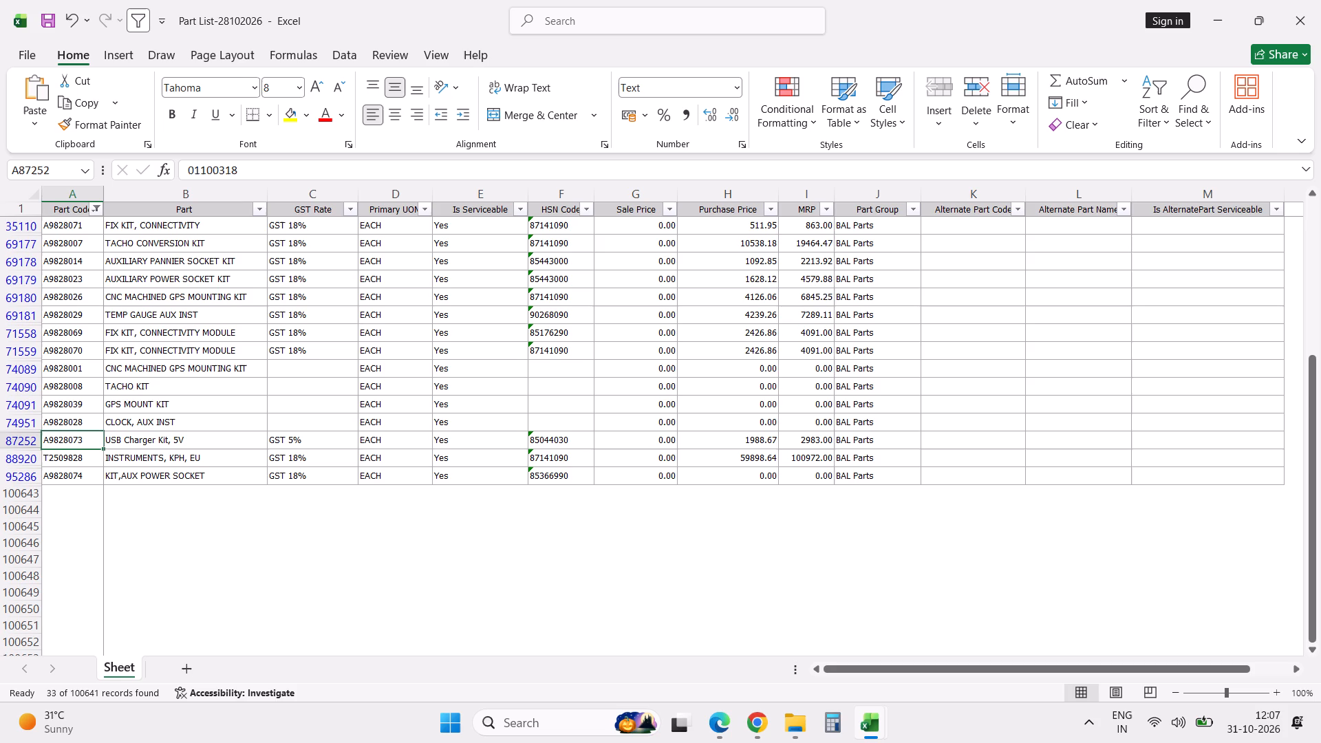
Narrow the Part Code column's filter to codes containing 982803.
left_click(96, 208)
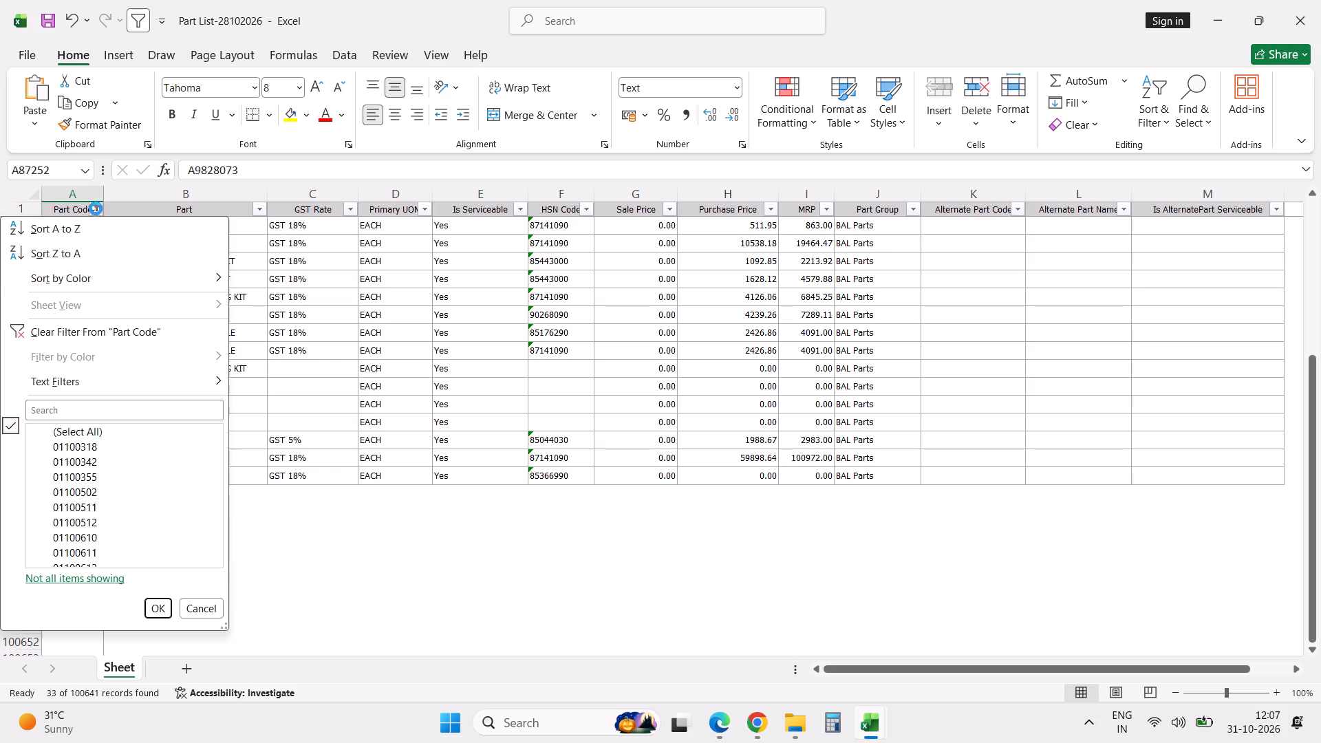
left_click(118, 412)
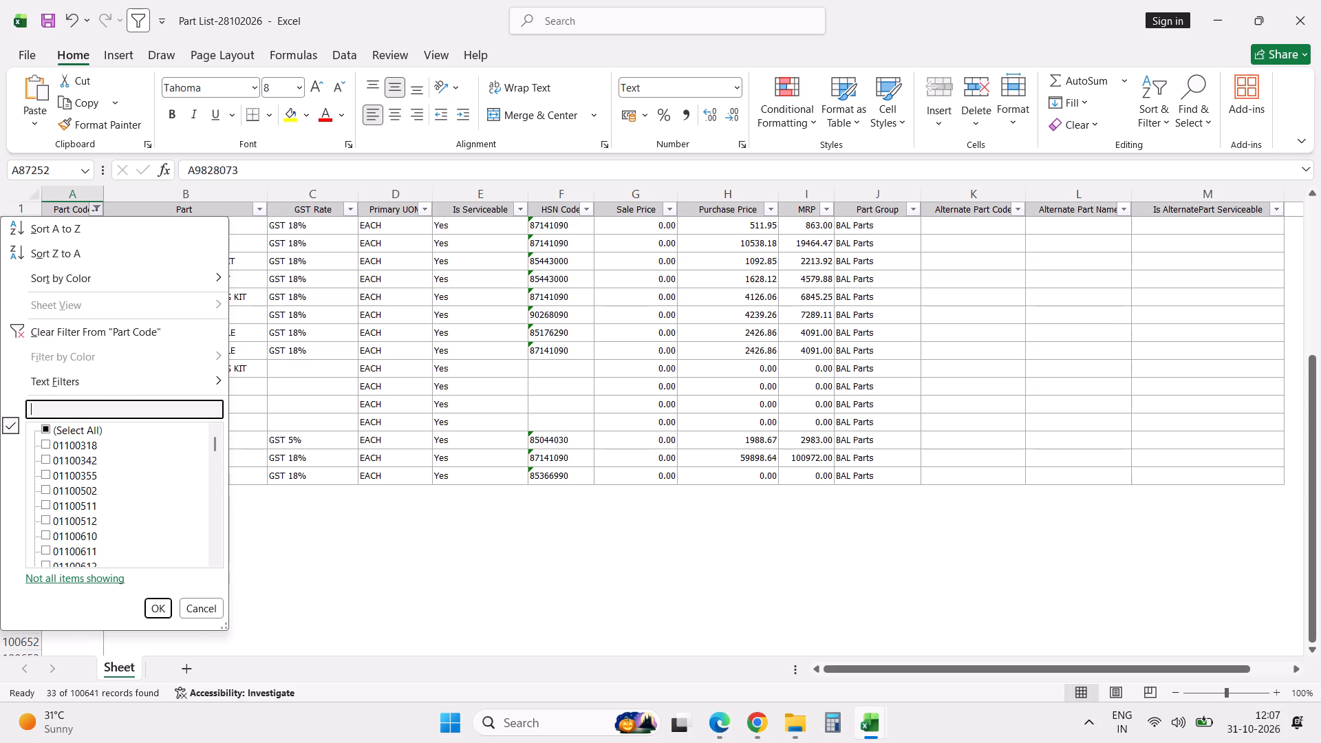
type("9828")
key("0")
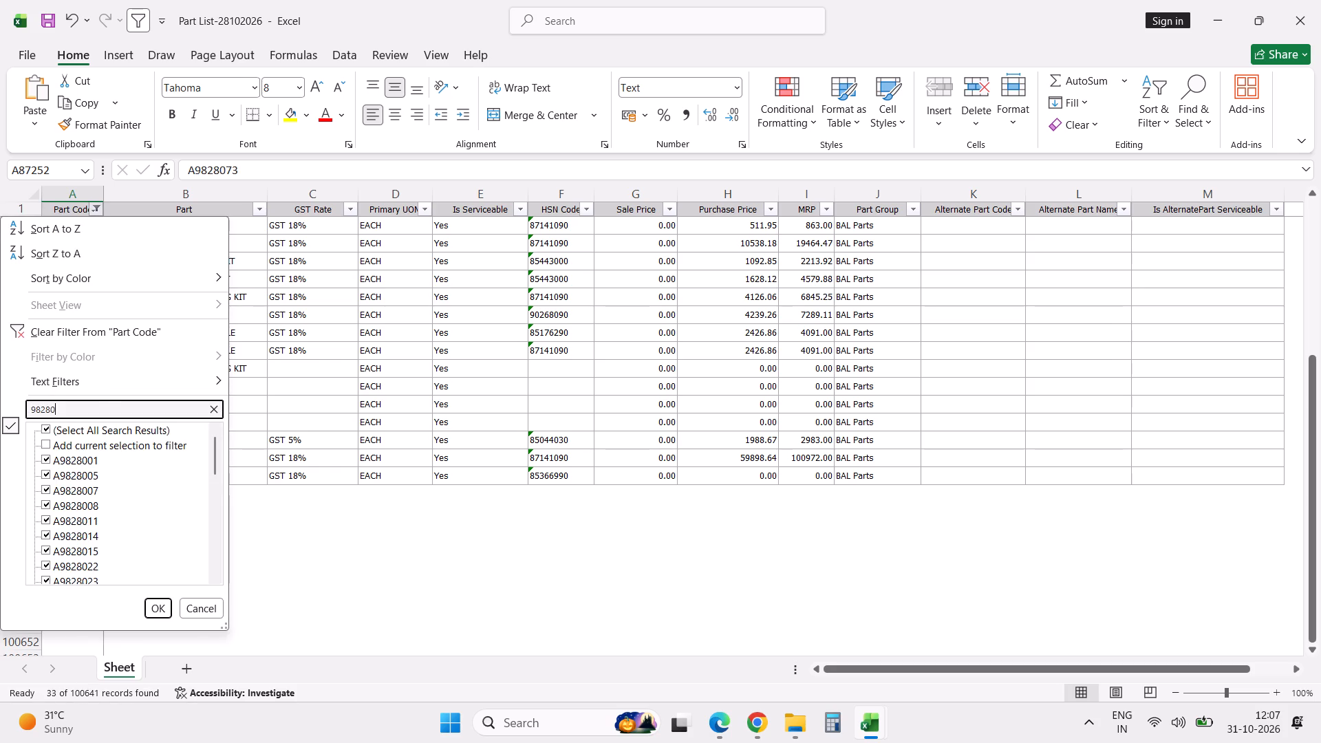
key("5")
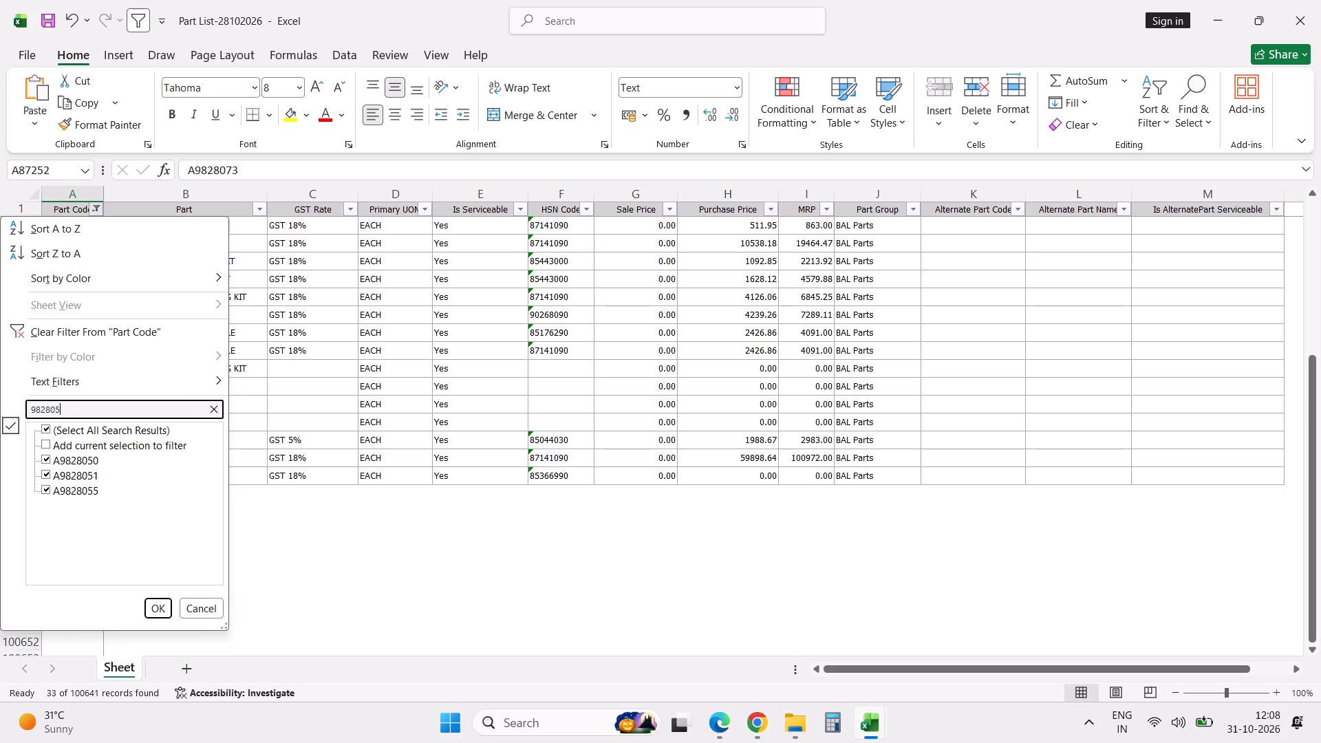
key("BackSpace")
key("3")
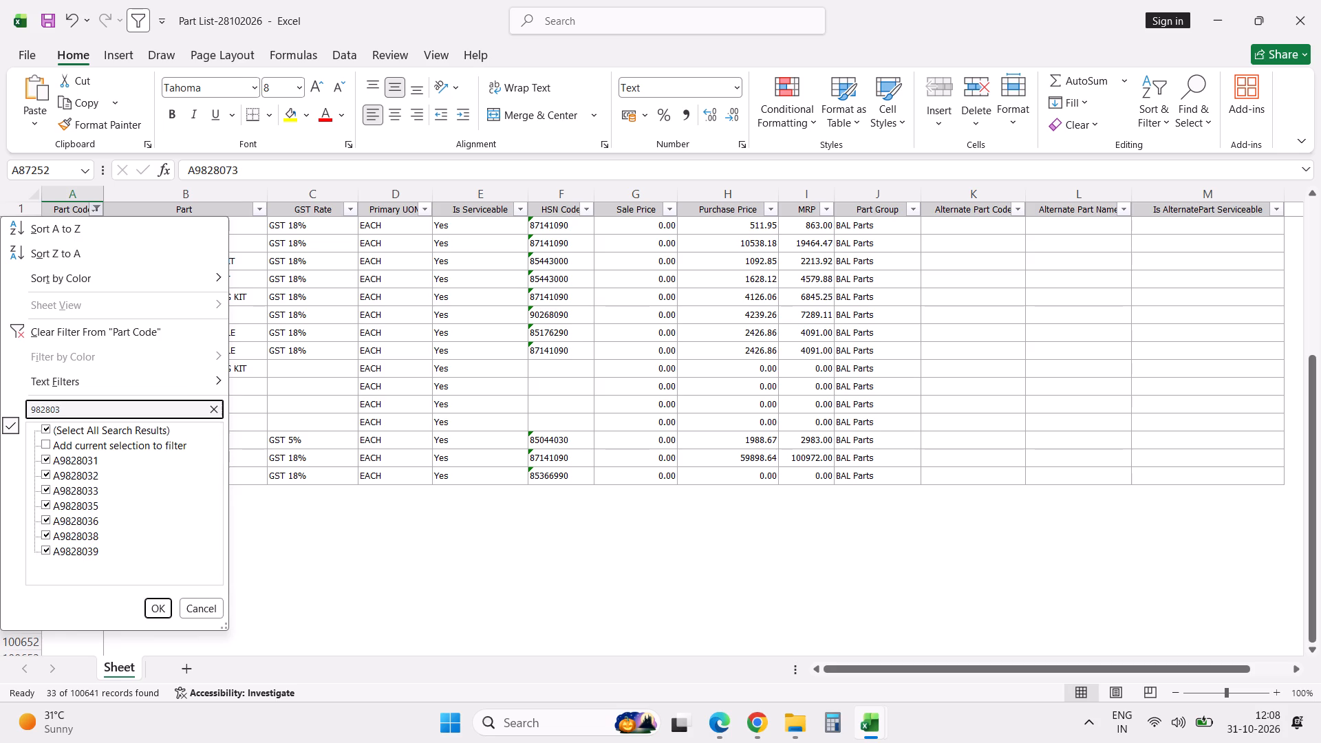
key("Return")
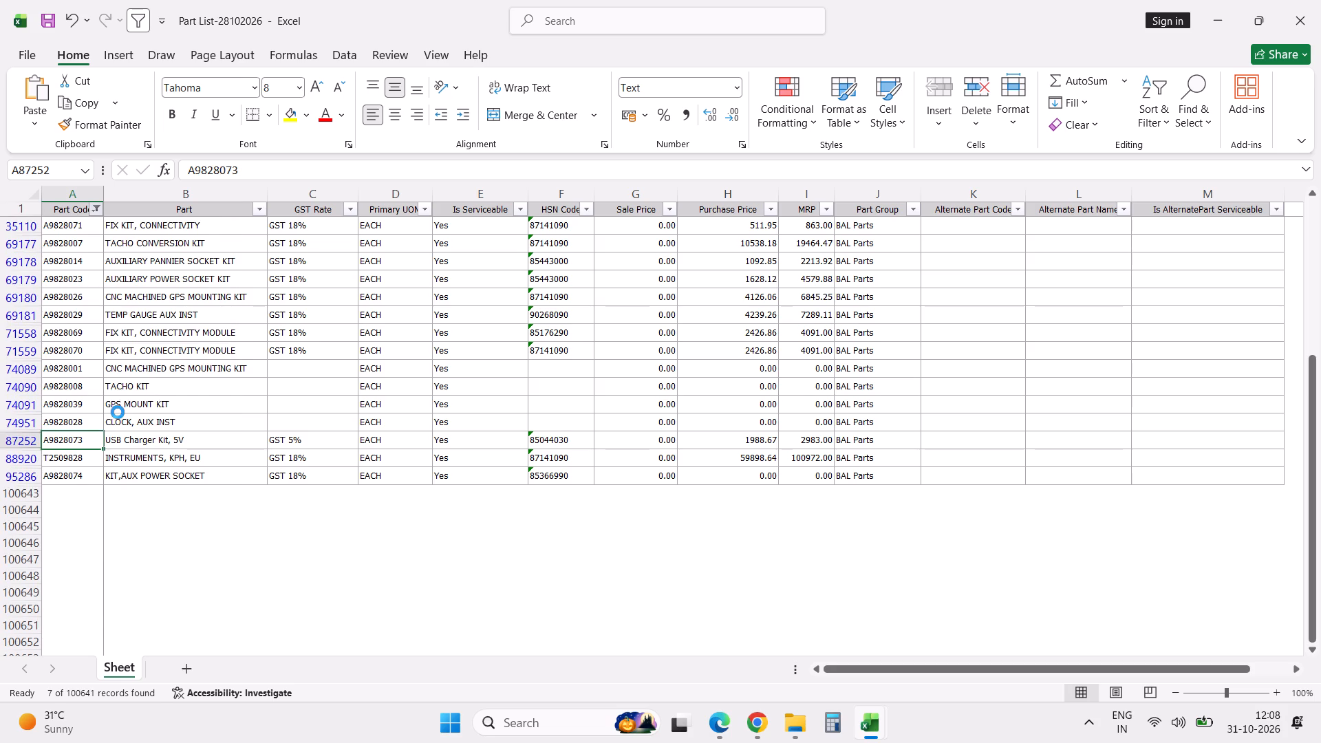
Examine the parts filtered by 982803 for a code that could match the USB charger.
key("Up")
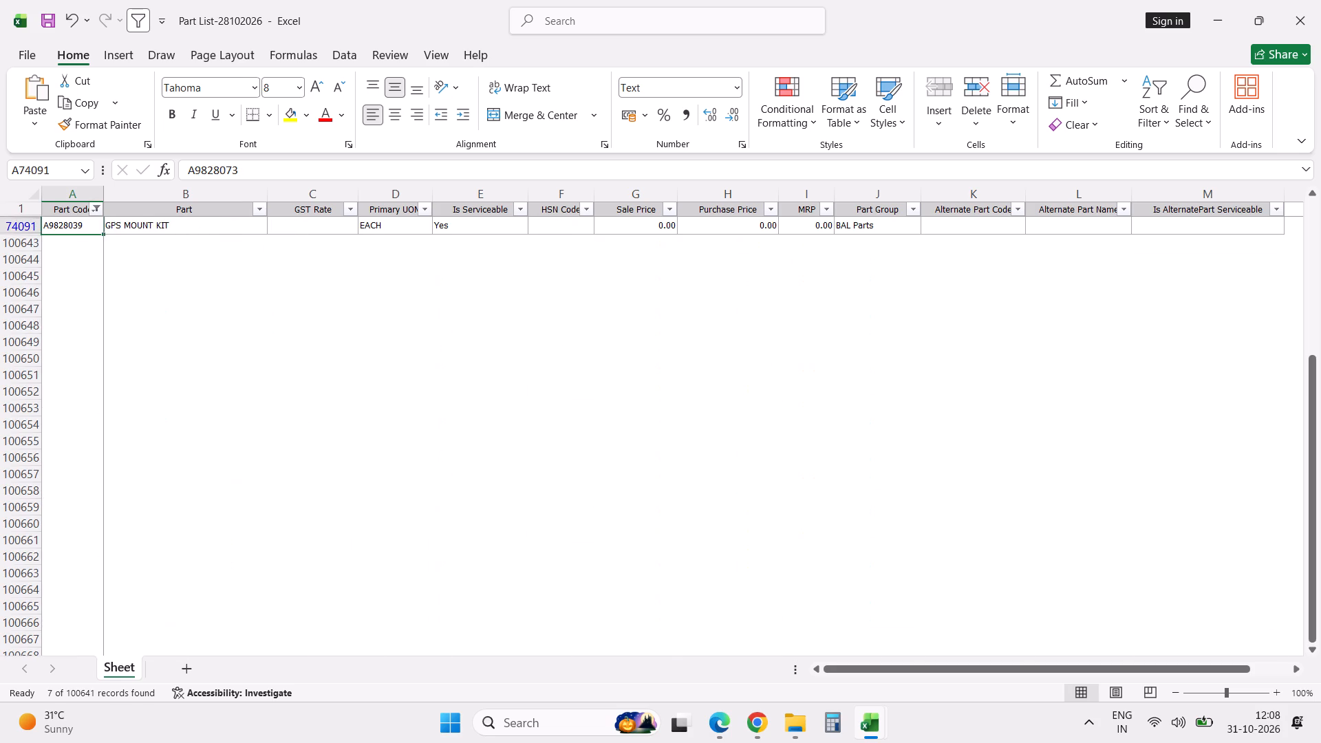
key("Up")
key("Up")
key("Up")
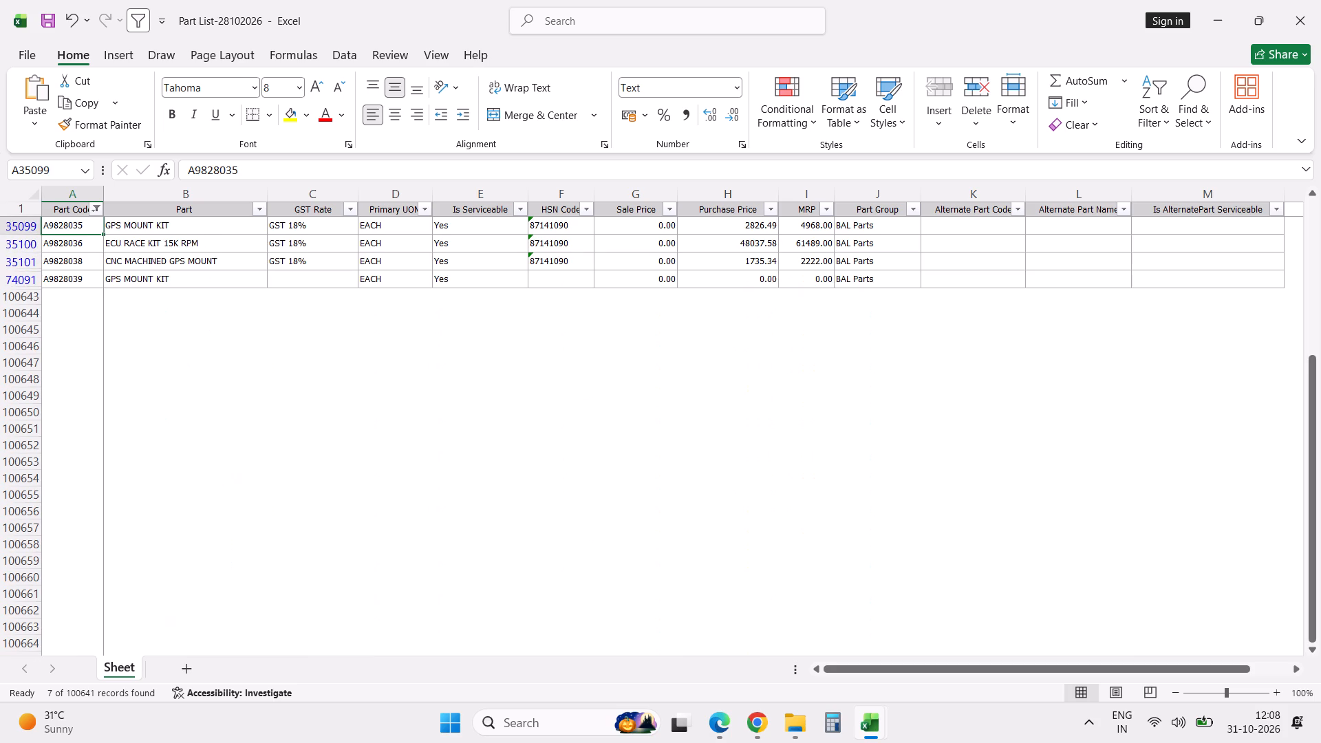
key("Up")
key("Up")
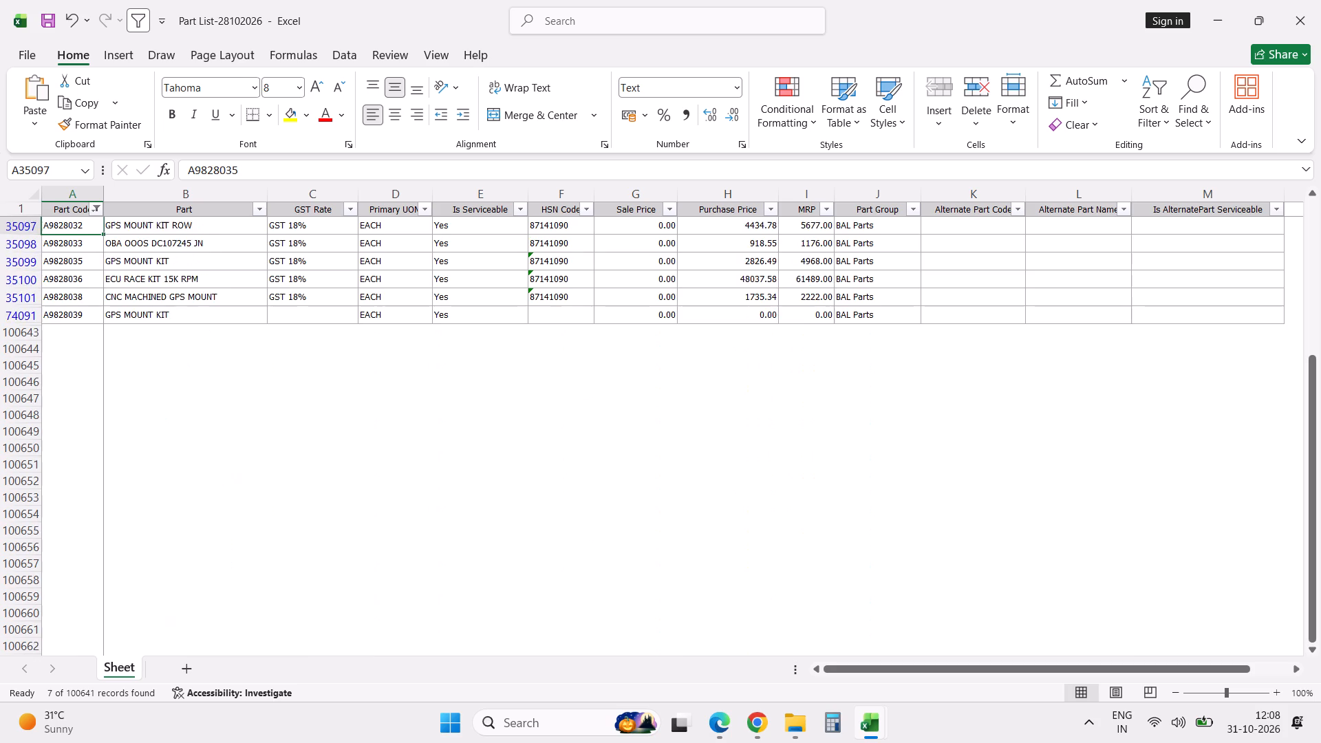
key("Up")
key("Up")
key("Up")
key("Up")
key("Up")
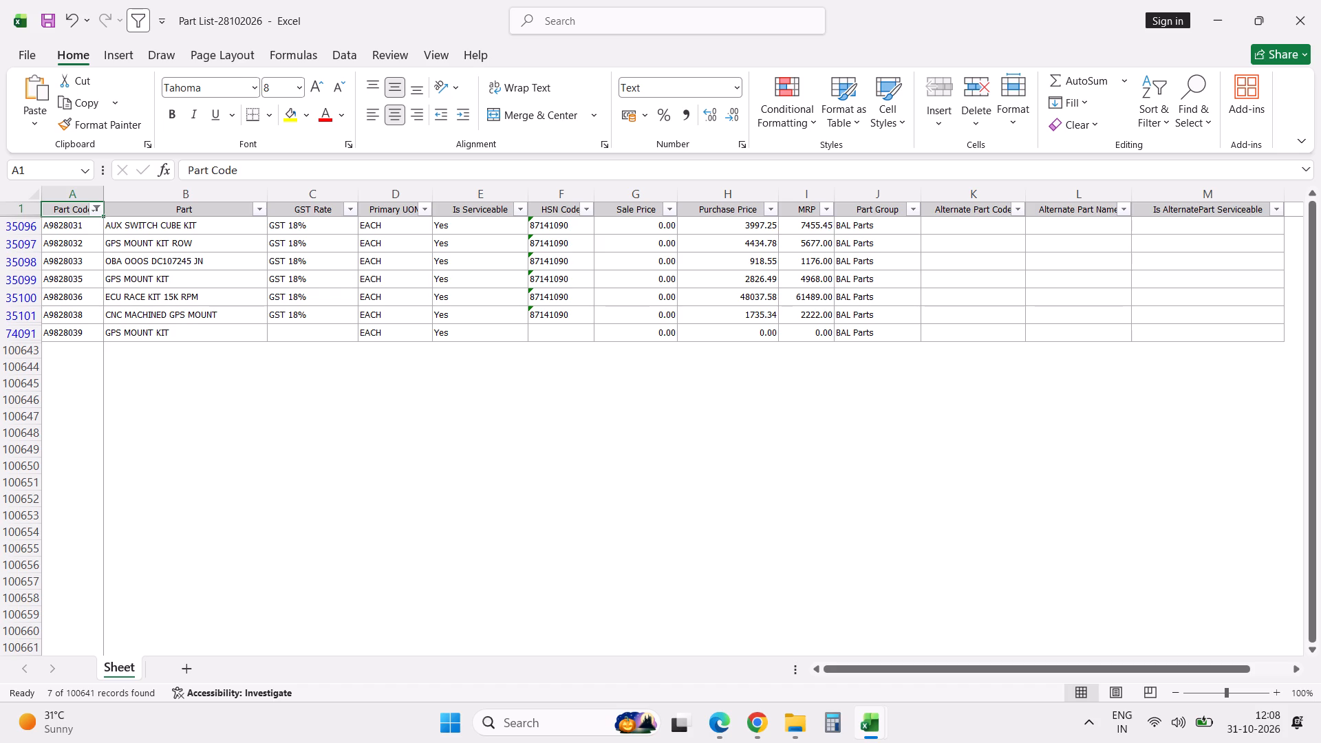
Show all part codes again and filter the Part column to descriptions containing USB.
left_click(96, 213)
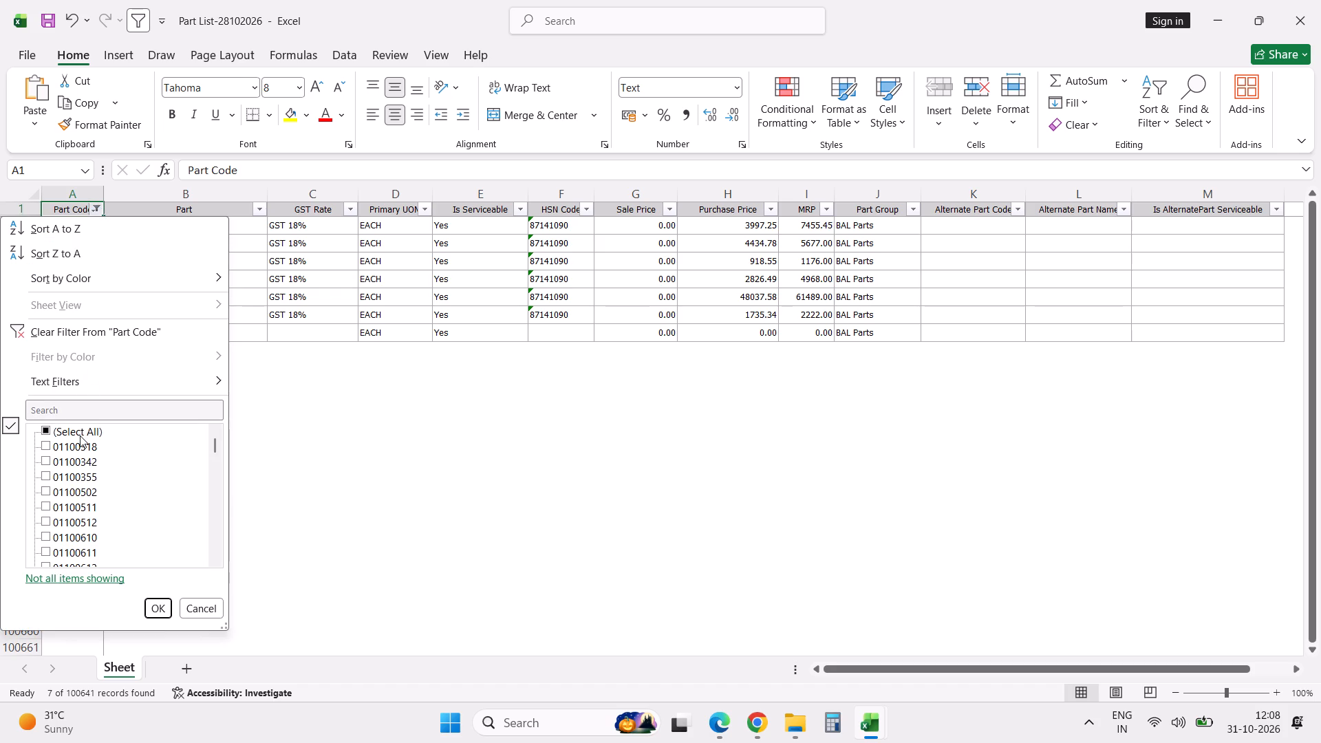
left_click(80, 435)
left_click(162, 612)
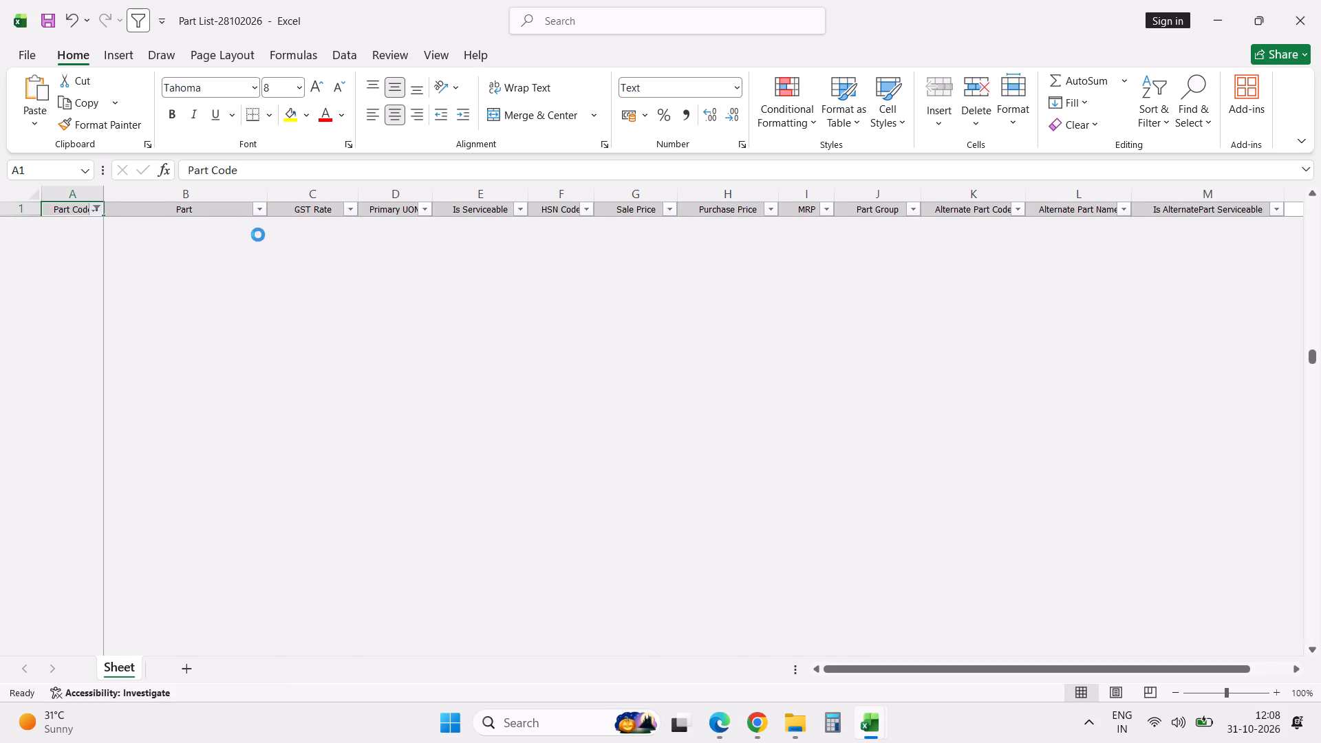
left_click(257, 211)
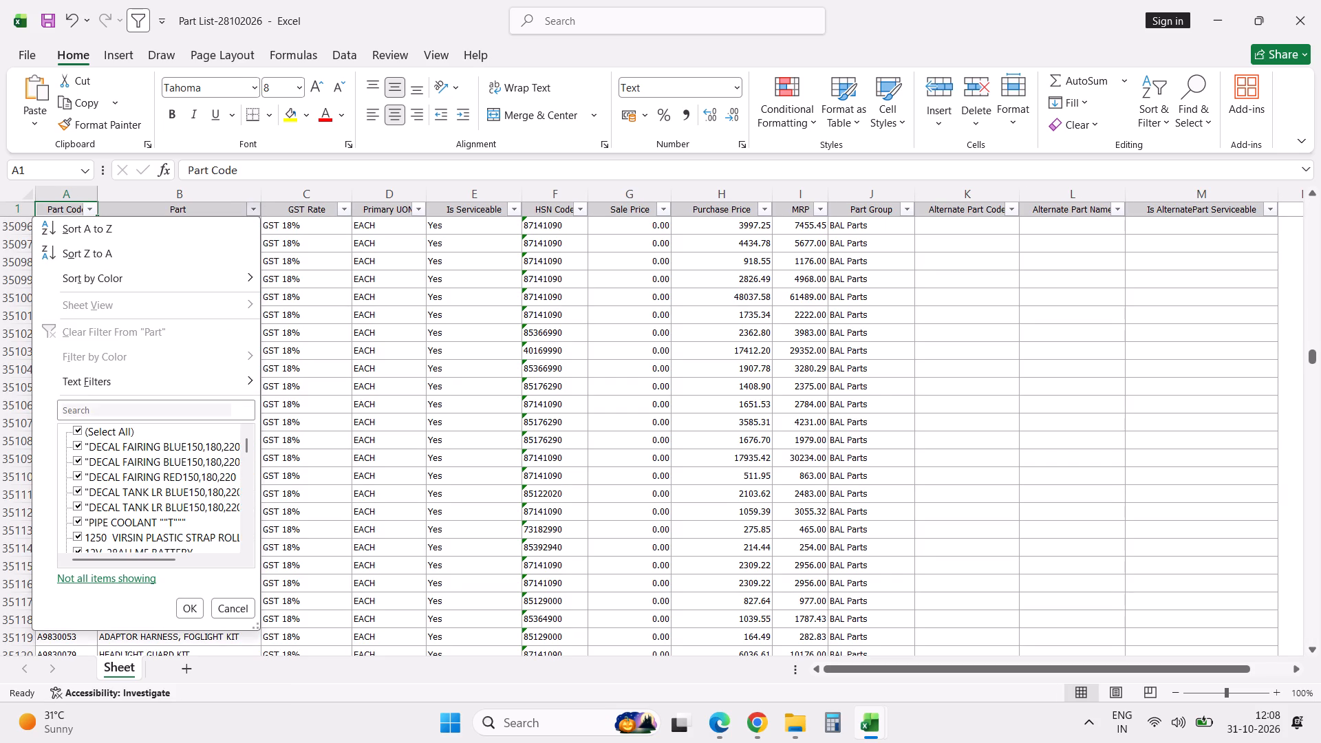
left_click(200, 409)
type("USB")
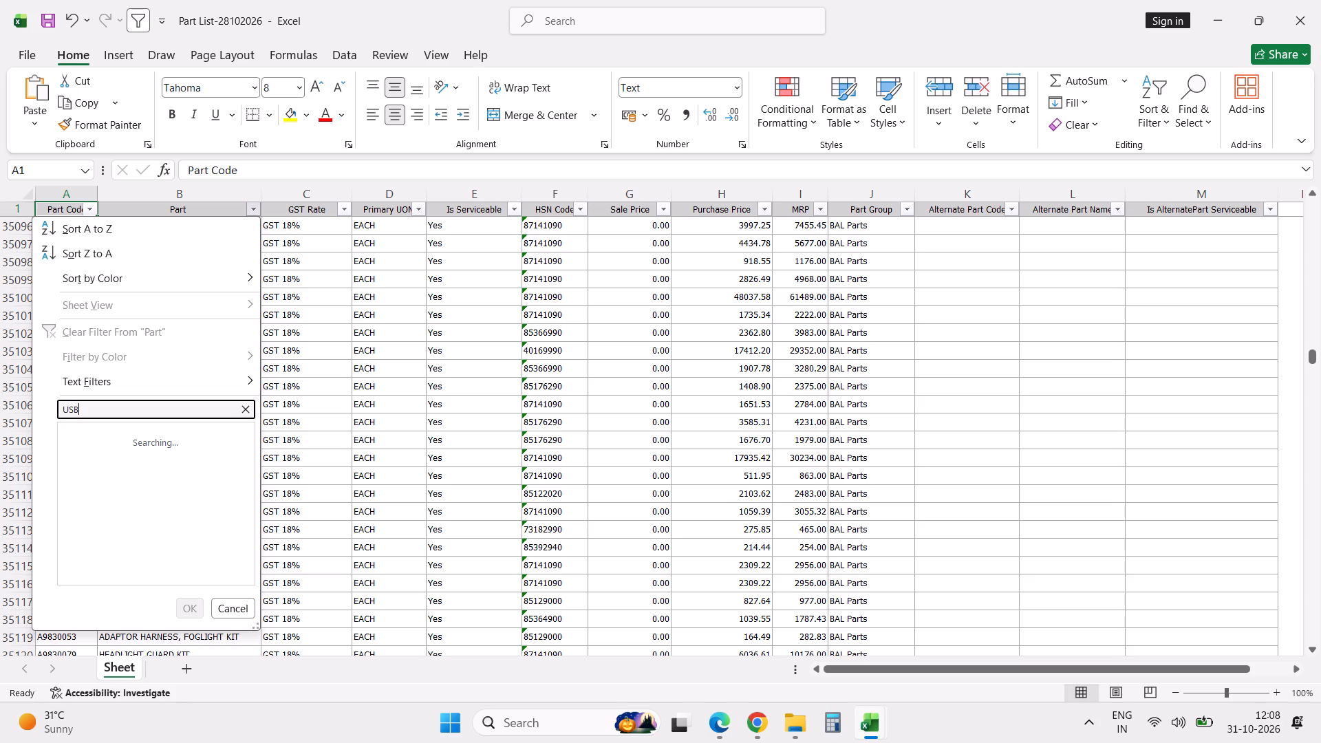
key("Return")
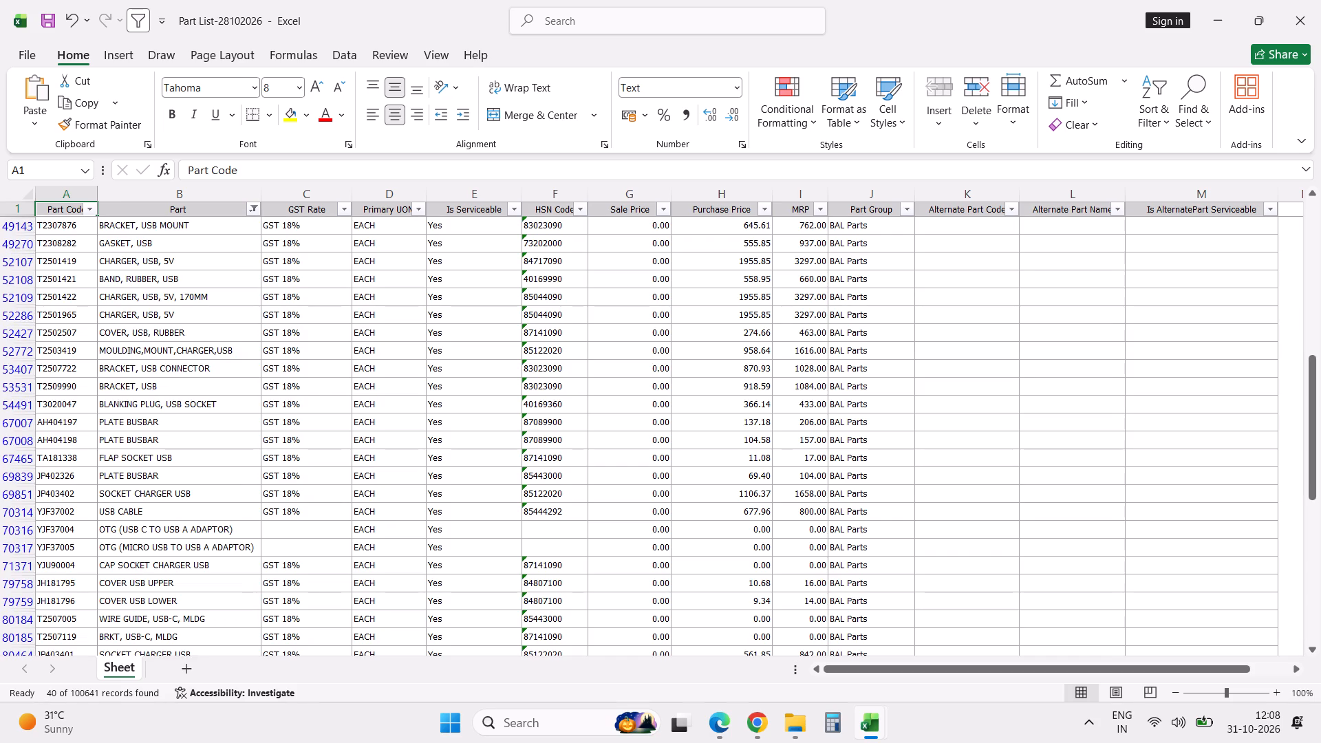
Filter the Part Code column of the USB items to codes containing A9.
left_click(89, 211)
left_click(94, 412)
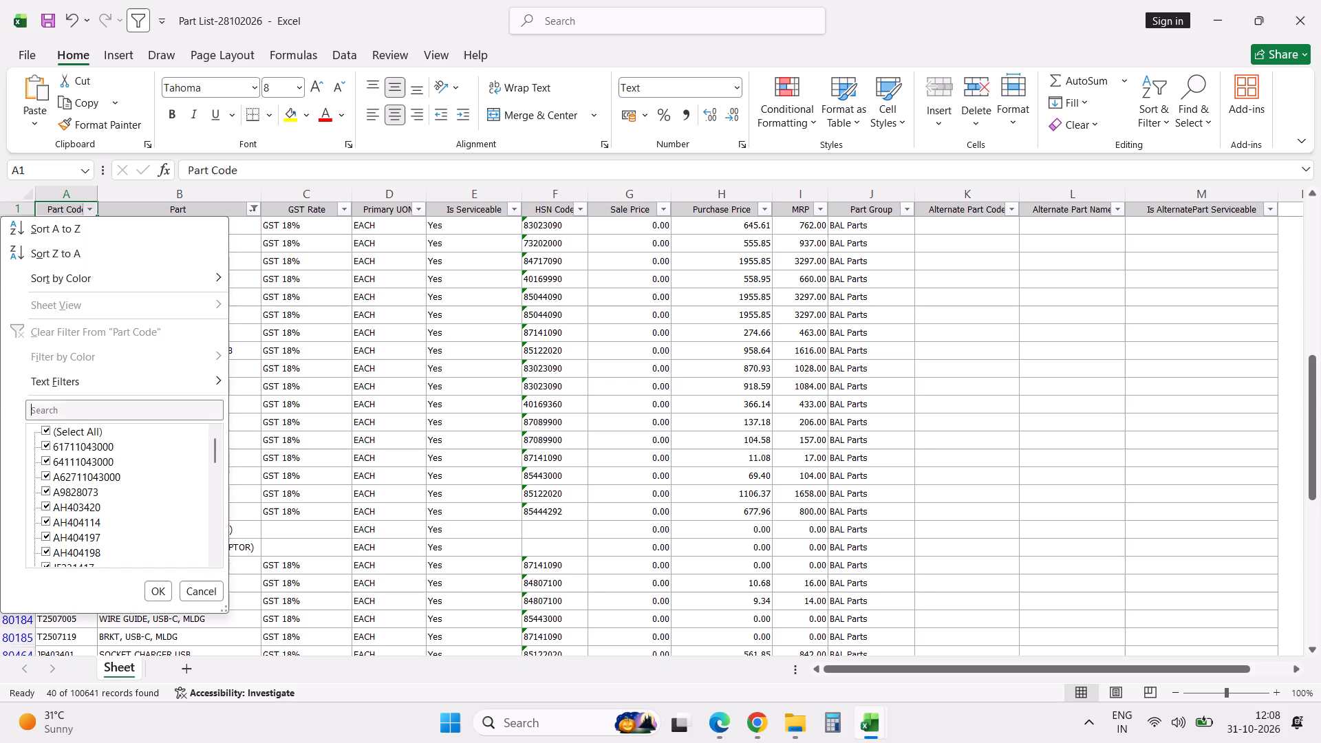
key("a")
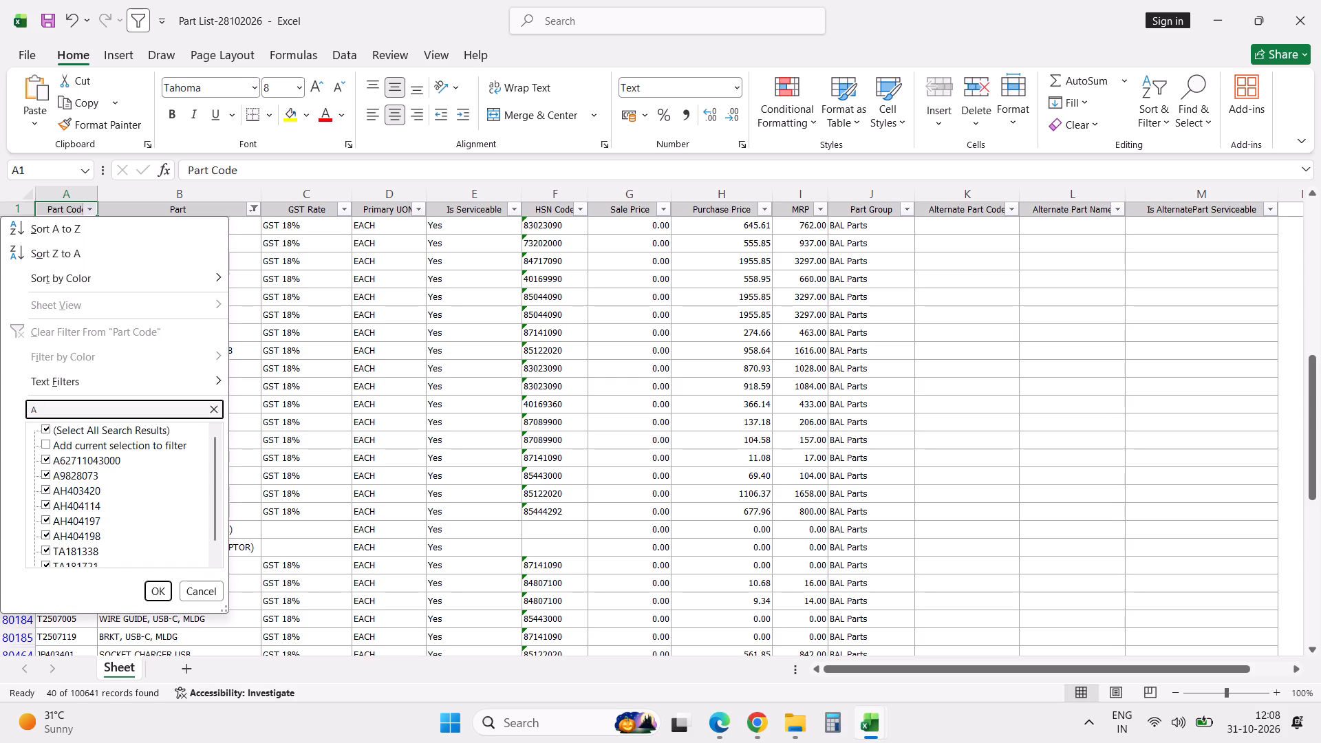
key("9")
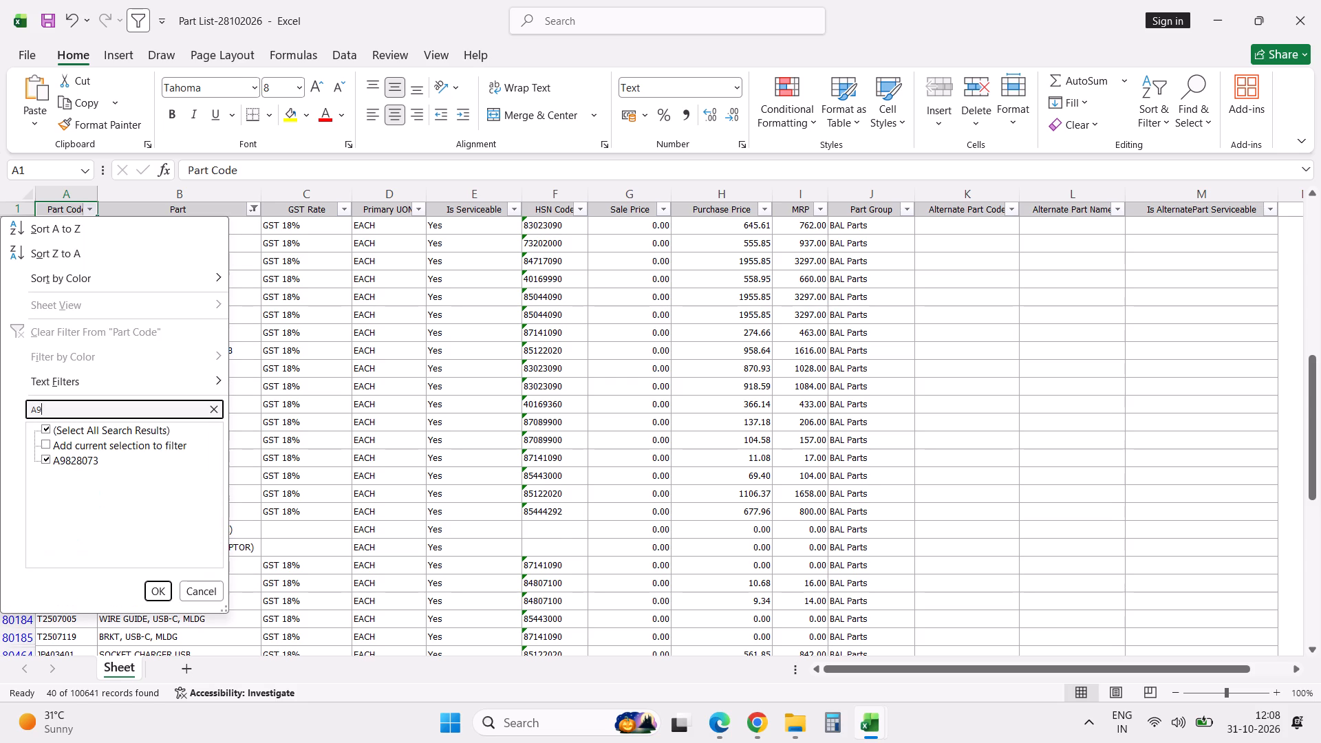
key("Return")
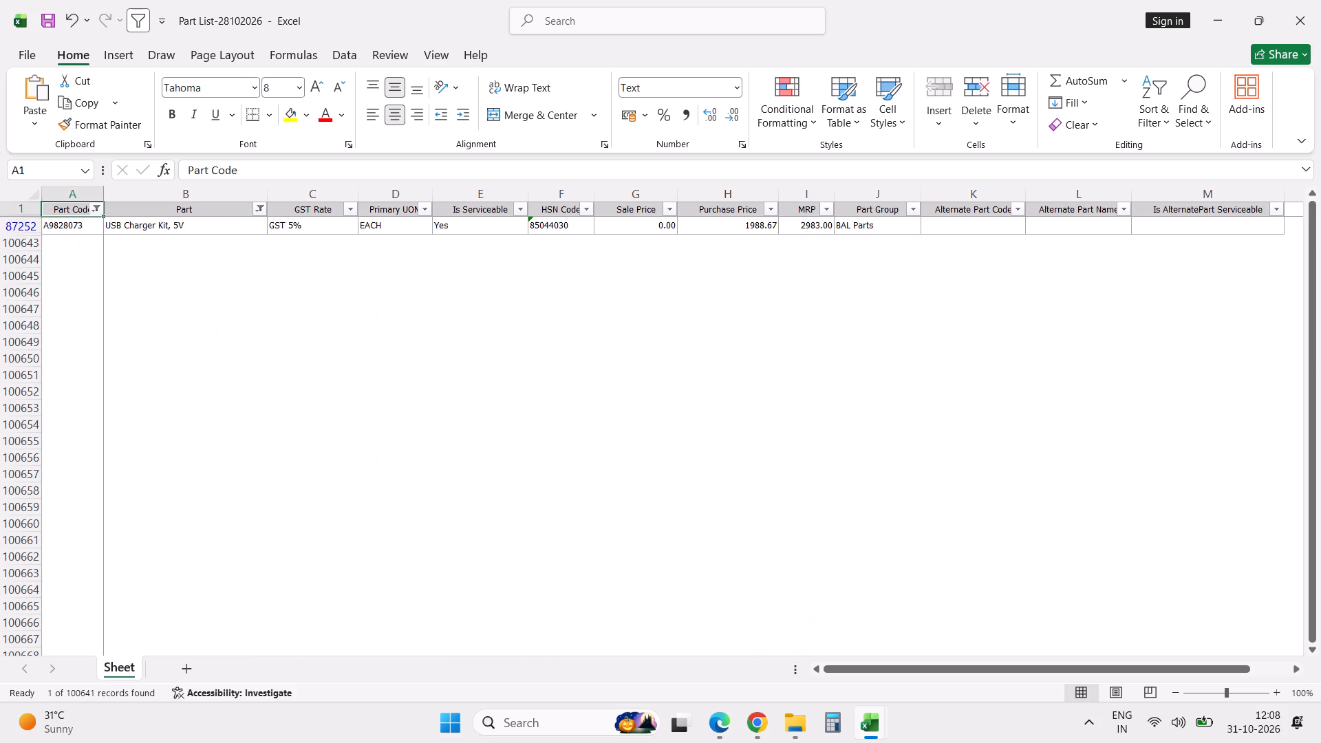
Copy part code A9828073 and paste its value over the USB charger's Part No. in the NM_Stock_Count workbook's accessories sheet.
key("Down")
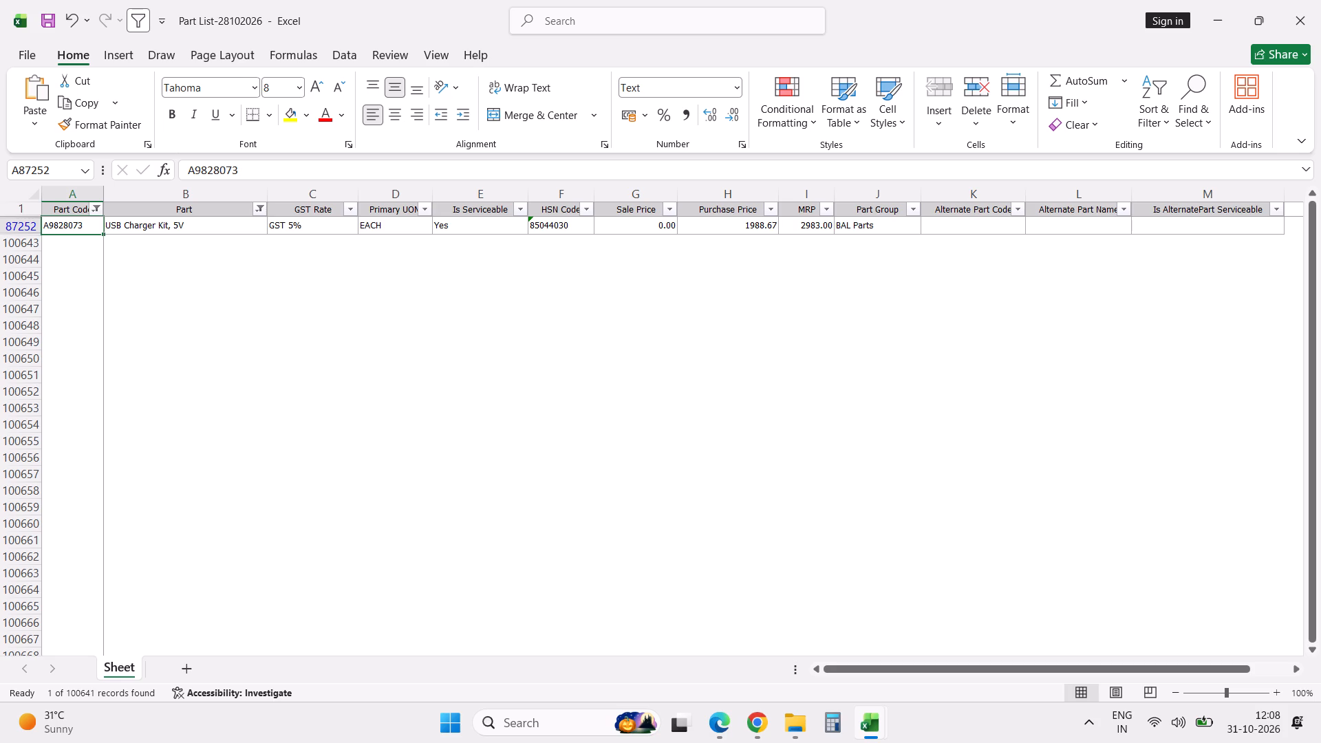
key("ctrl+c")
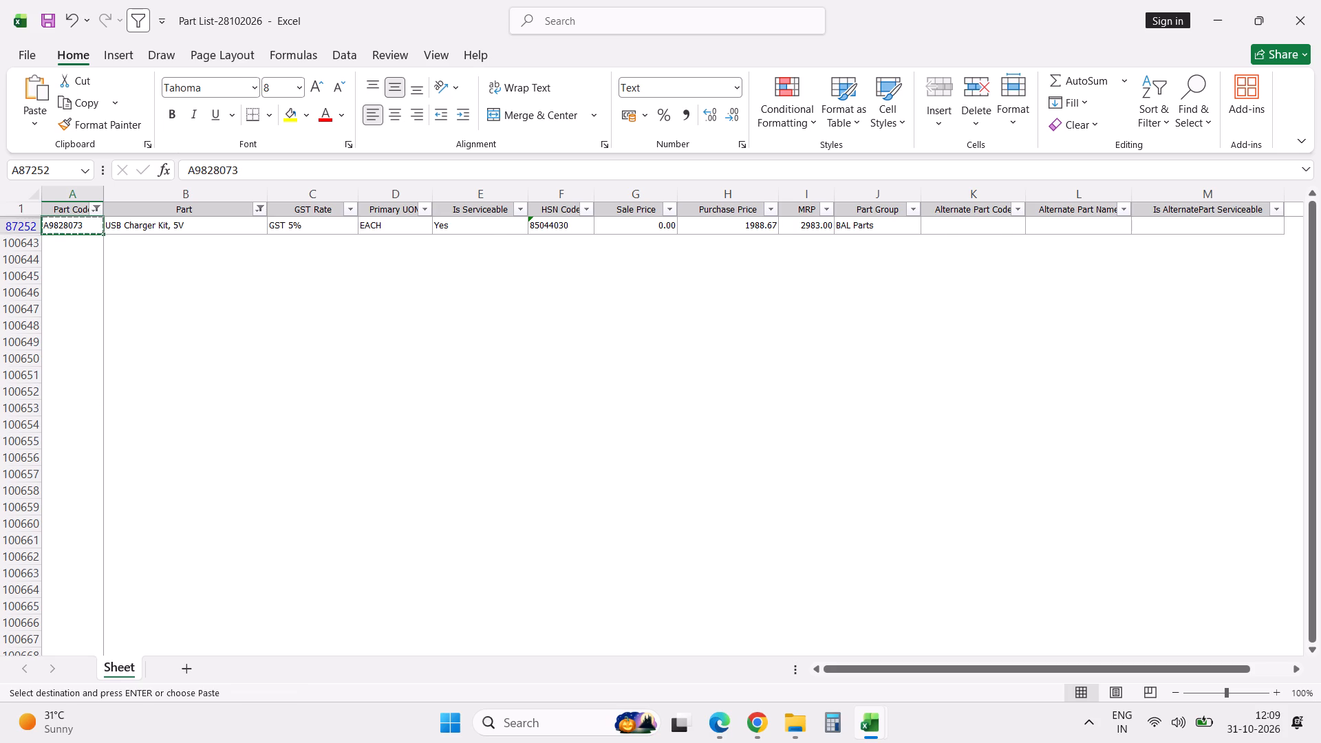
key("alt+Tab")
left_click(113, 423)
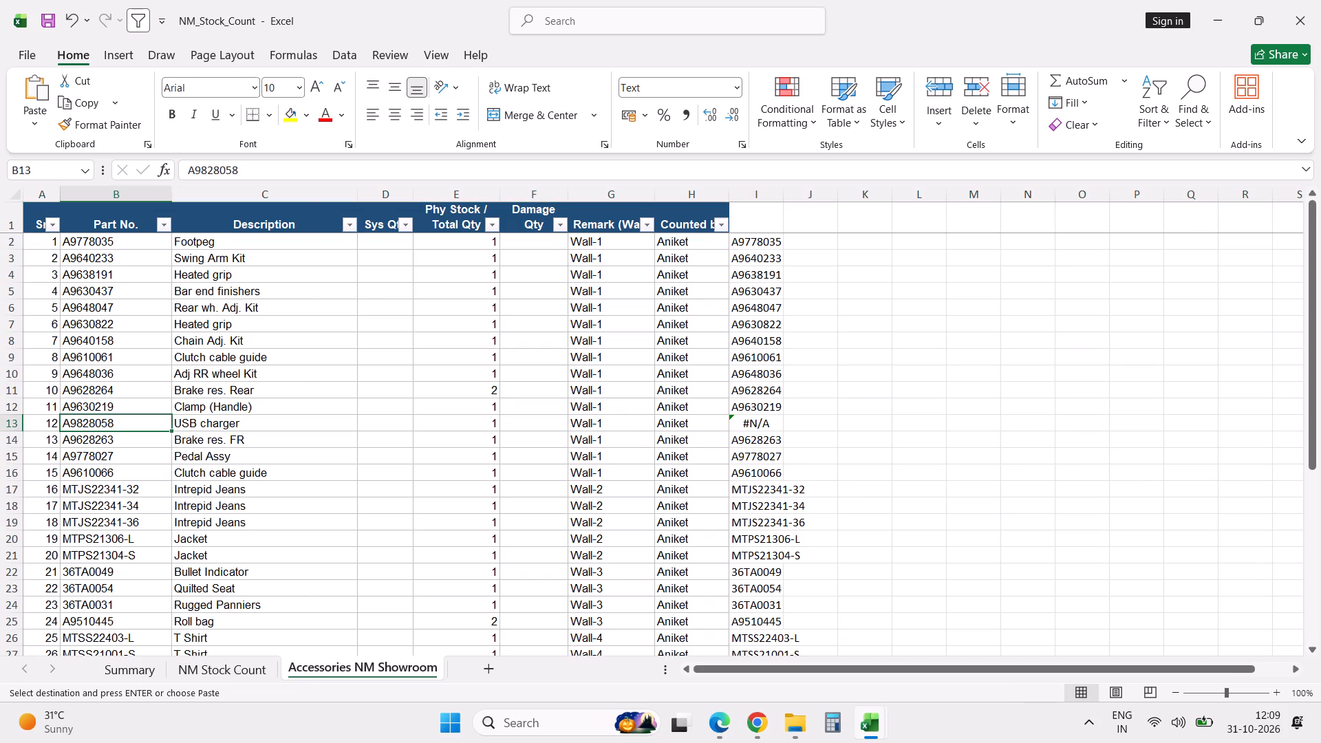
right_click(113, 423)
left_click(186, 301)
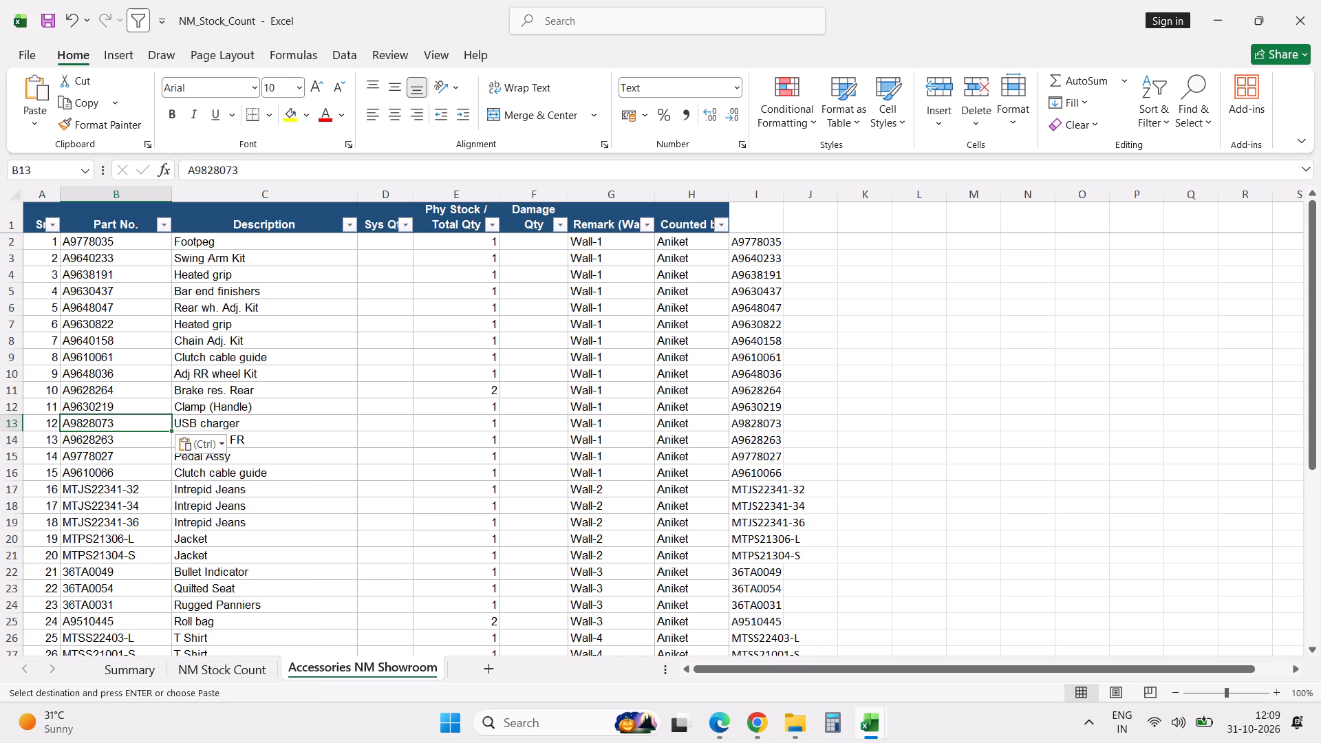
From the unmatched Knee pad's Part No., switch to the Part List-28102026 workbook and clear its Part Code and Part filters.
scroll(178, 584, "down", 6)
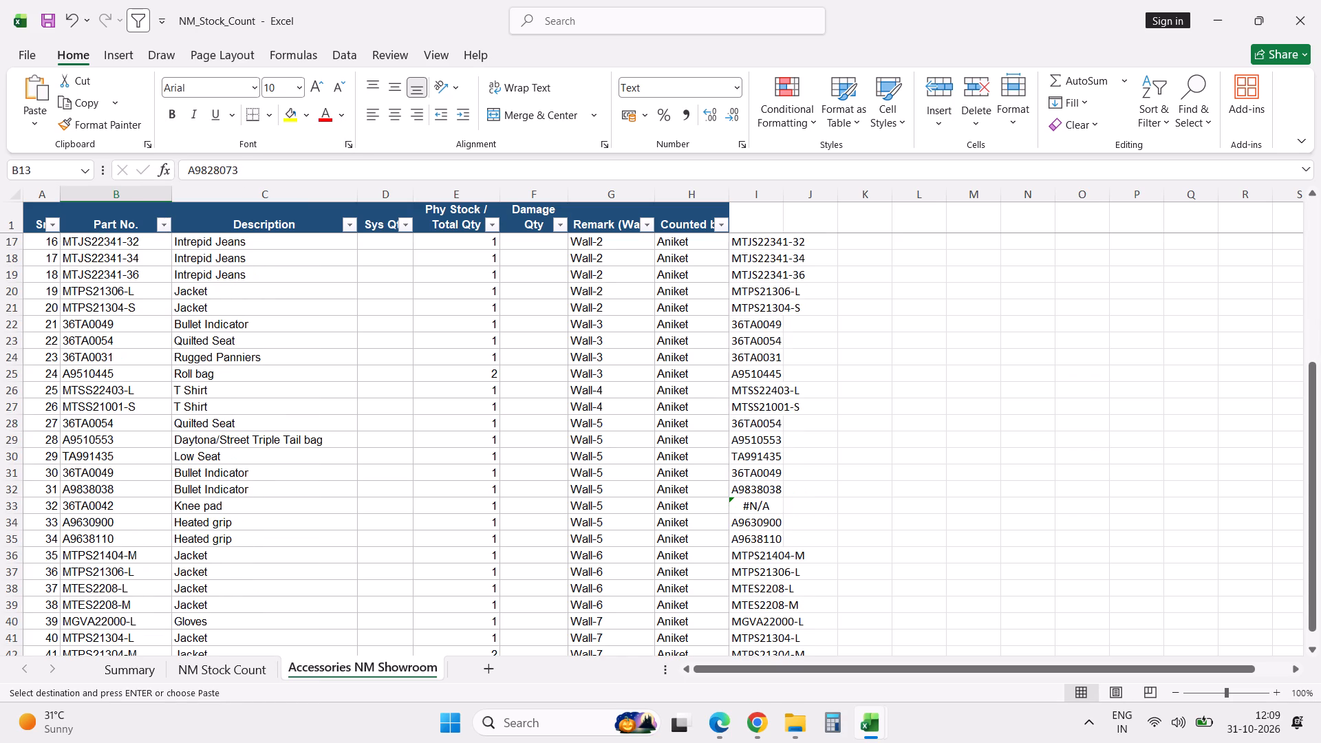
left_click(144, 509)
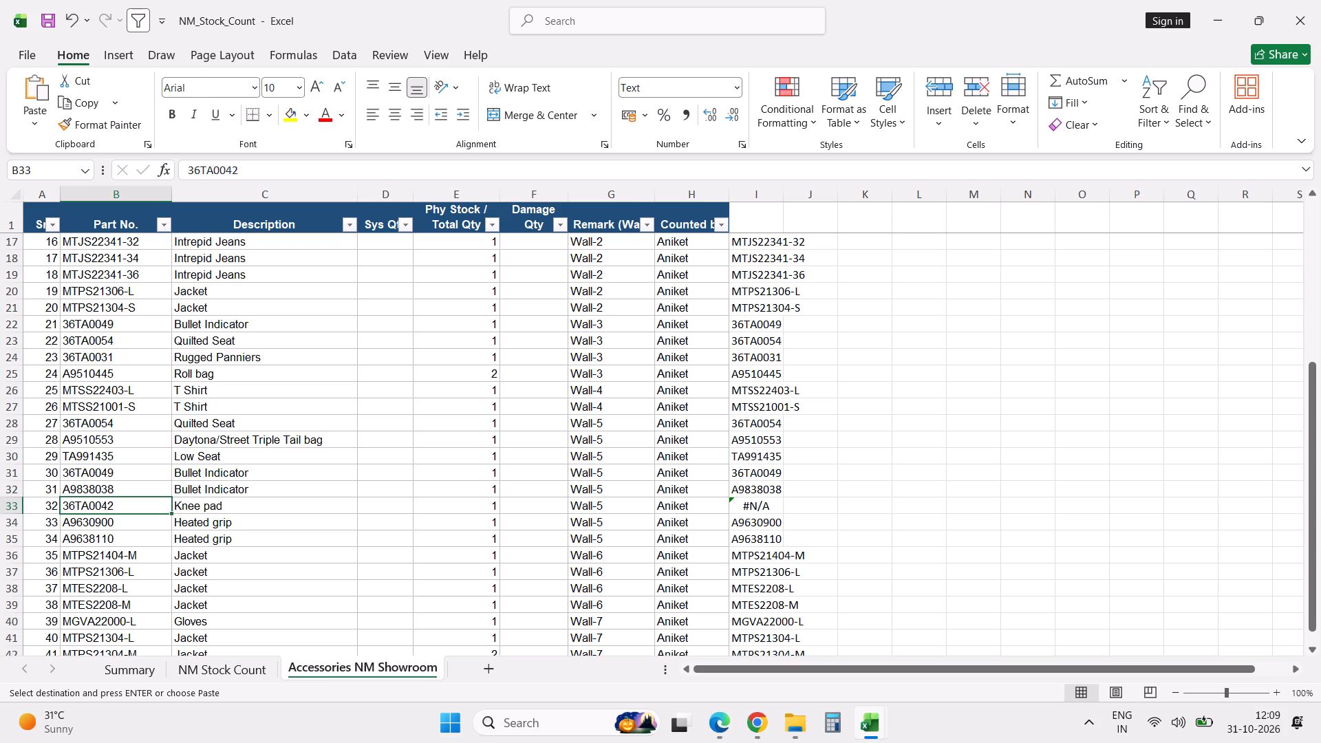
key("alt+Tab")
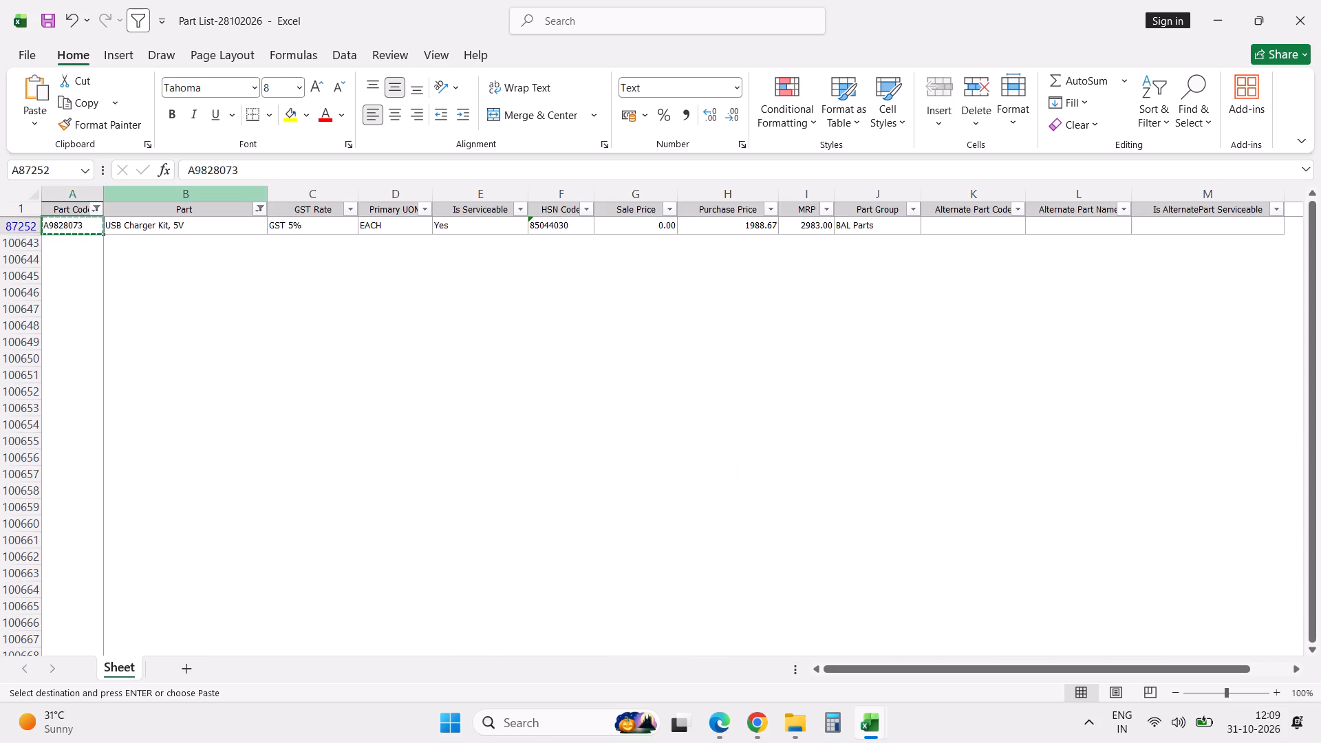
left_click(260, 208)
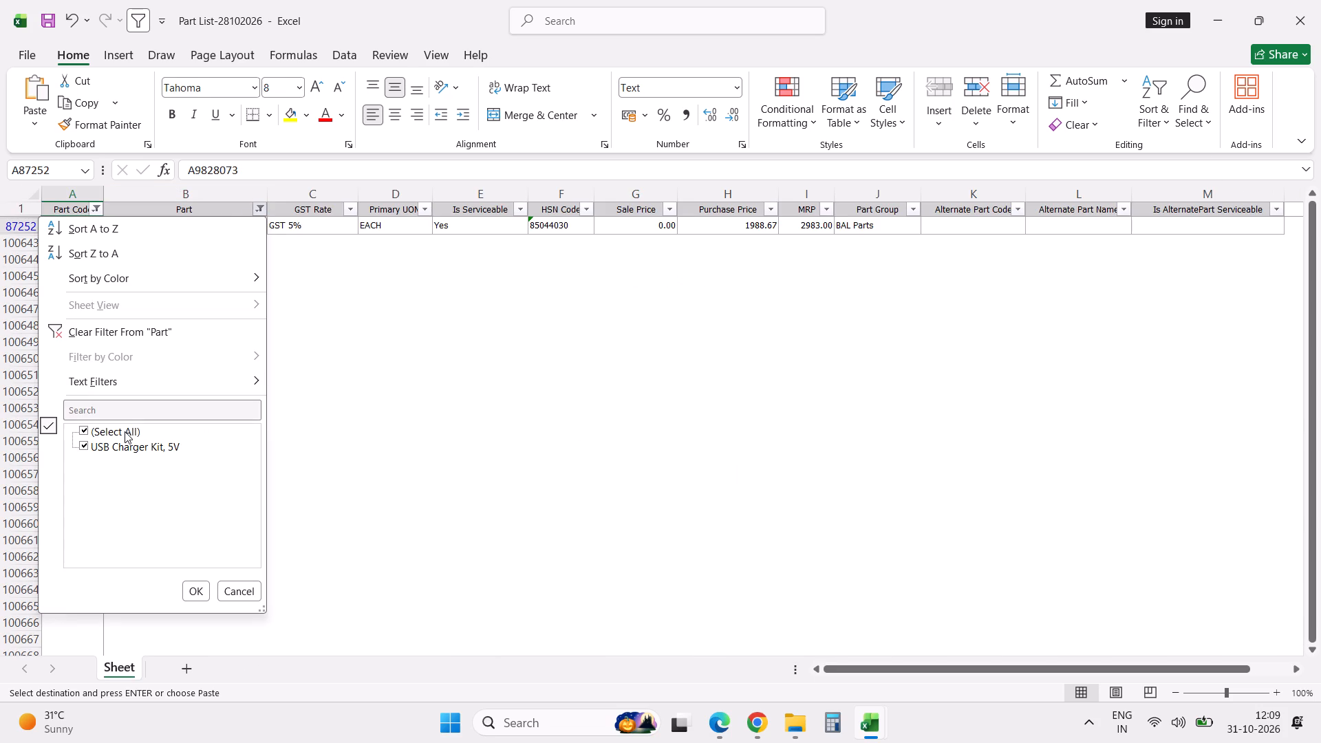
left_click(471, 318)
left_click(98, 212)
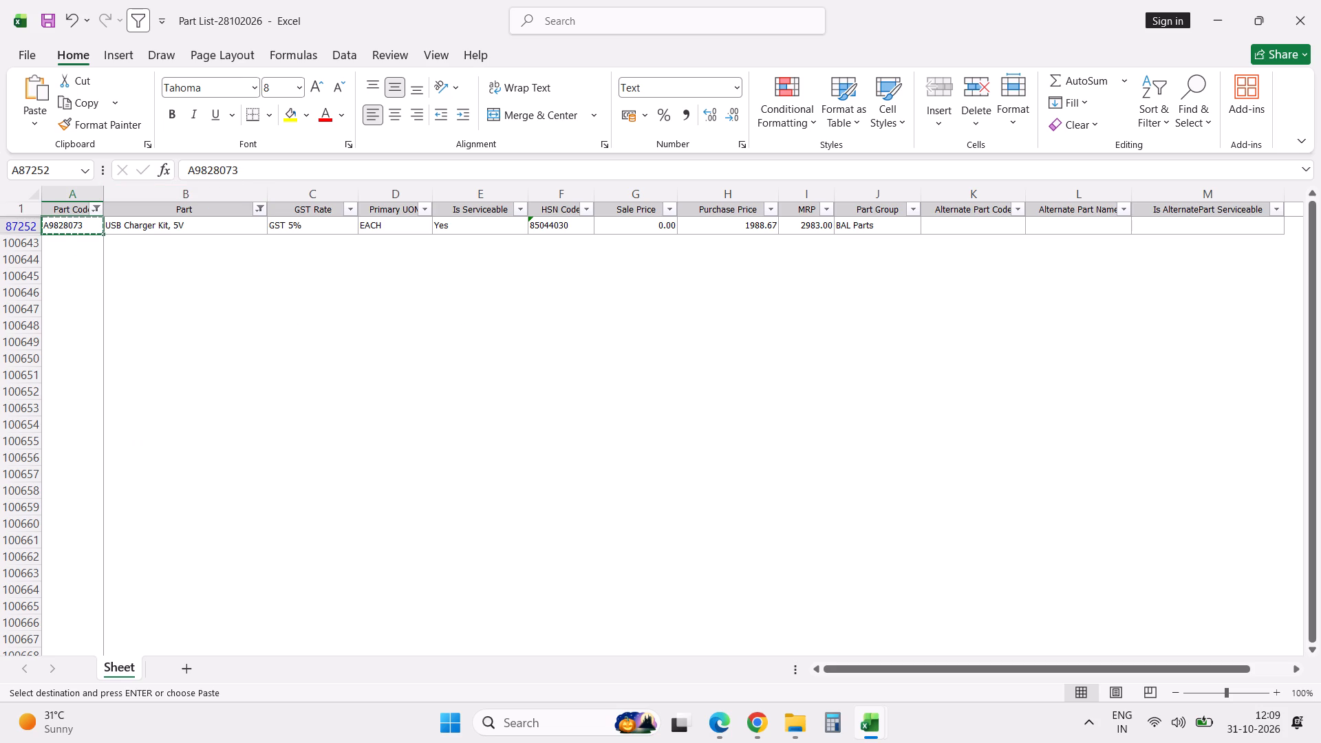
left_click(79, 433)
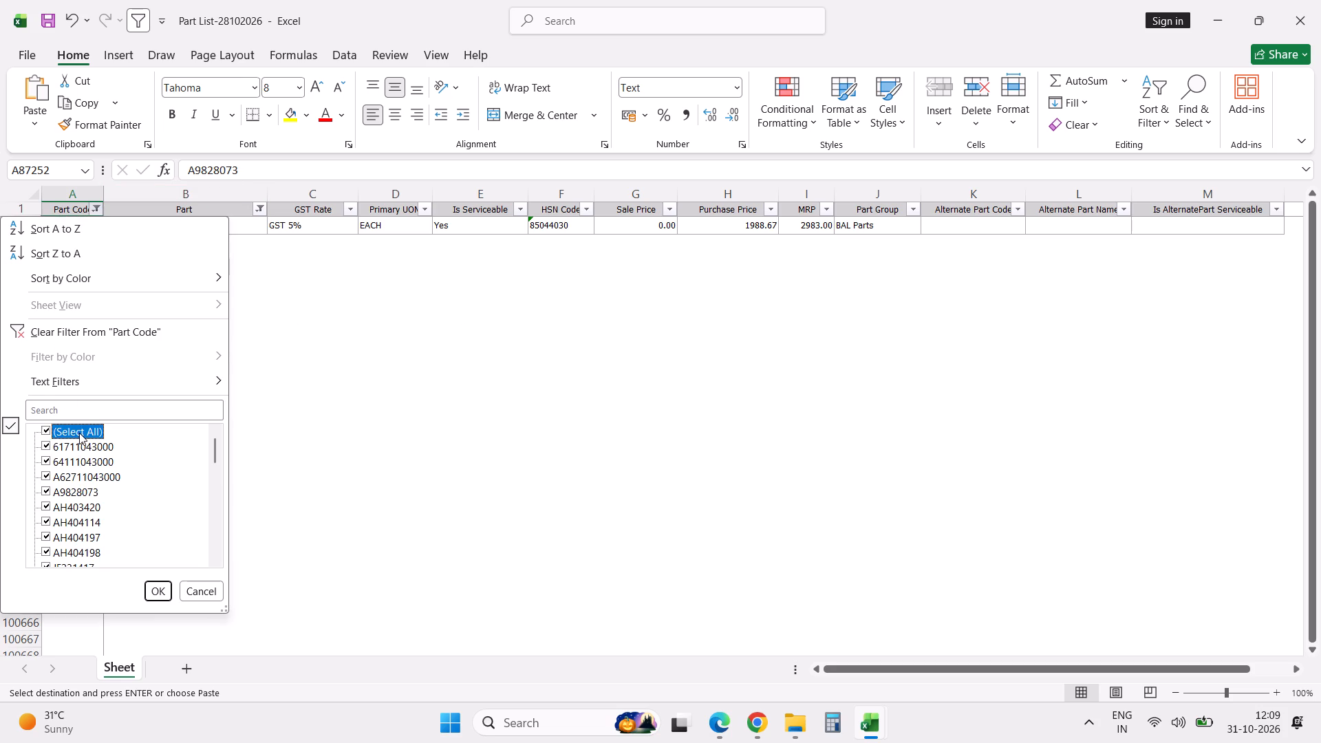
left_click(164, 593)
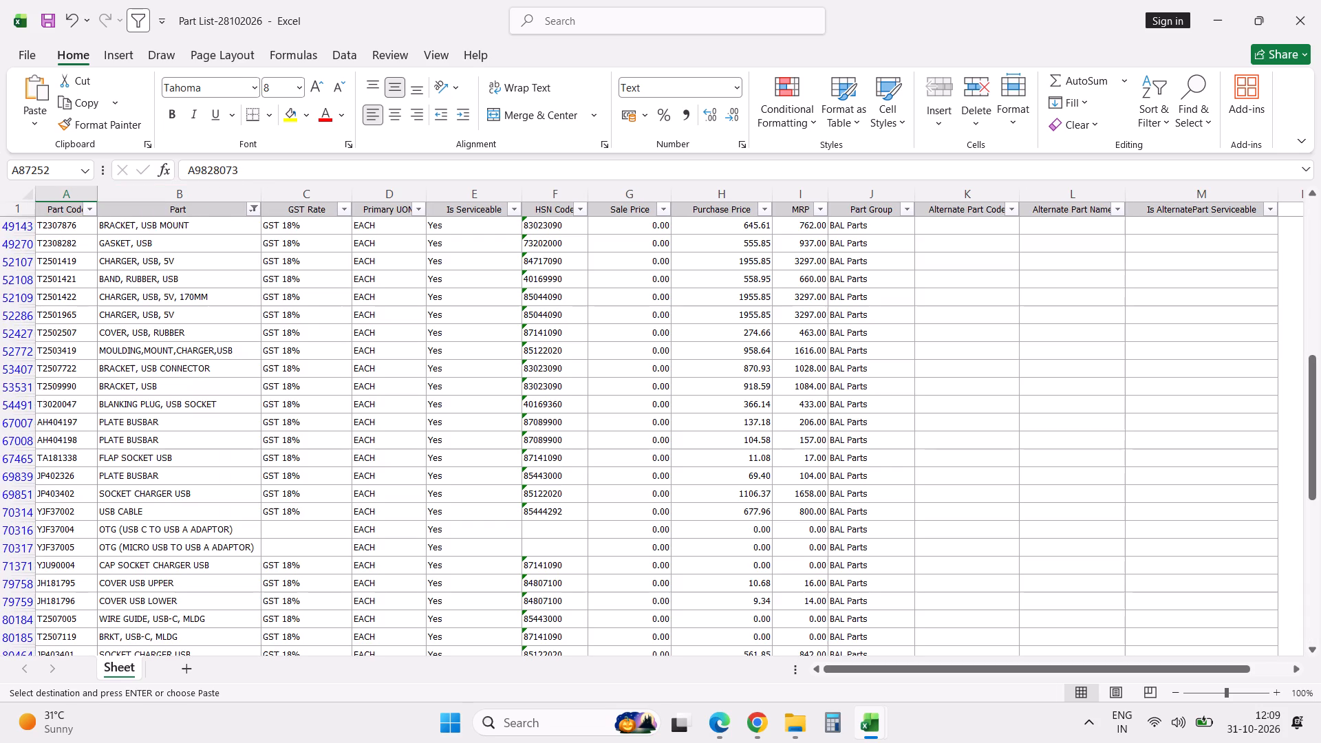
left_click(256, 214)
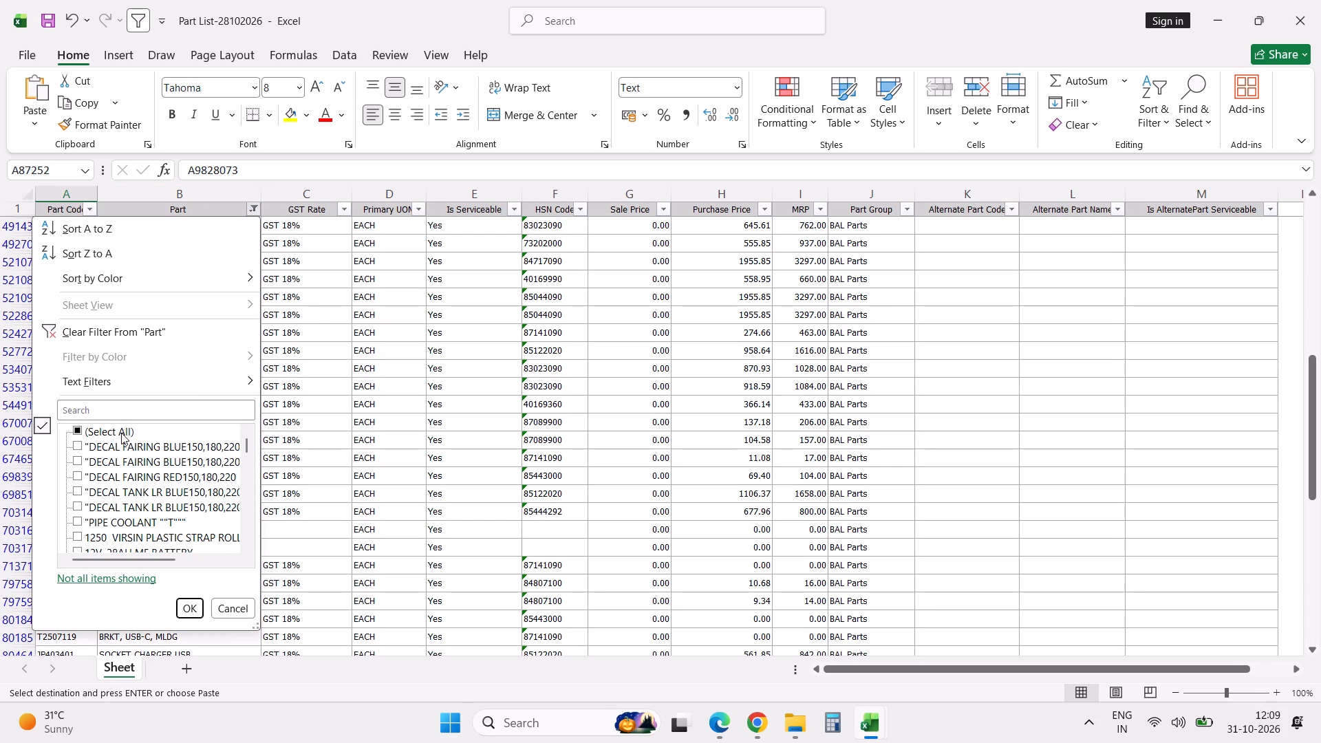
left_click(121, 433)
left_click(186, 606)
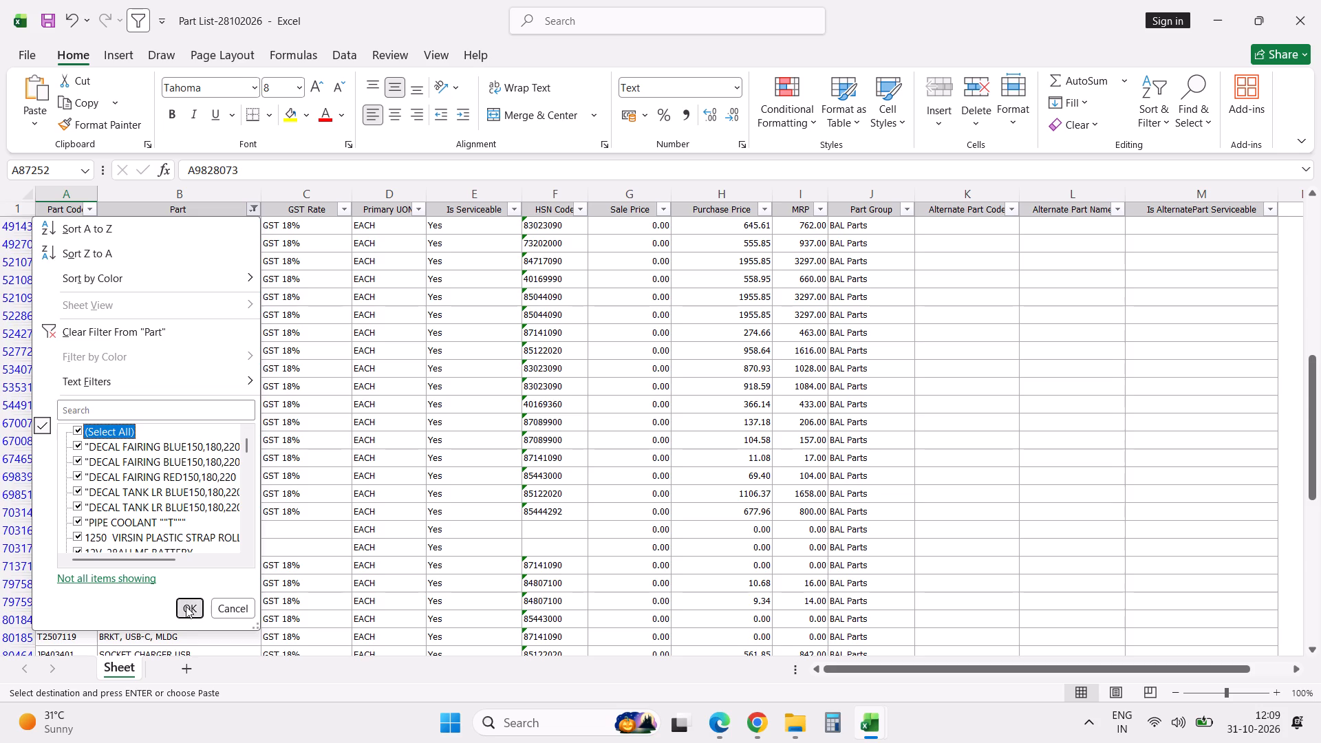
Search the Part Code filter values of the part list for 36TA04.
left_click(89, 211)
left_click(88, 413)
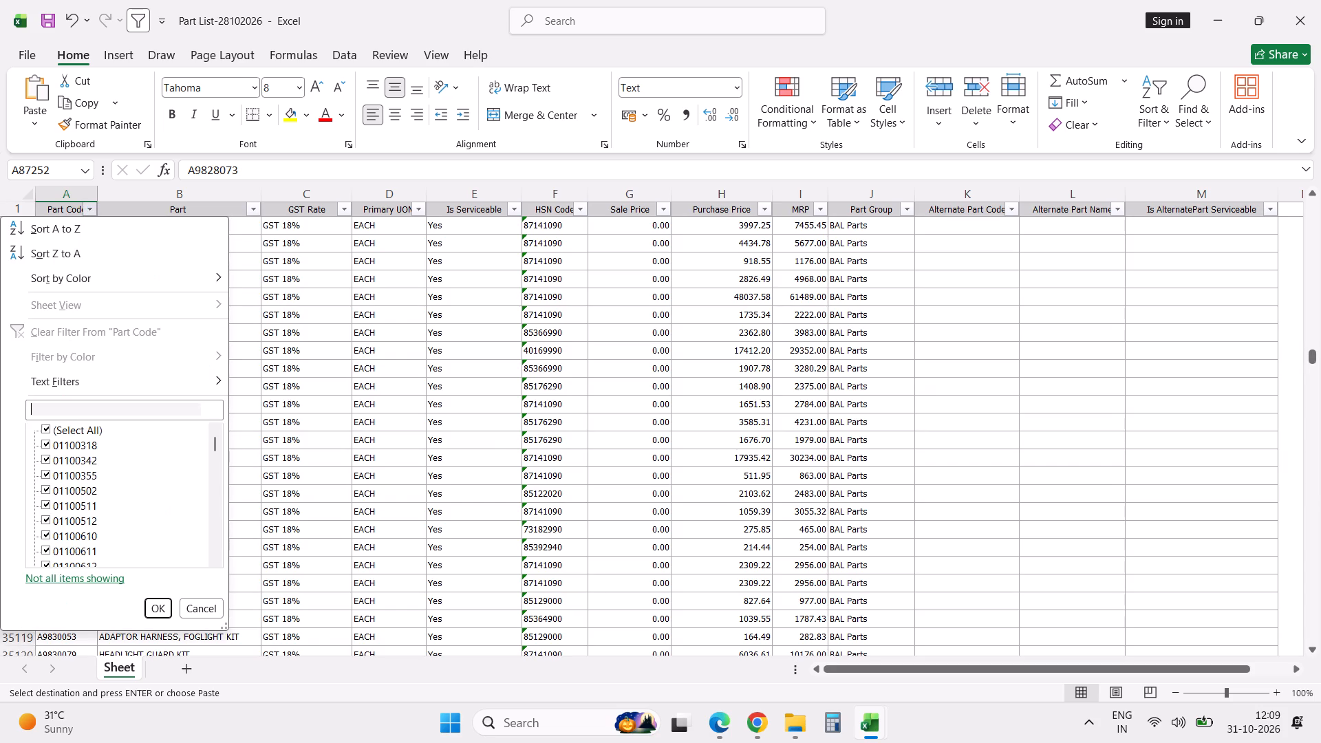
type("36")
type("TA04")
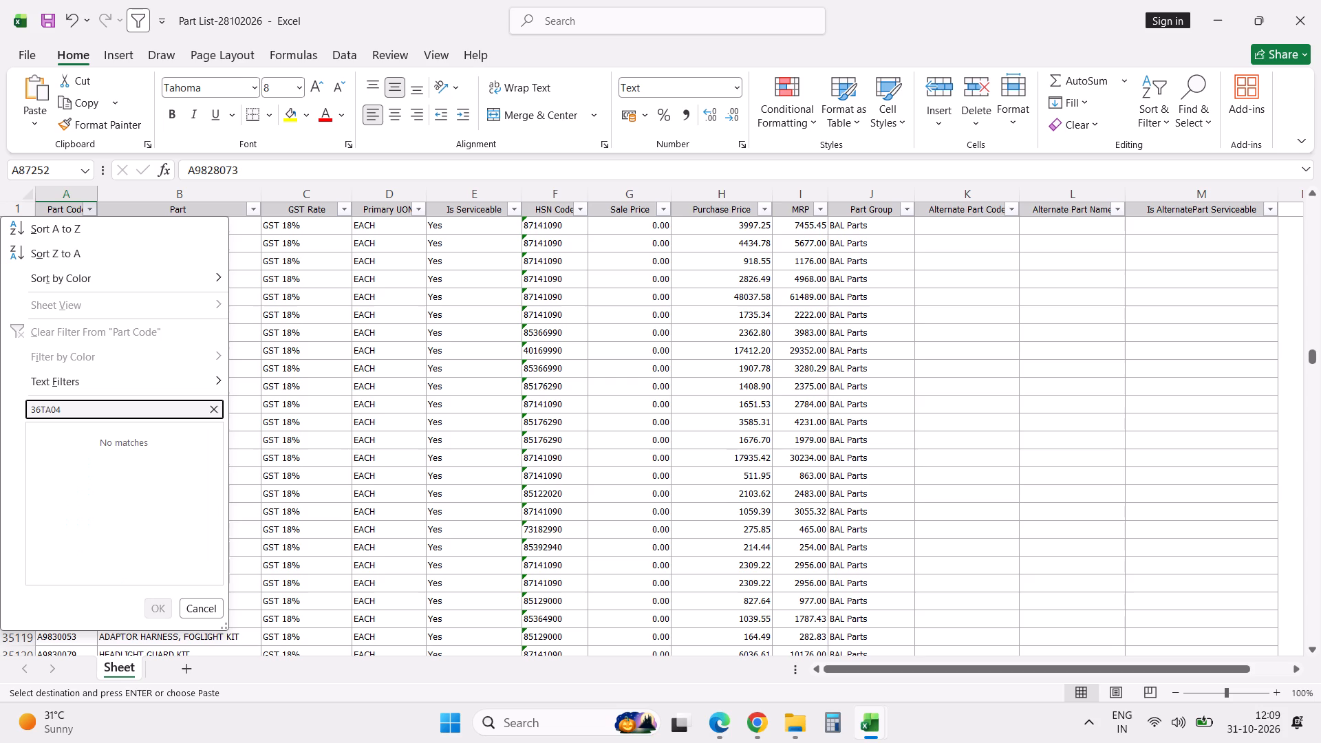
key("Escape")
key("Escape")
Recheck the Knee pad entry in NM_Stock_Count and filter the part list's Part column to descriptions containing KNEE.
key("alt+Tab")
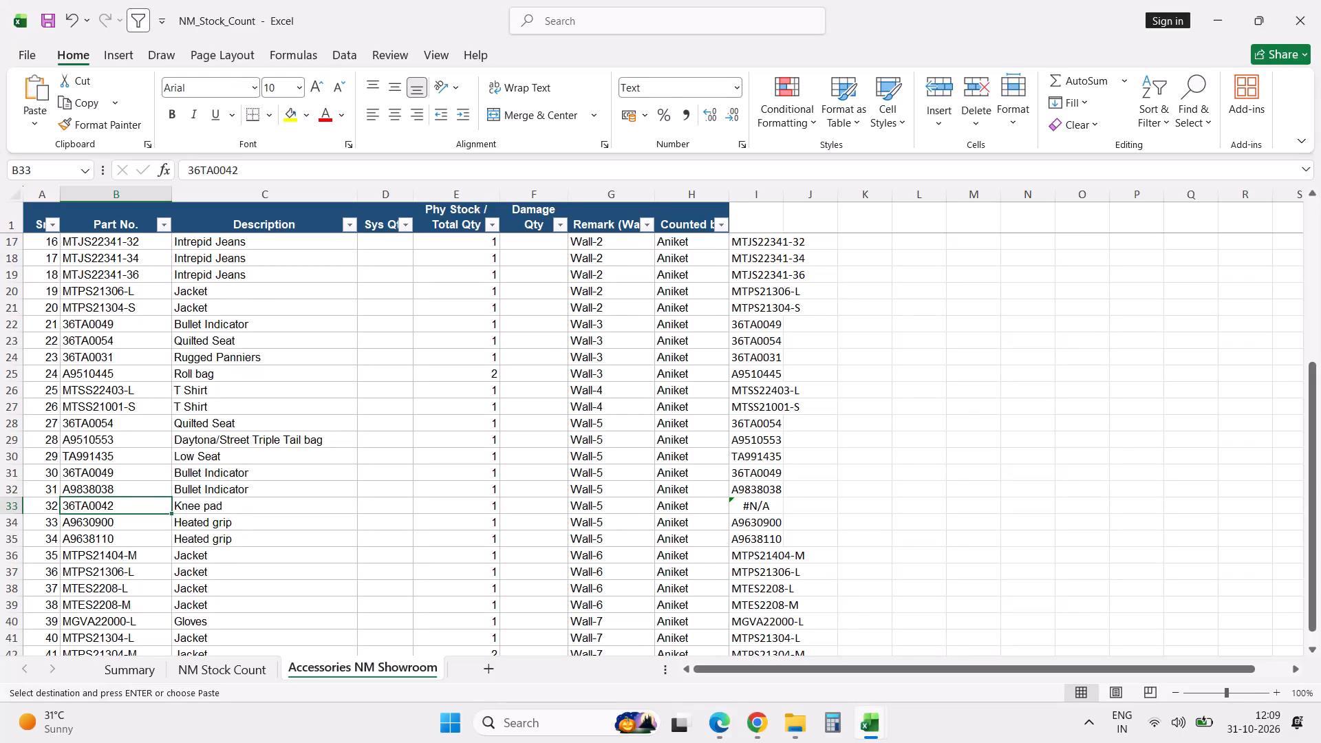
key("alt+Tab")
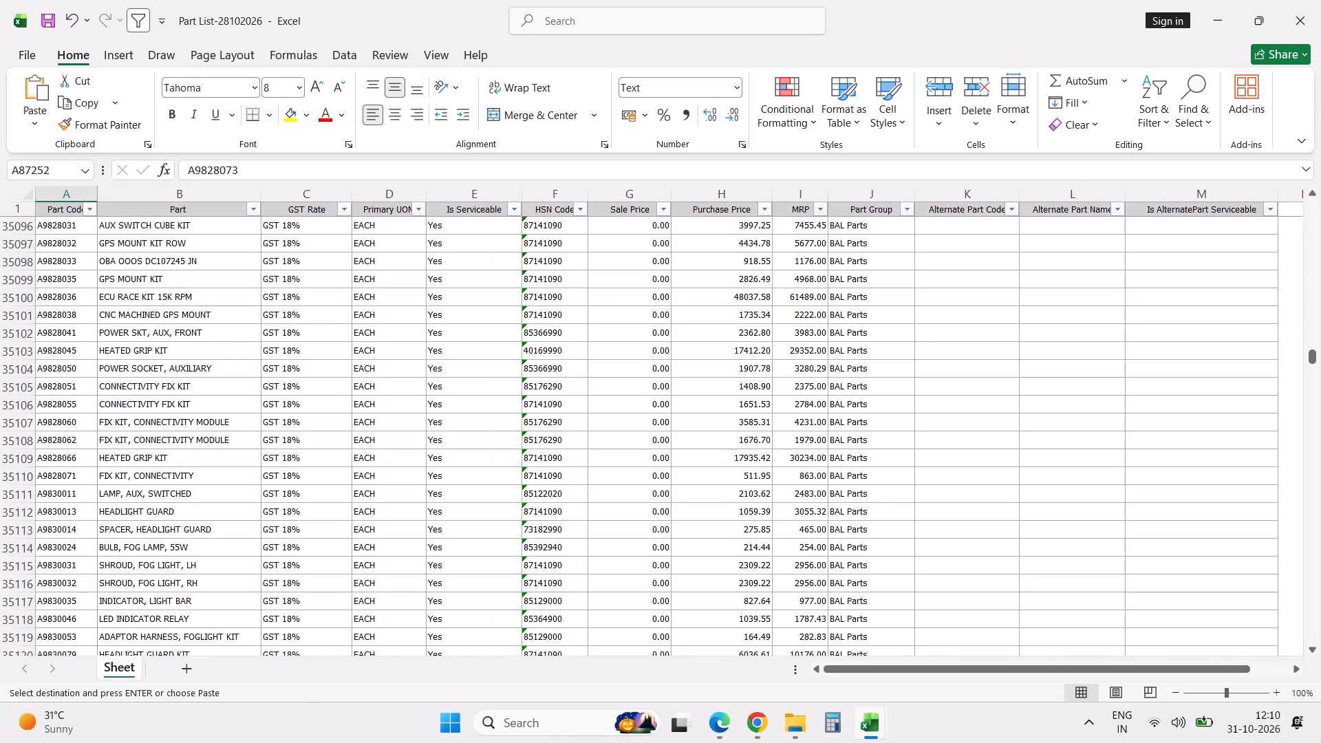
left_click(255, 208)
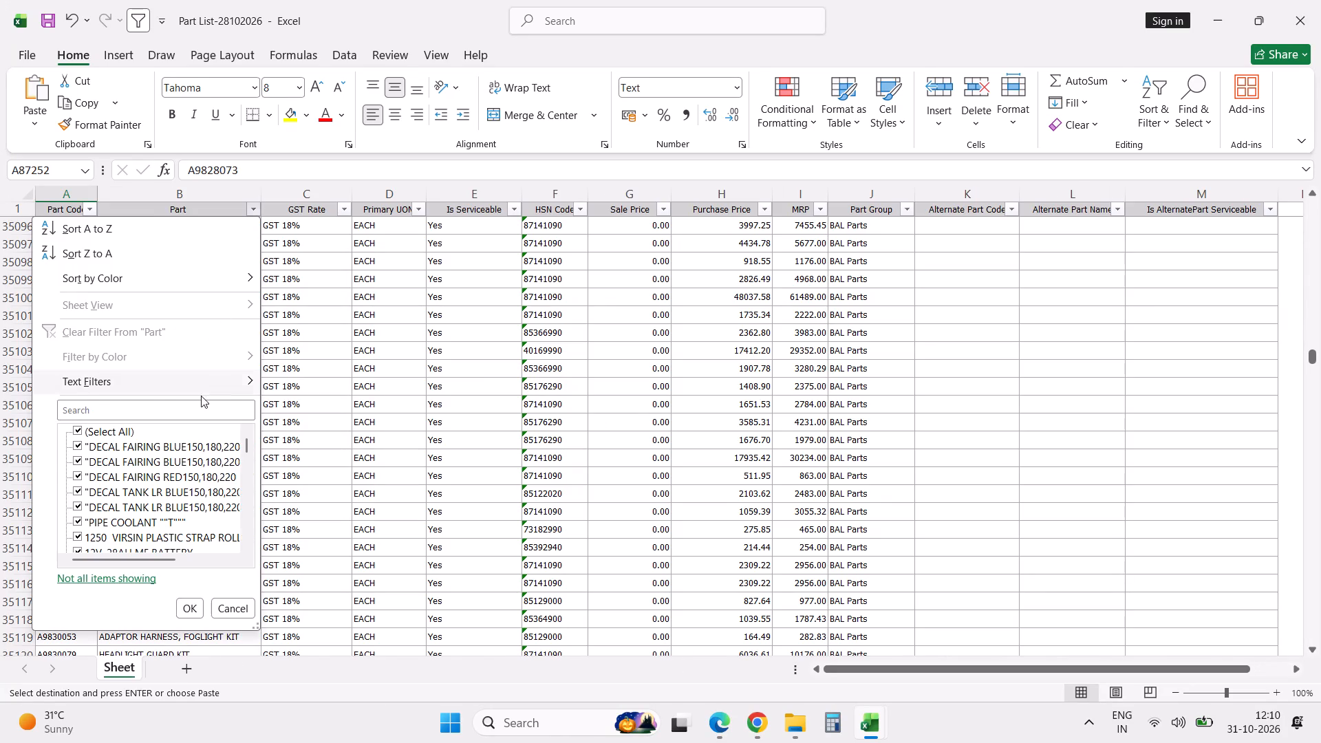
left_click(200, 411)
type("KNE")
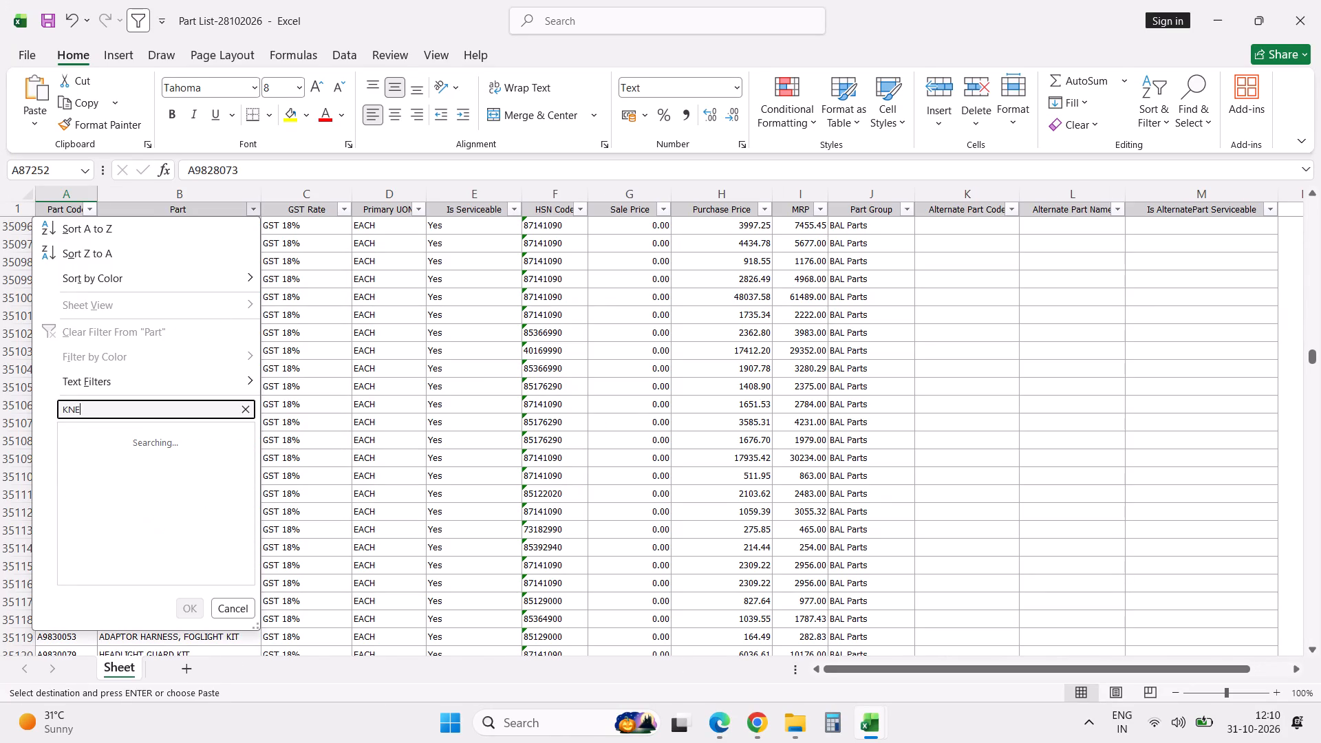
key("e")
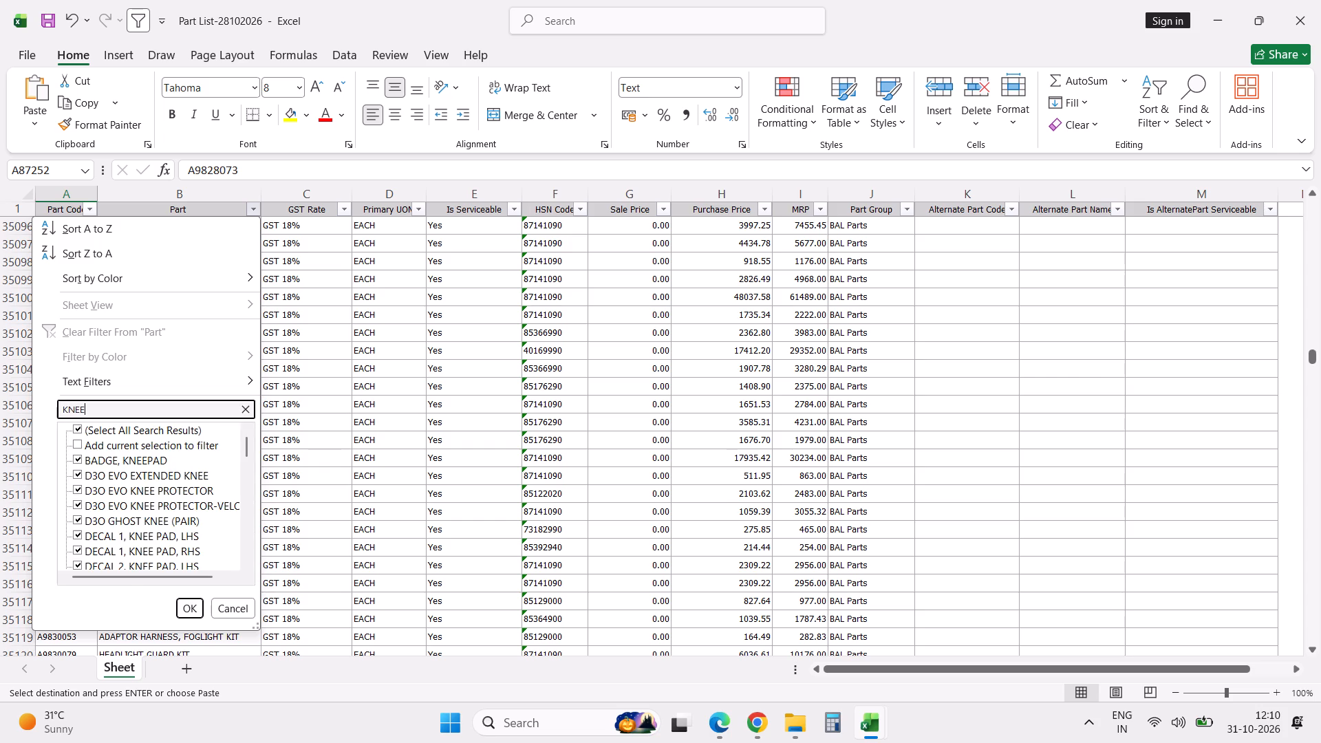
key("Return")
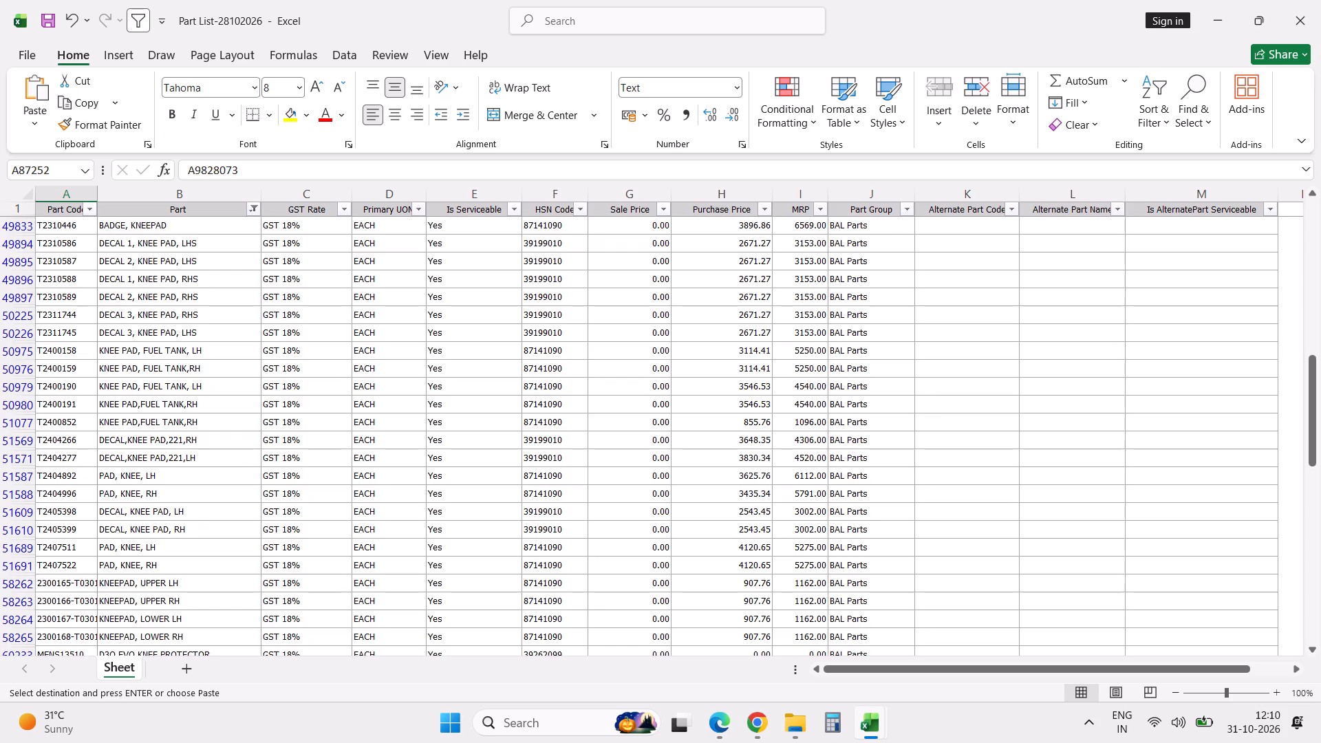
Filter the Part Code column of the knee items to codes containing 36T and go through the remaining codes.
left_click(91, 209)
left_click(86, 410)
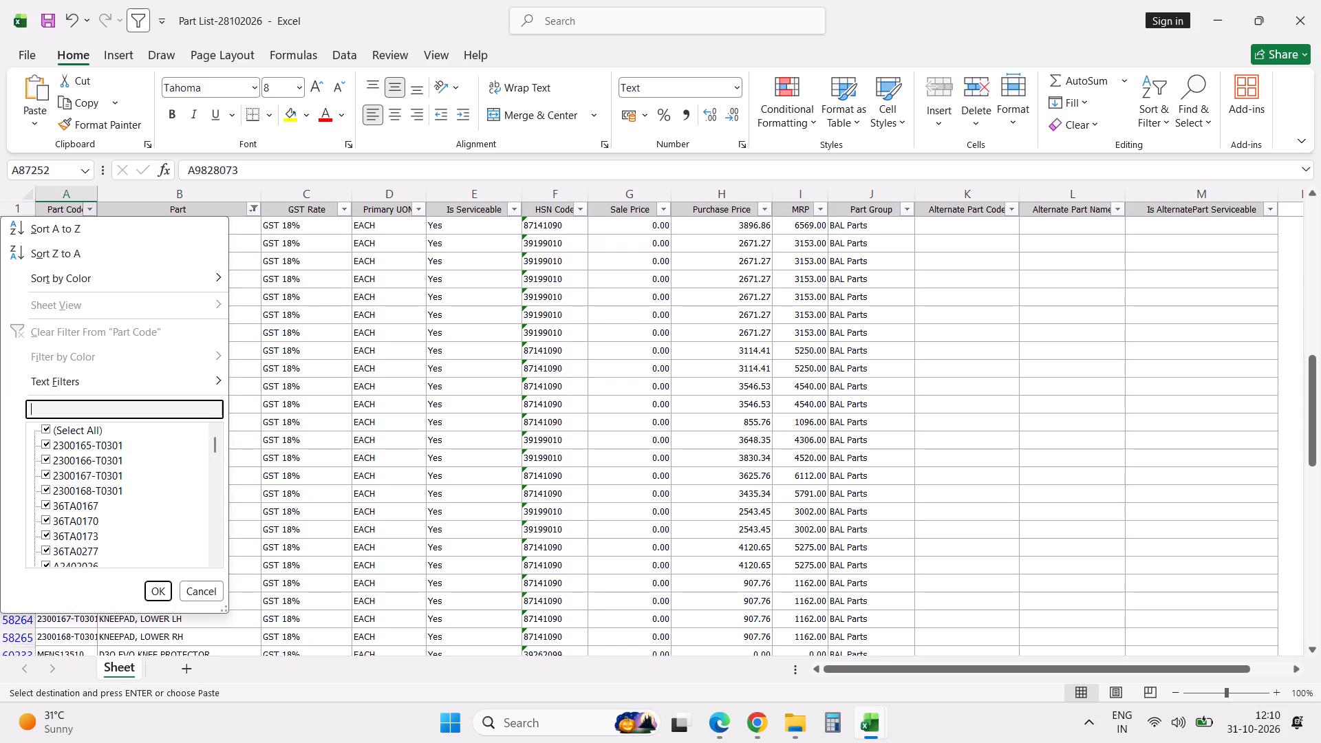
type("36")
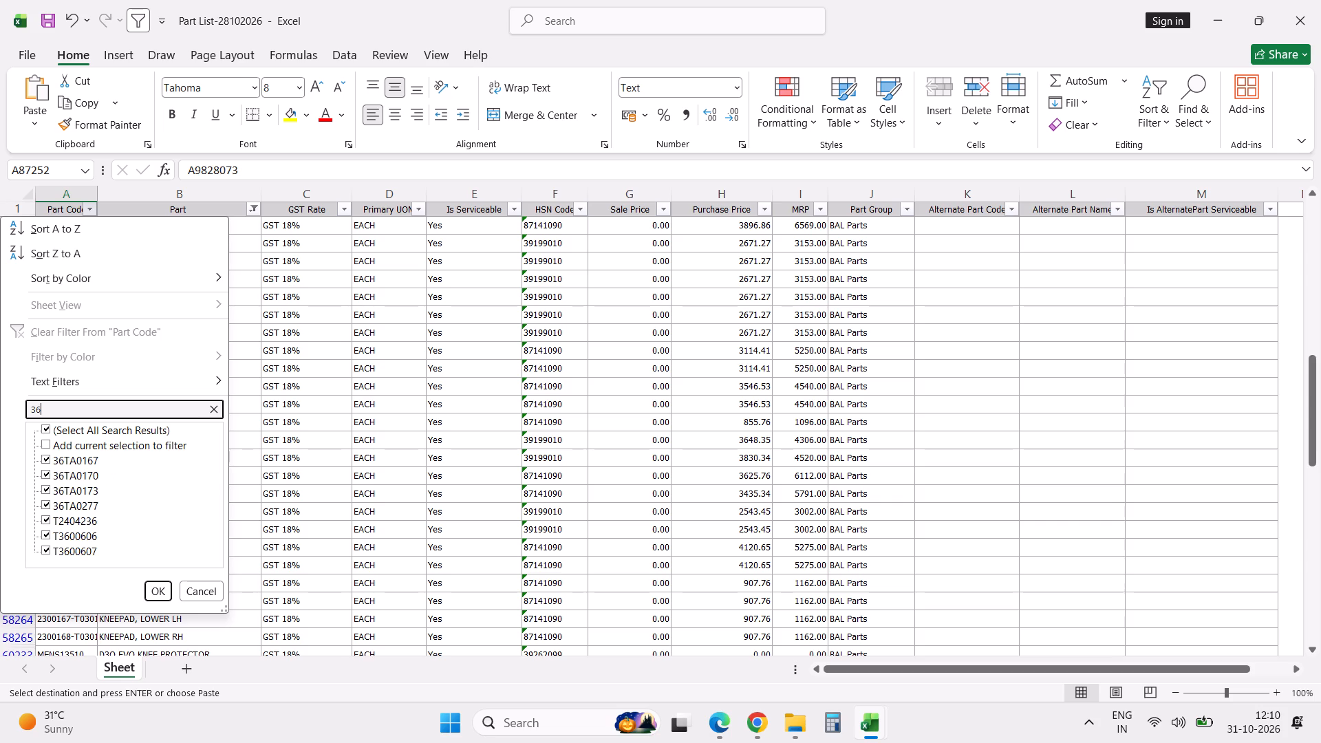
key("t")
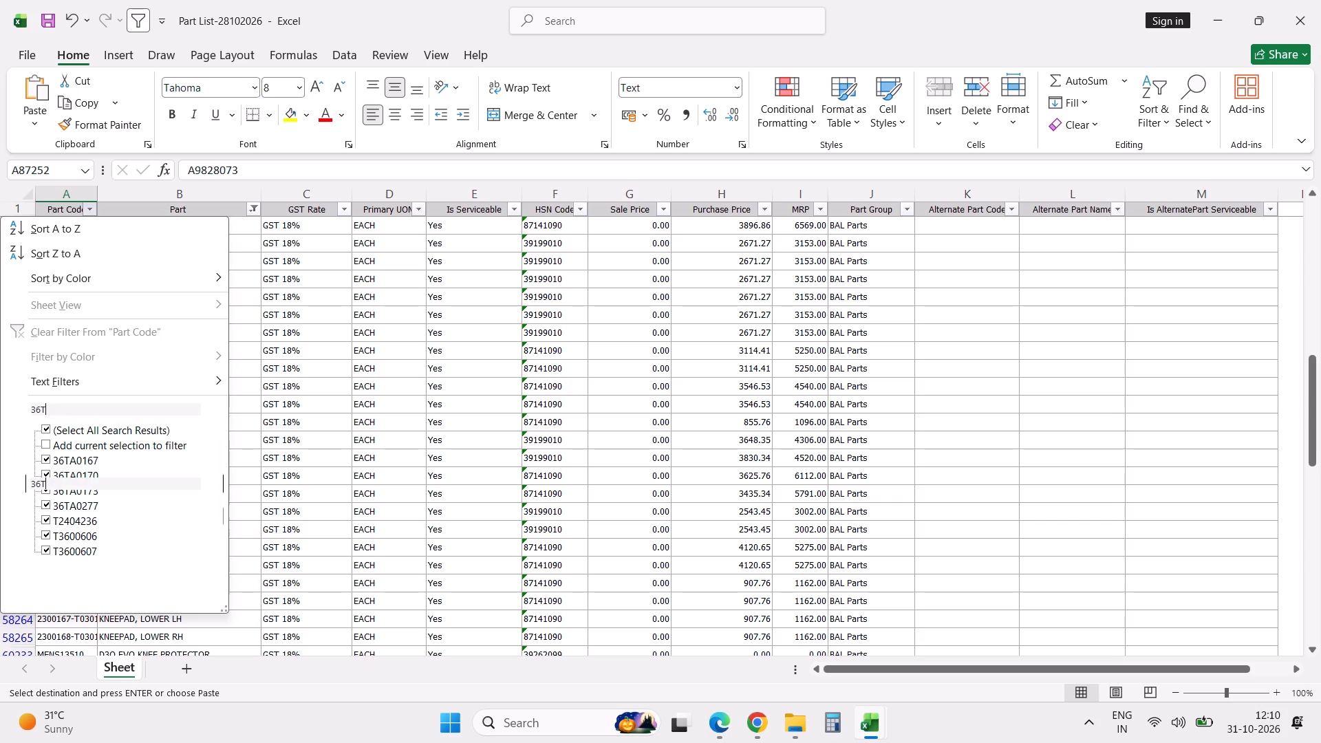
key("Return")
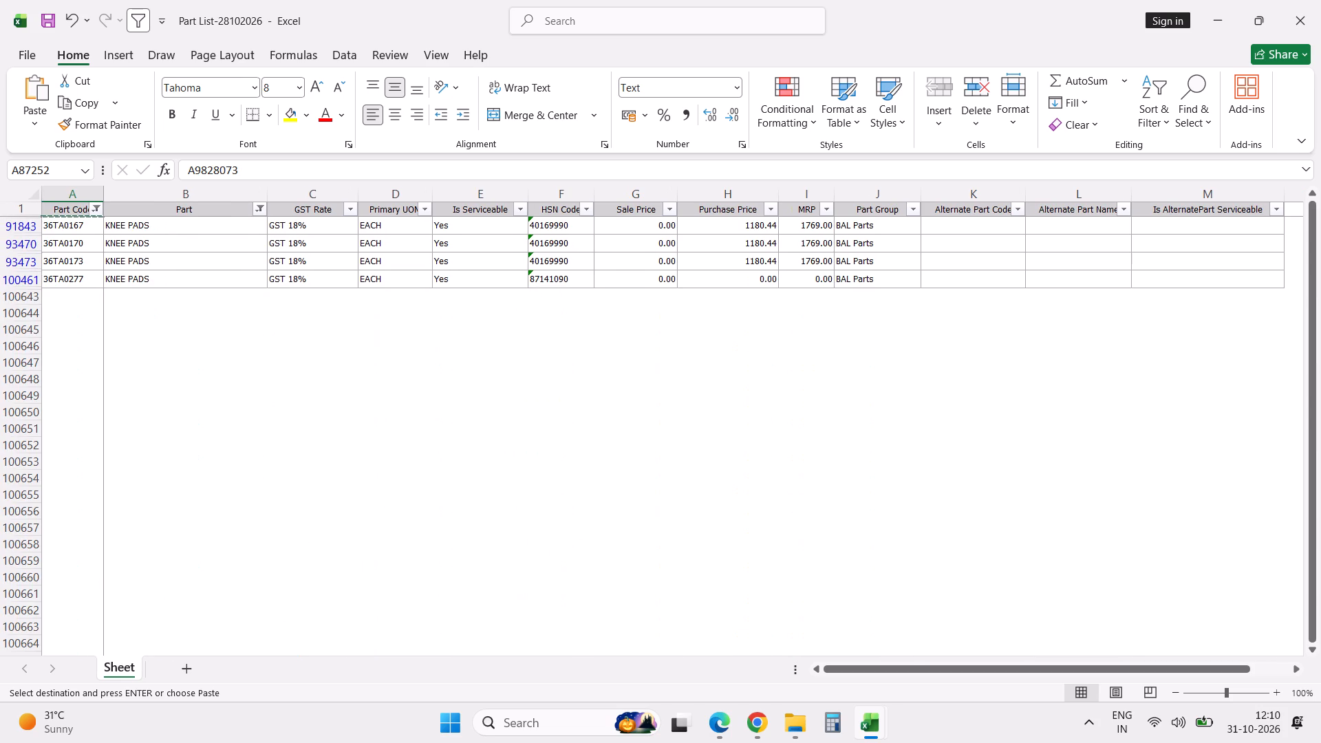
key("Down")
key("Down")
key("Down")
key("Down")
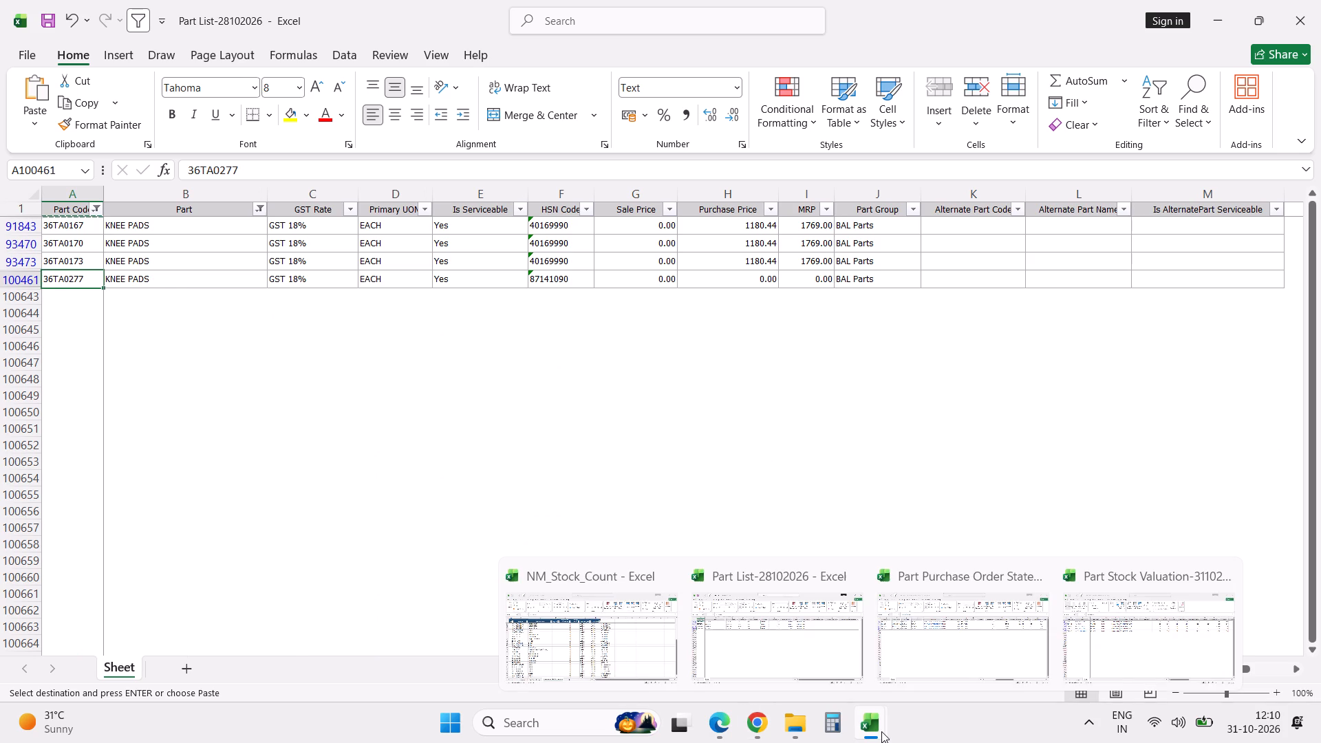
Switch to the Part Stock Valuation-31102026 workbook and filter its Part column to descriptions containing KNEE.
left_click(1113, 660)
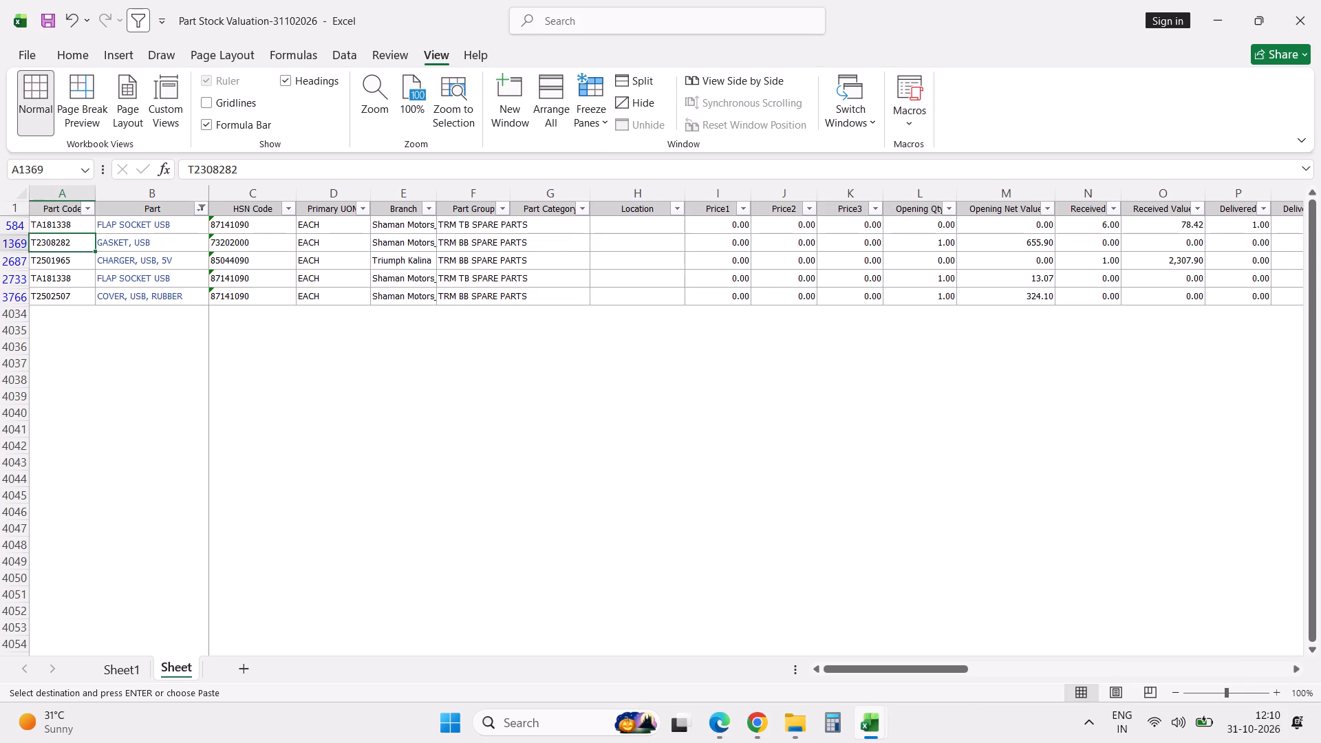
left_click(204, 208)
left_click(172, 409)
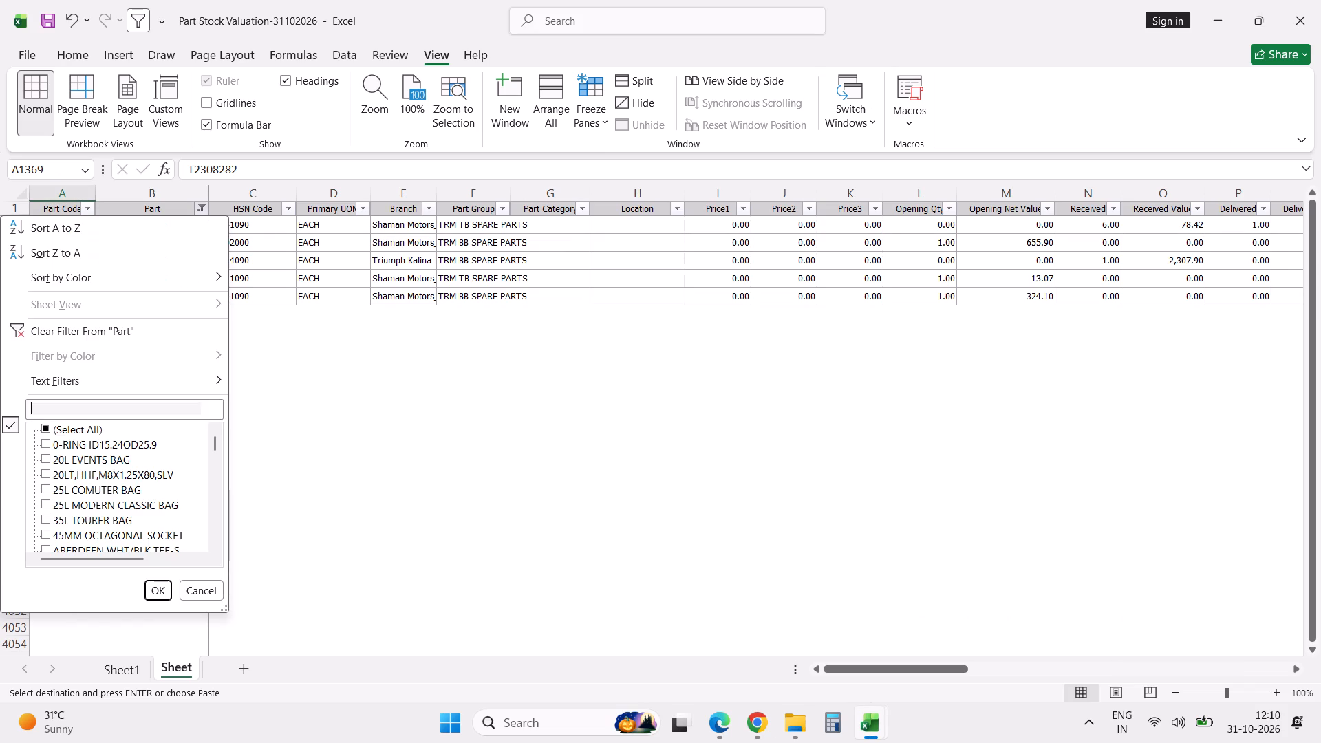
type("KNEE")
key("Return")
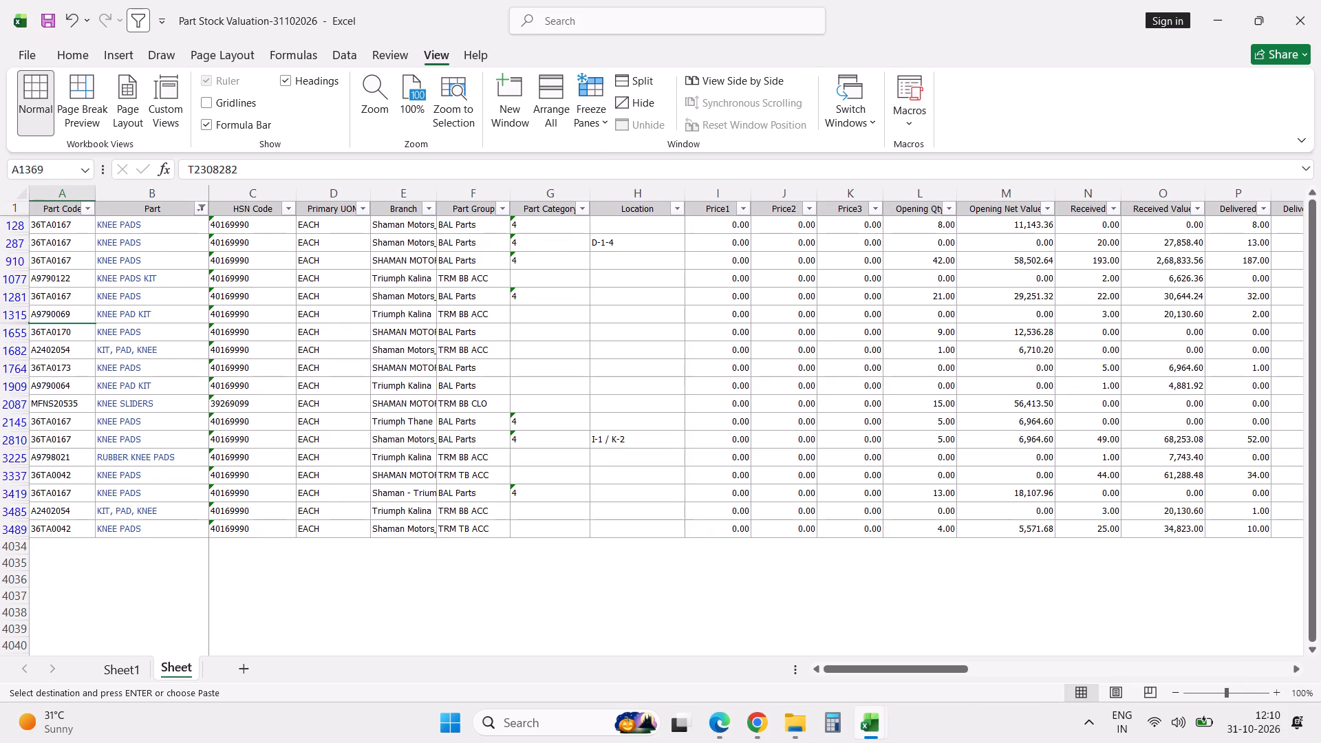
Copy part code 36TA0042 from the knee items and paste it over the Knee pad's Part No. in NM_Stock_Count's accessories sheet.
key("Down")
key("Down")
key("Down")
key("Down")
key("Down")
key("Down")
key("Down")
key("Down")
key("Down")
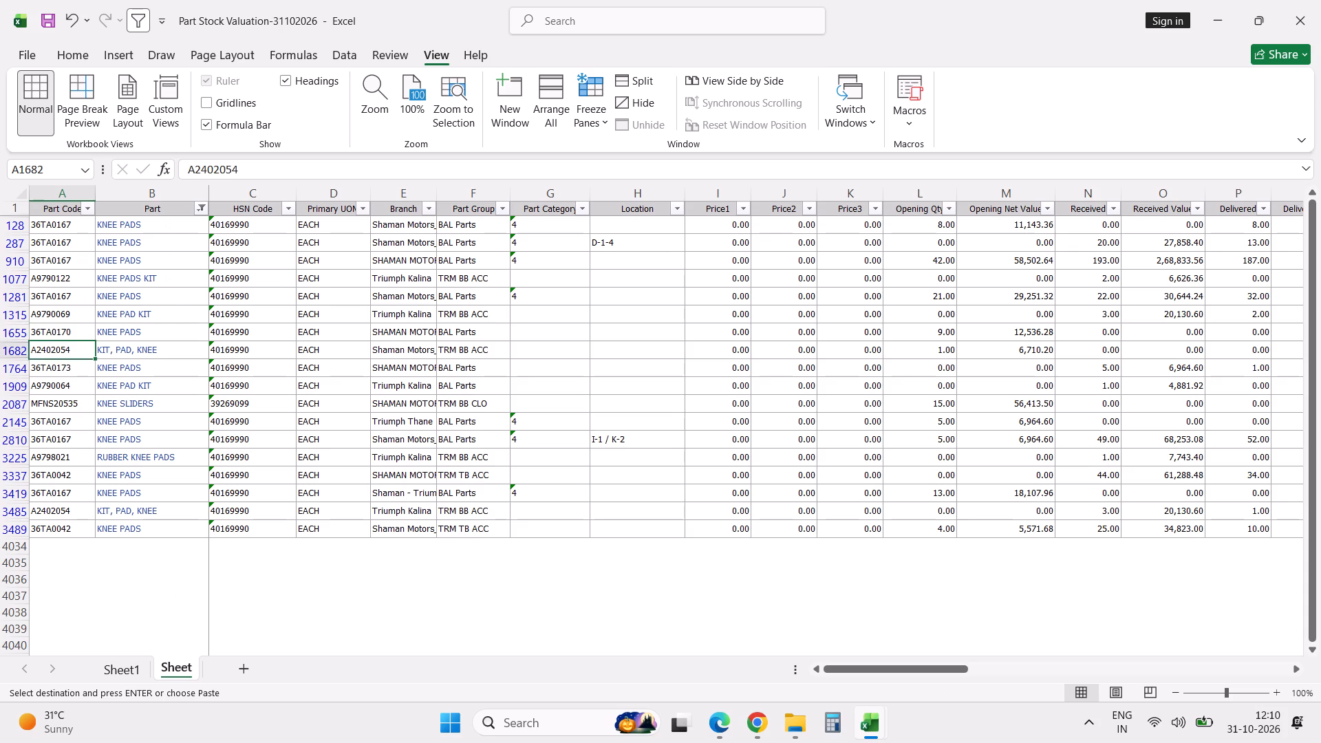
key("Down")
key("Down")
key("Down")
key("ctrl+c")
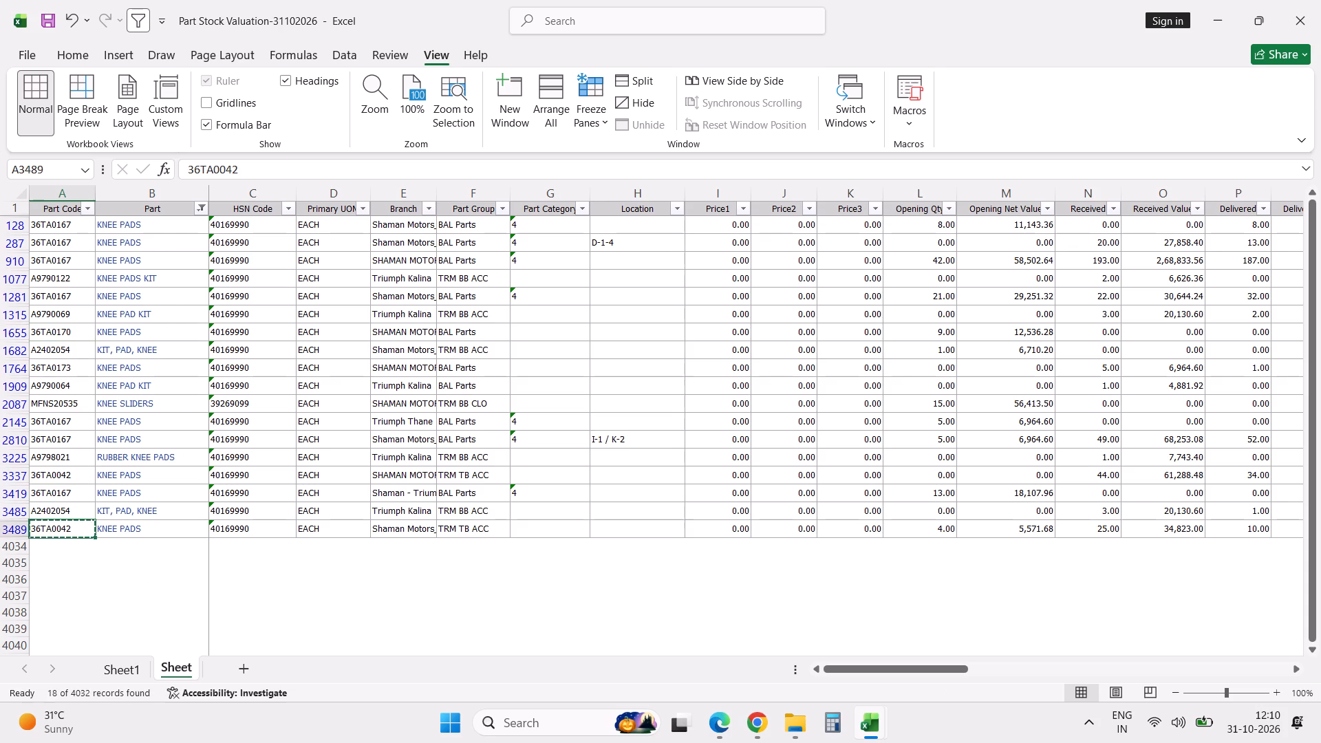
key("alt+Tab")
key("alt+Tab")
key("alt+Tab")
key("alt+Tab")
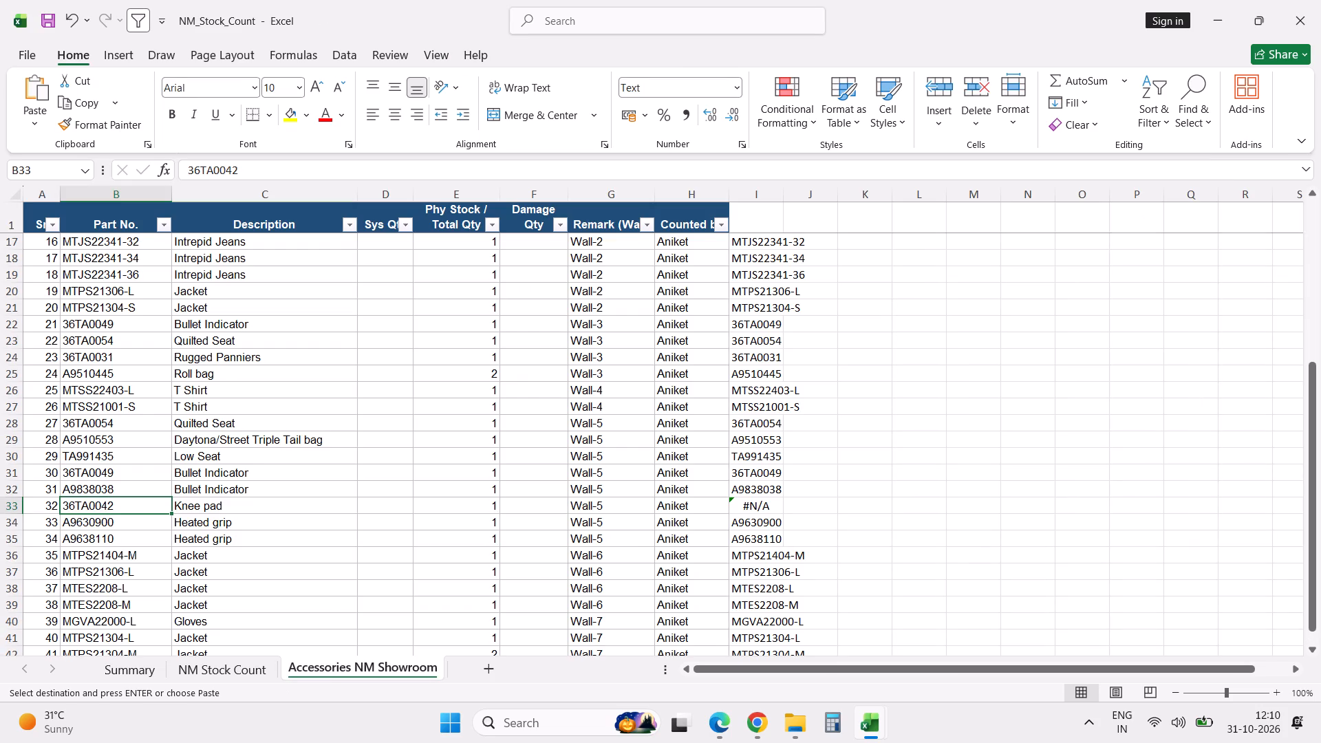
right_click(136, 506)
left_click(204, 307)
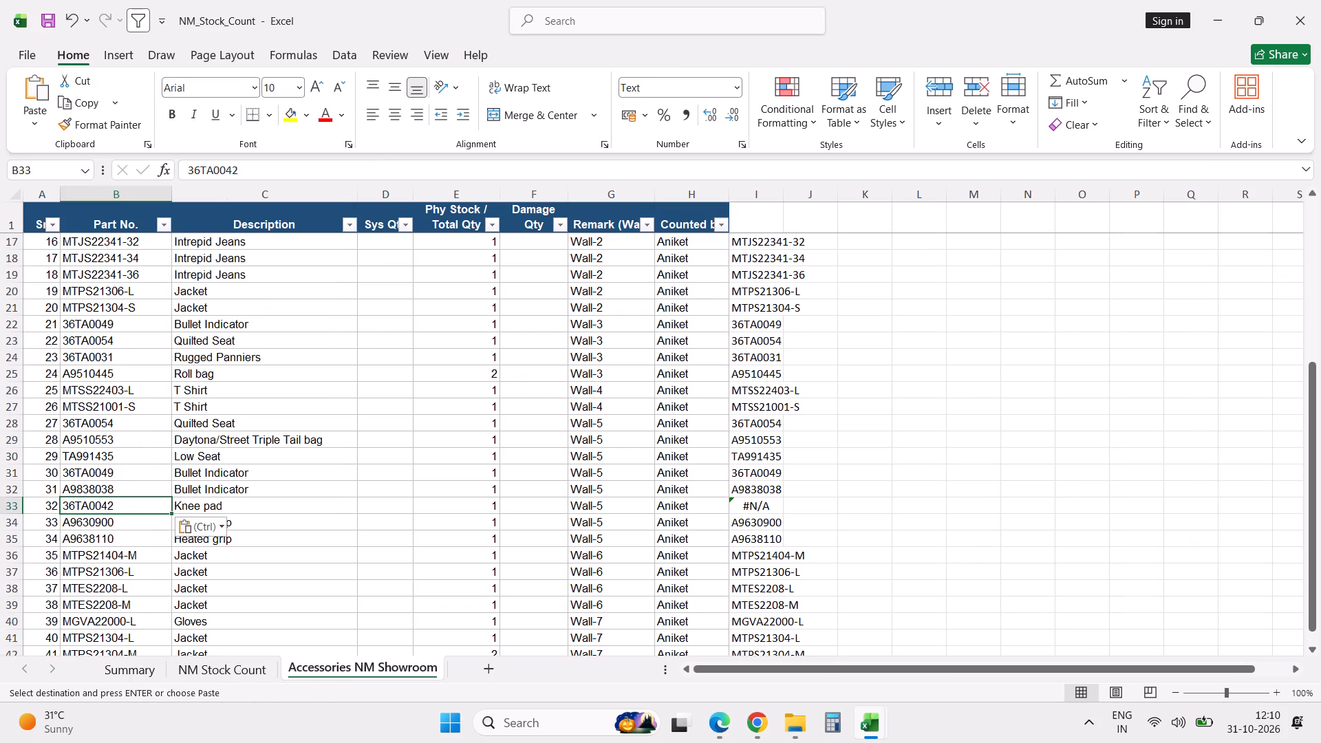
Undo the Knee pad Part No. paste and save the NM_Stock_Count workbook.
scroll(370, 567, "down", 5)
scroll(370, 567, "up", 4)
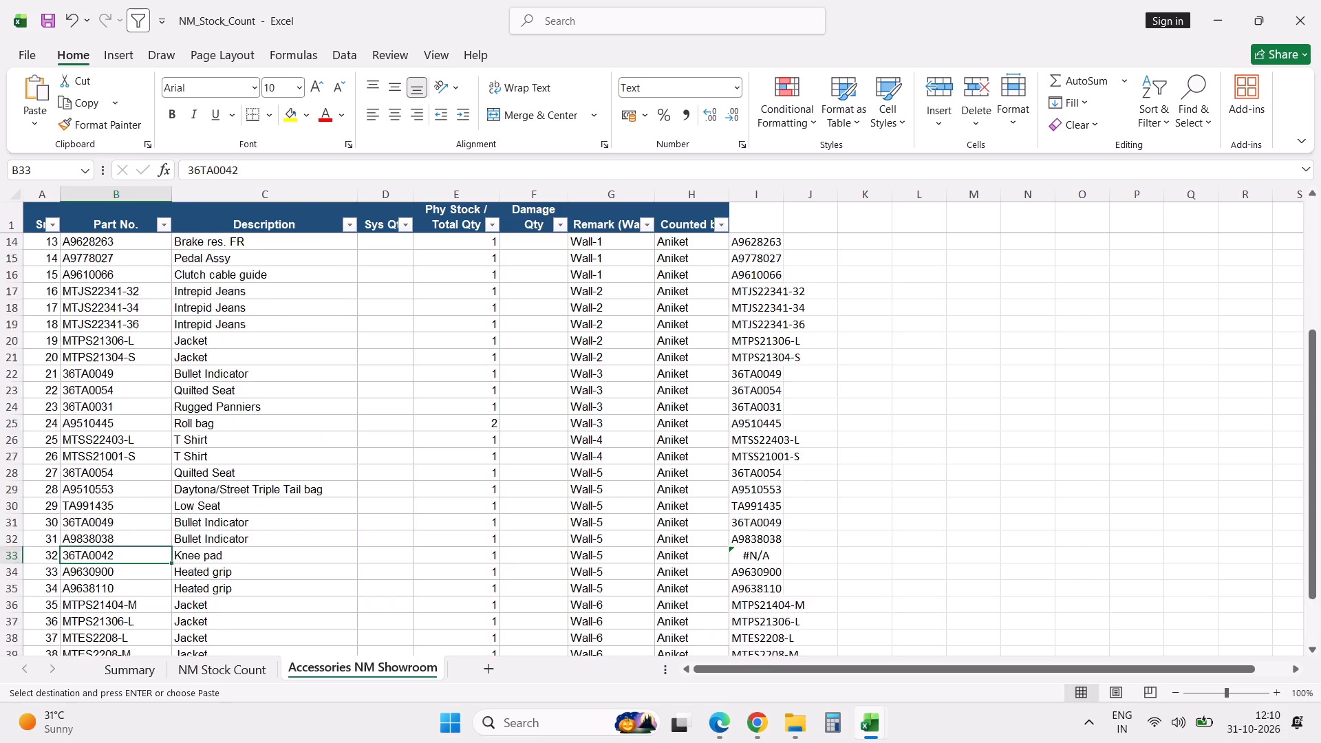
scroll(370, 567, "up", 12)
key("ctrl+s")
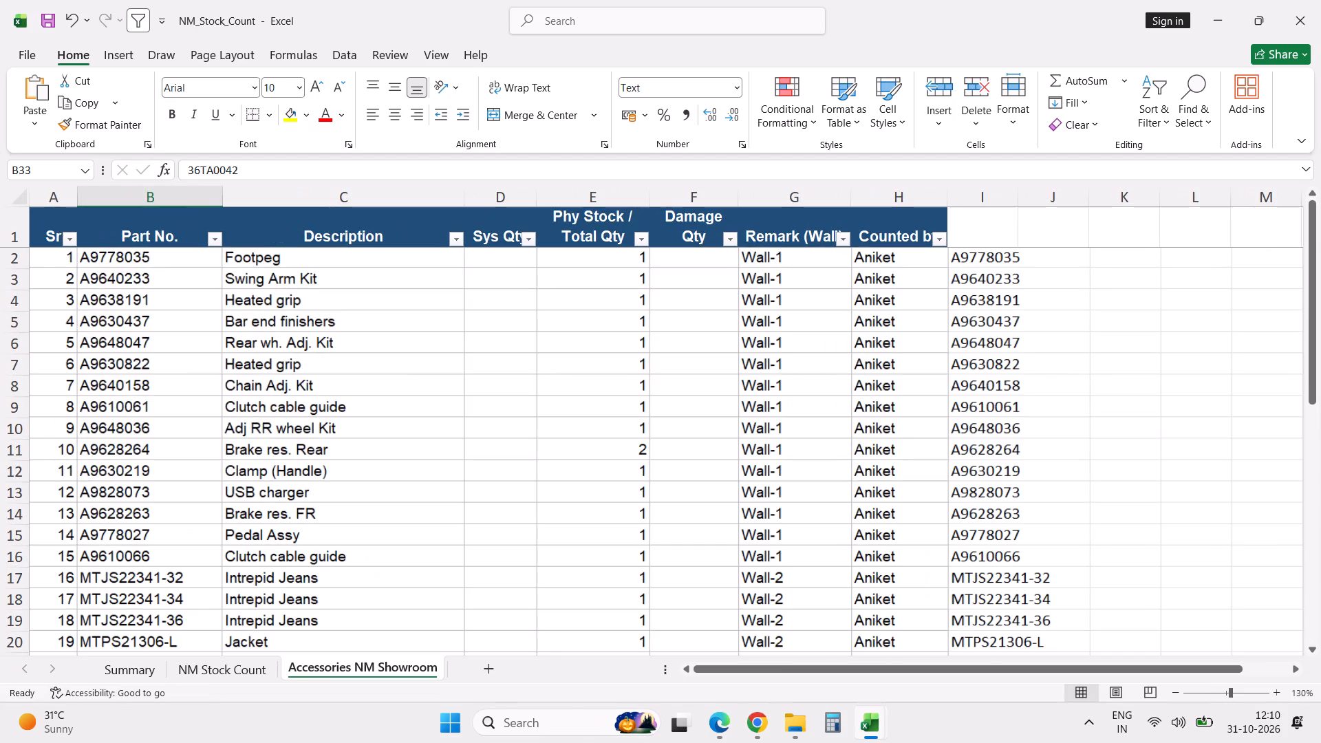
key("ctrl+z")
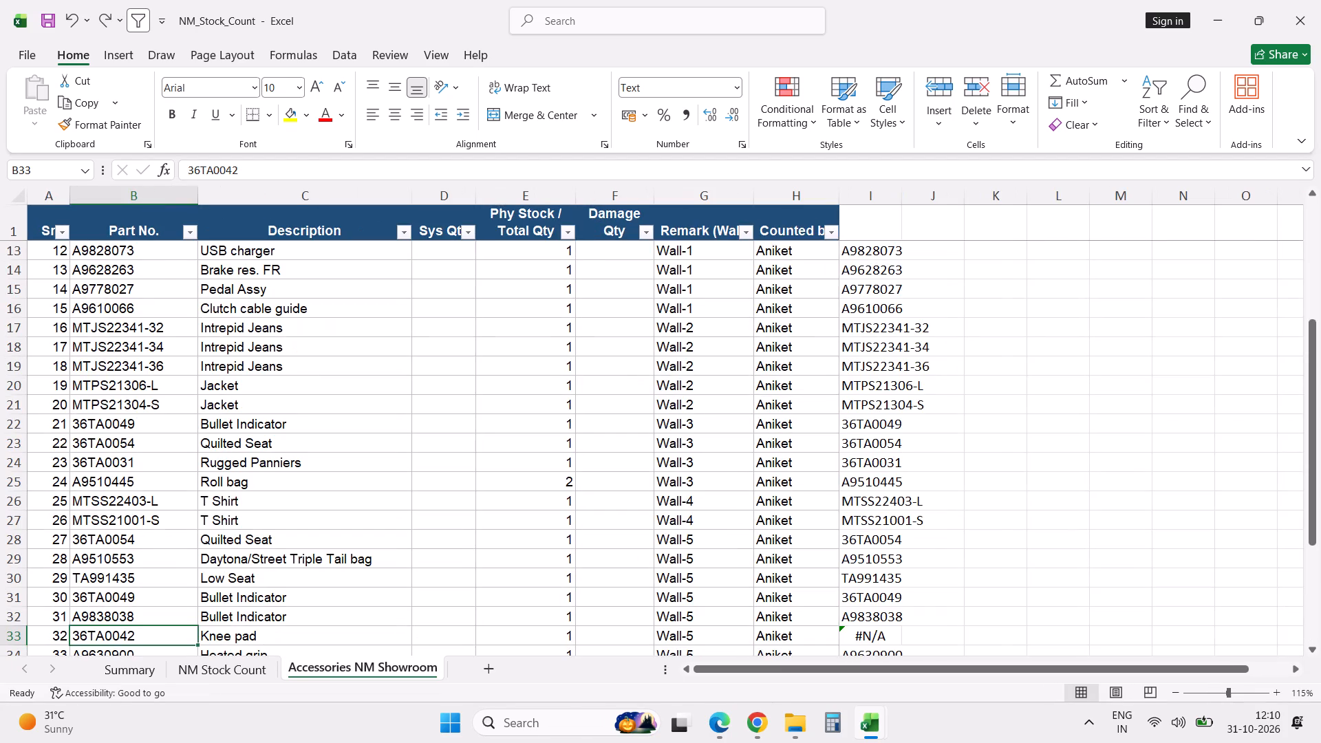
key("ctrl+z")
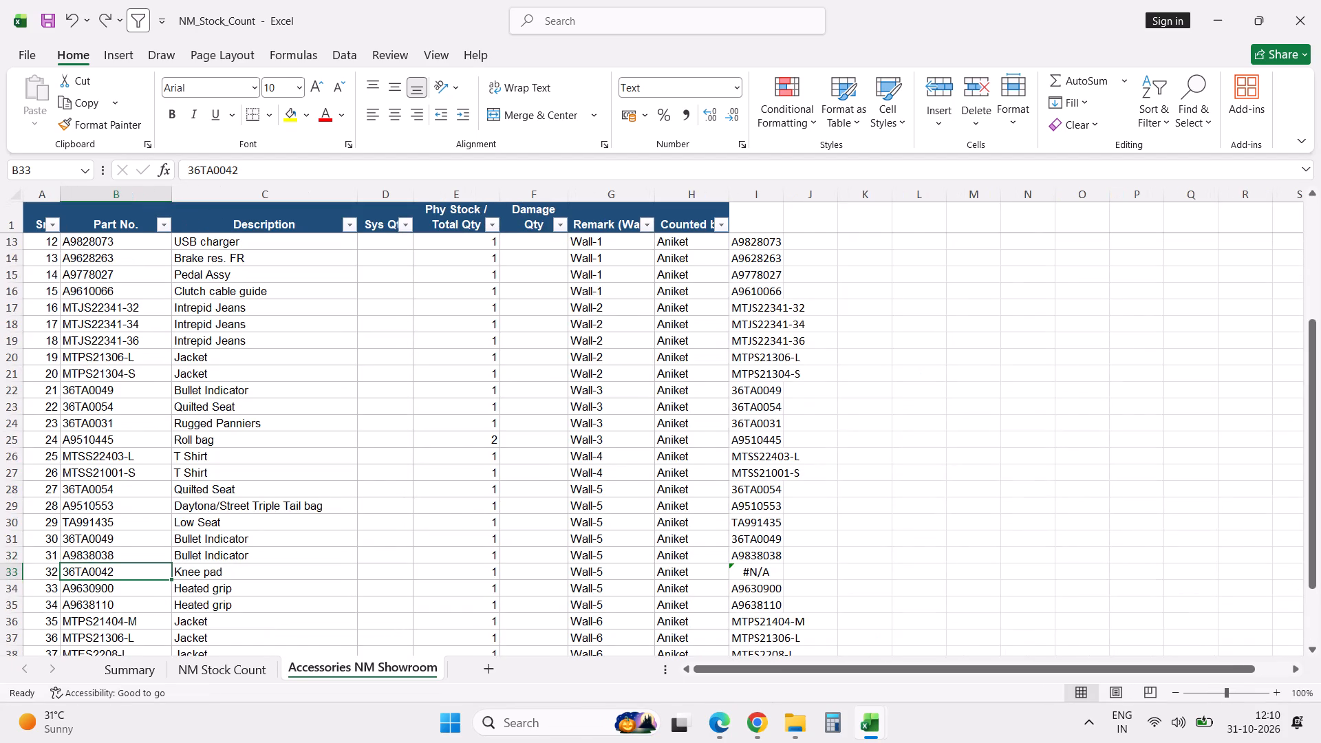
key("ctrl+s")
Copy the Knee pad's part number 36TA0042 from the accessories sheet and paste it over the #N/A lookup result in its row.
key("Tab")
key("Tab")
key("Tab")
key("Tab")
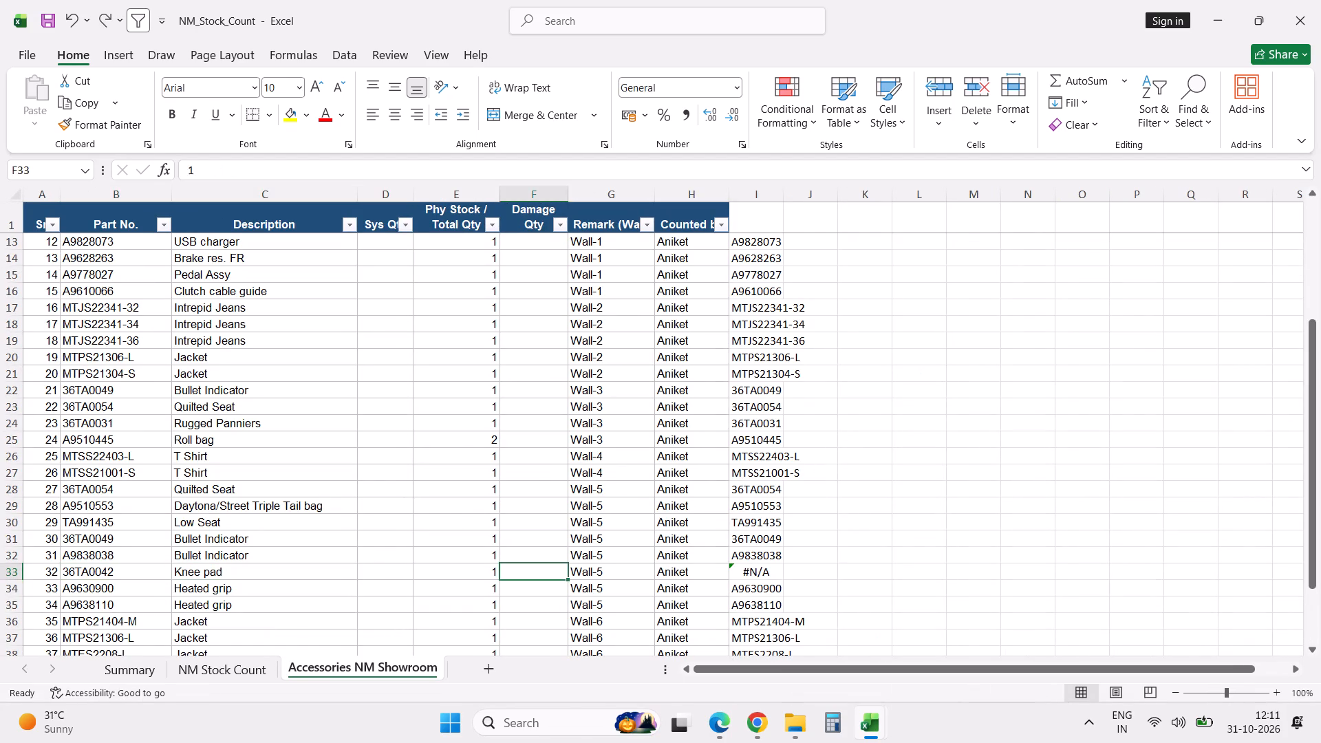
key("Tab")
key("Tab")
key("Tab")
key("ctrl+v")
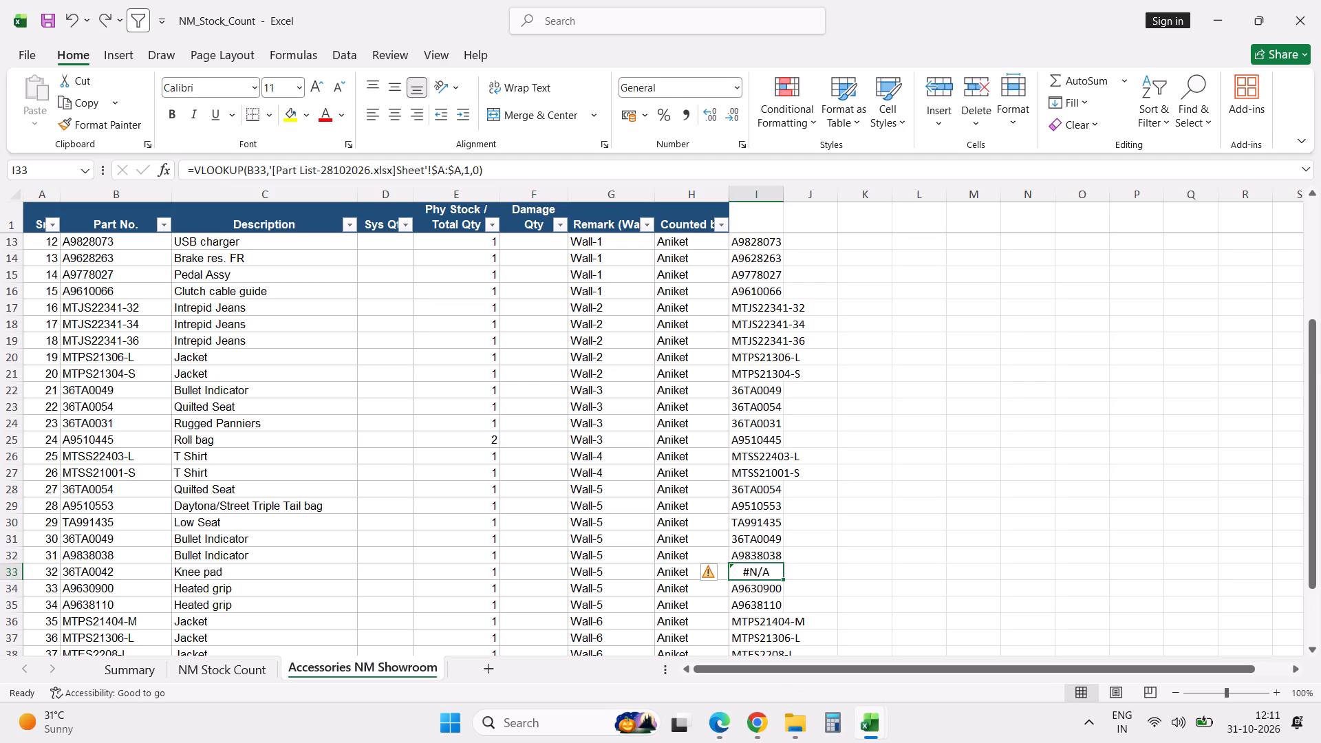
left_click(149, 575)
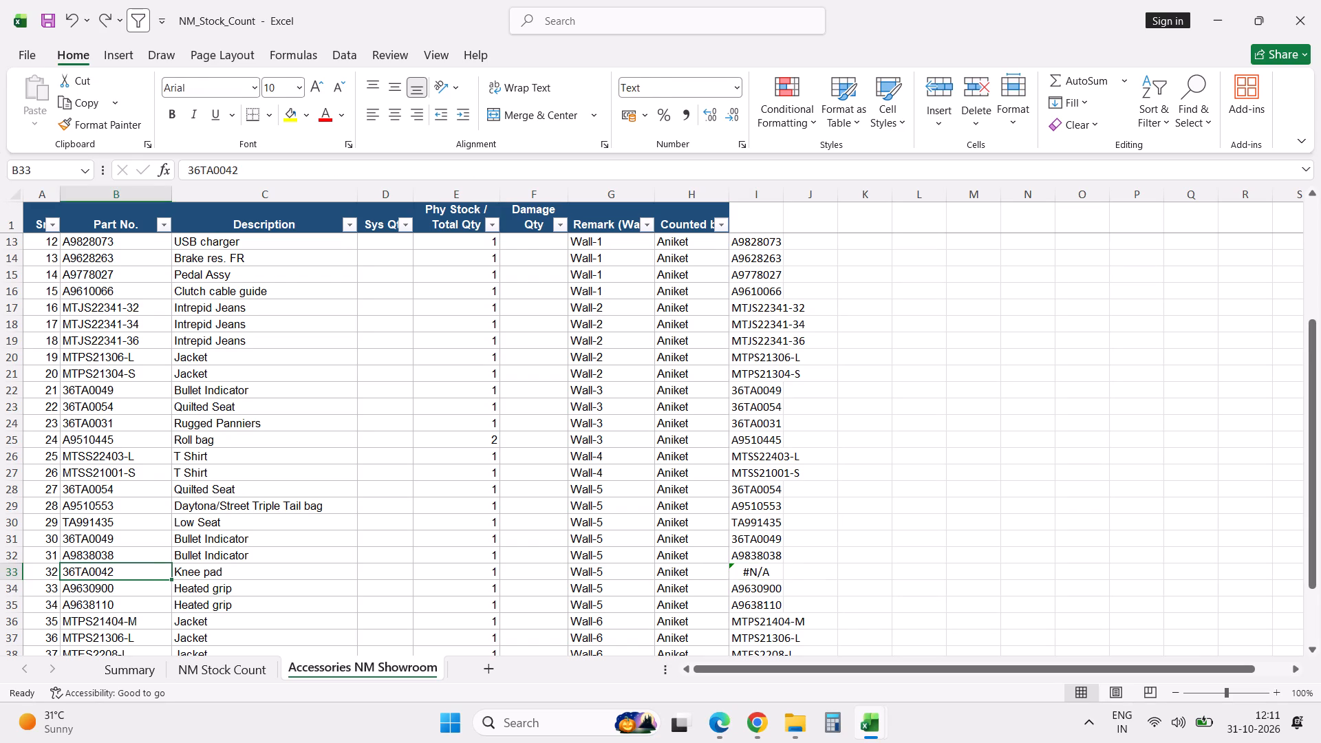
key("ctrl+c")
left_click(742, 572)
key("Return")
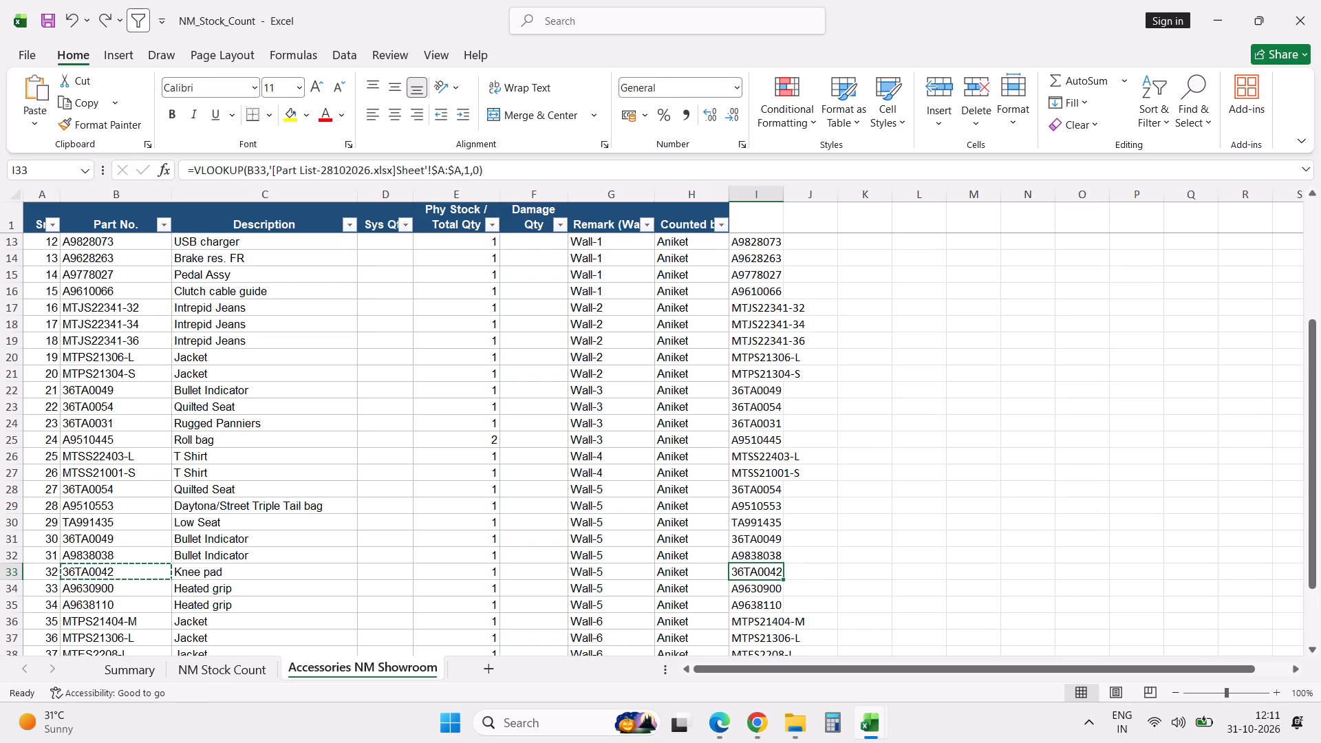
Open the NM Stock Count sheet to review its unmatched part numbers.
left_click(248, 666)
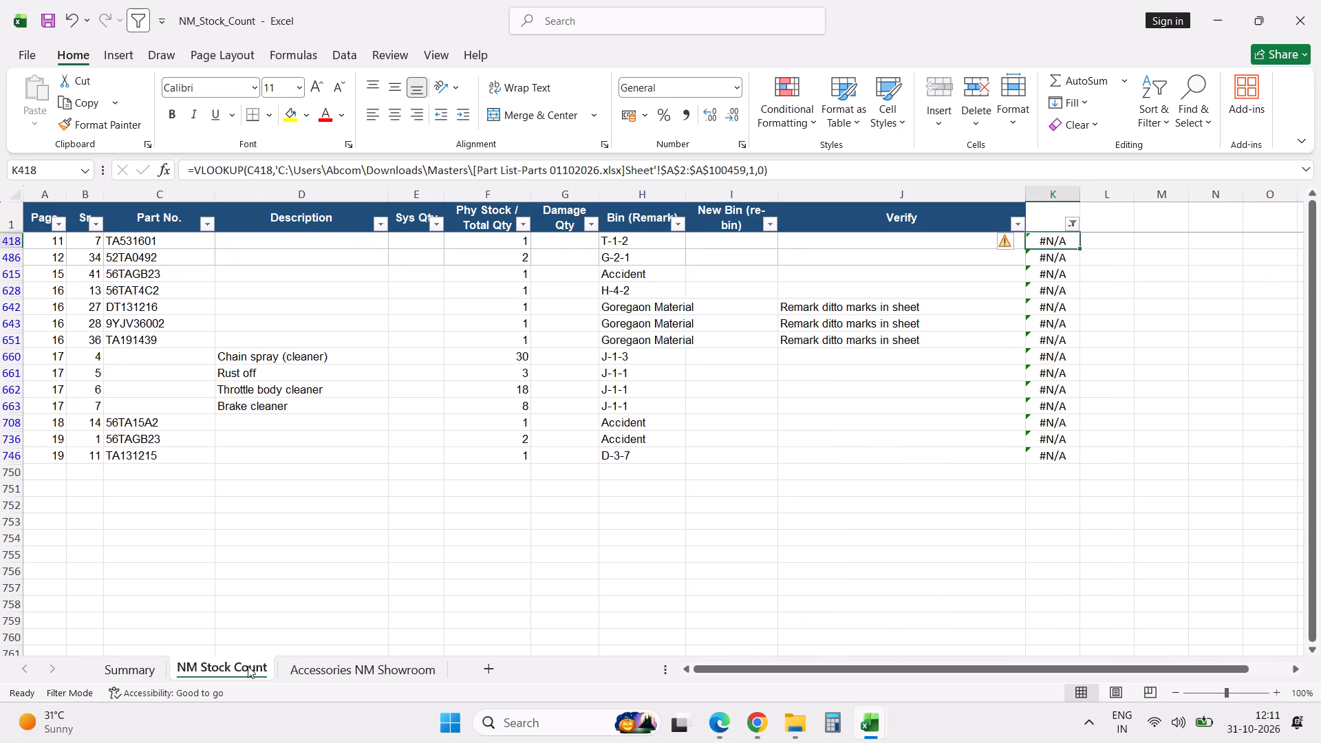
scroll(356, 485, "up", 7)
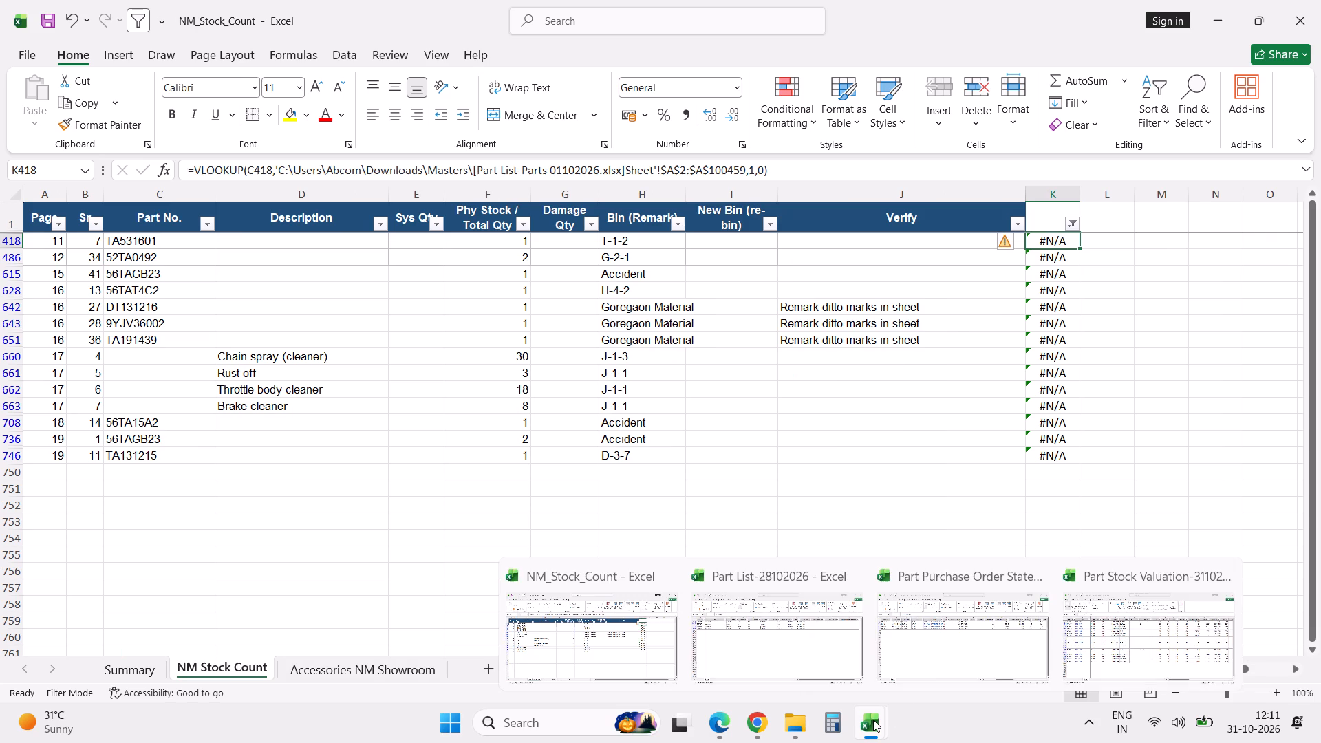
In the Part Stock Valuation-31102026 workbook, remove the KNEE filter, insert a duplicate Part Code column beside the original and reapply header filters.
left_click(1133, 641)
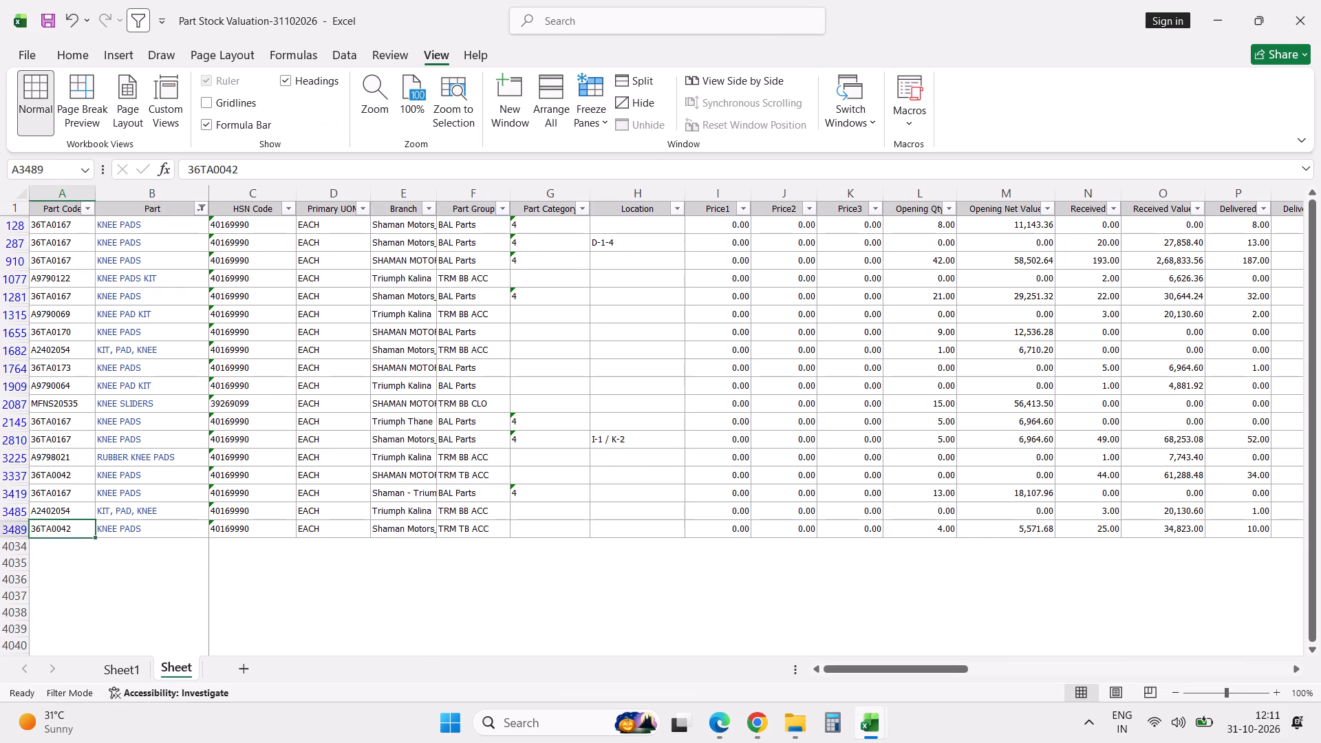
key("alt+d")
type("FF")
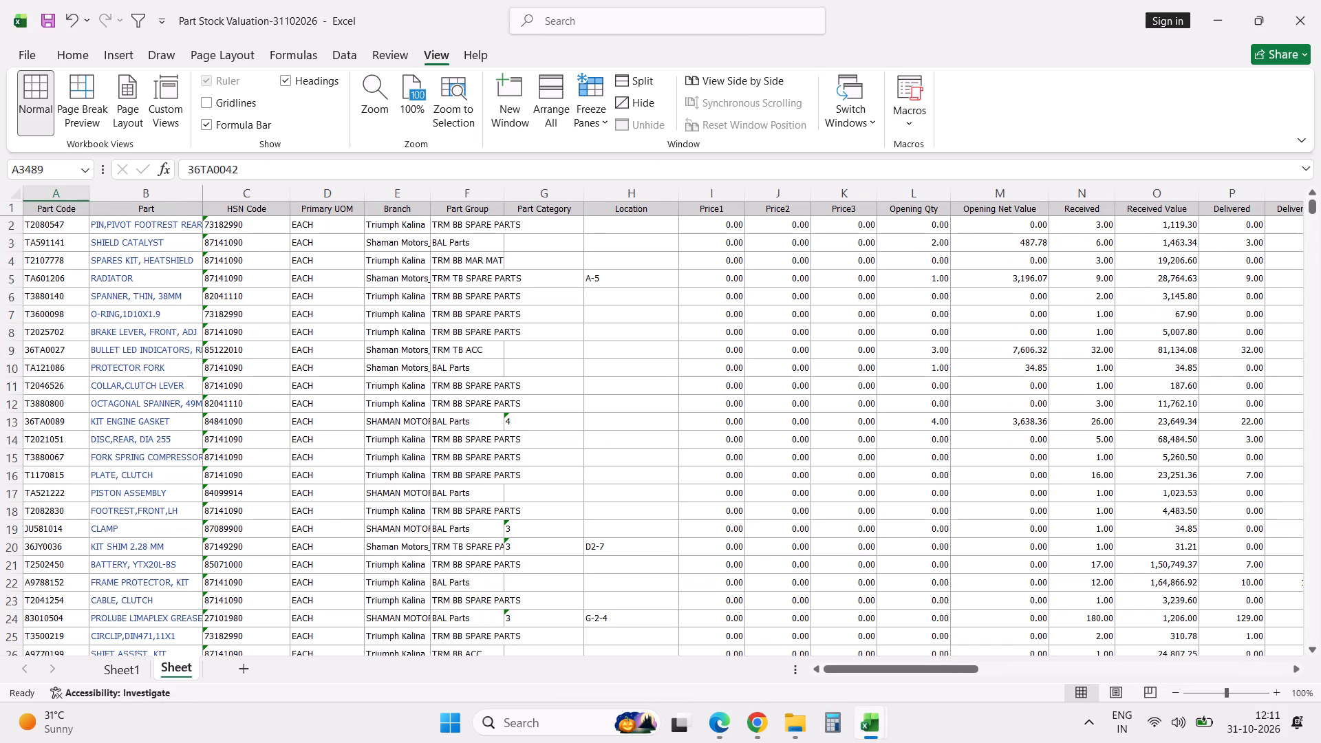
left_click(114, 197)
key("ctrl+plus")
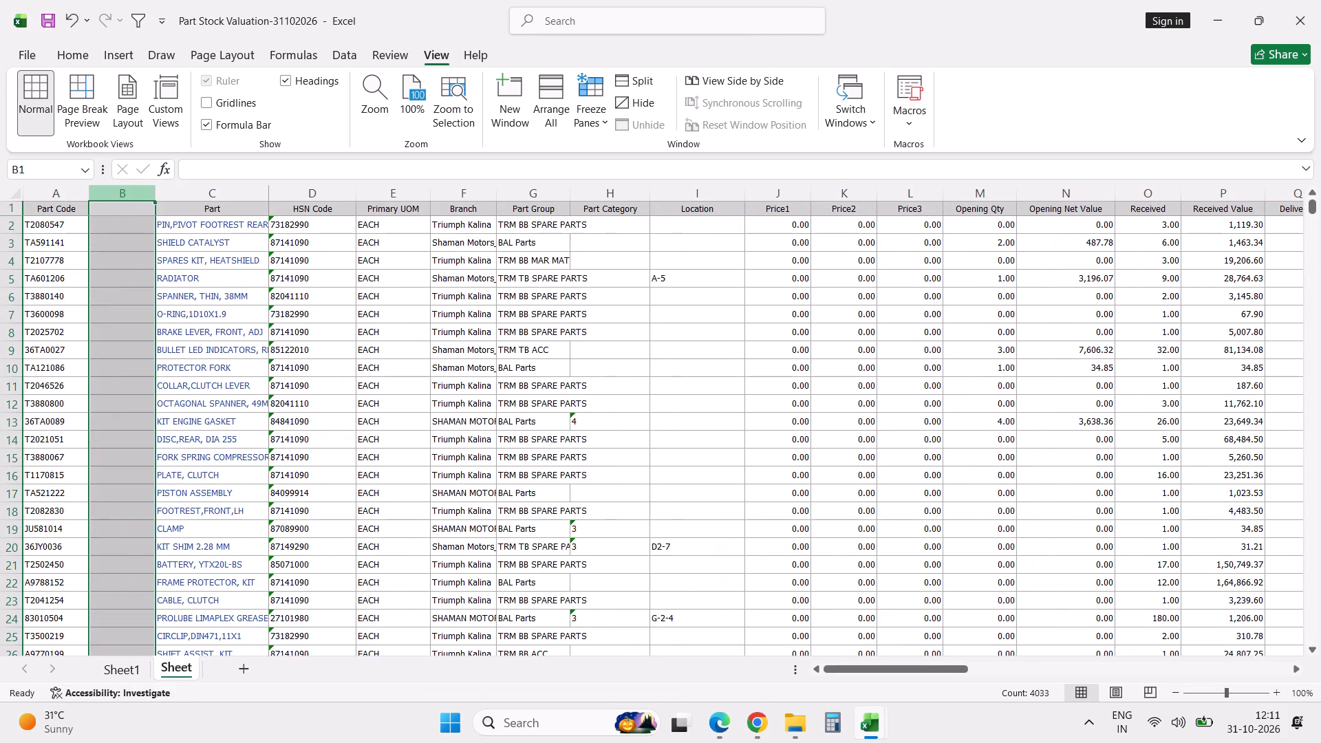
key("ctrl+r")
left_click(64, 213)
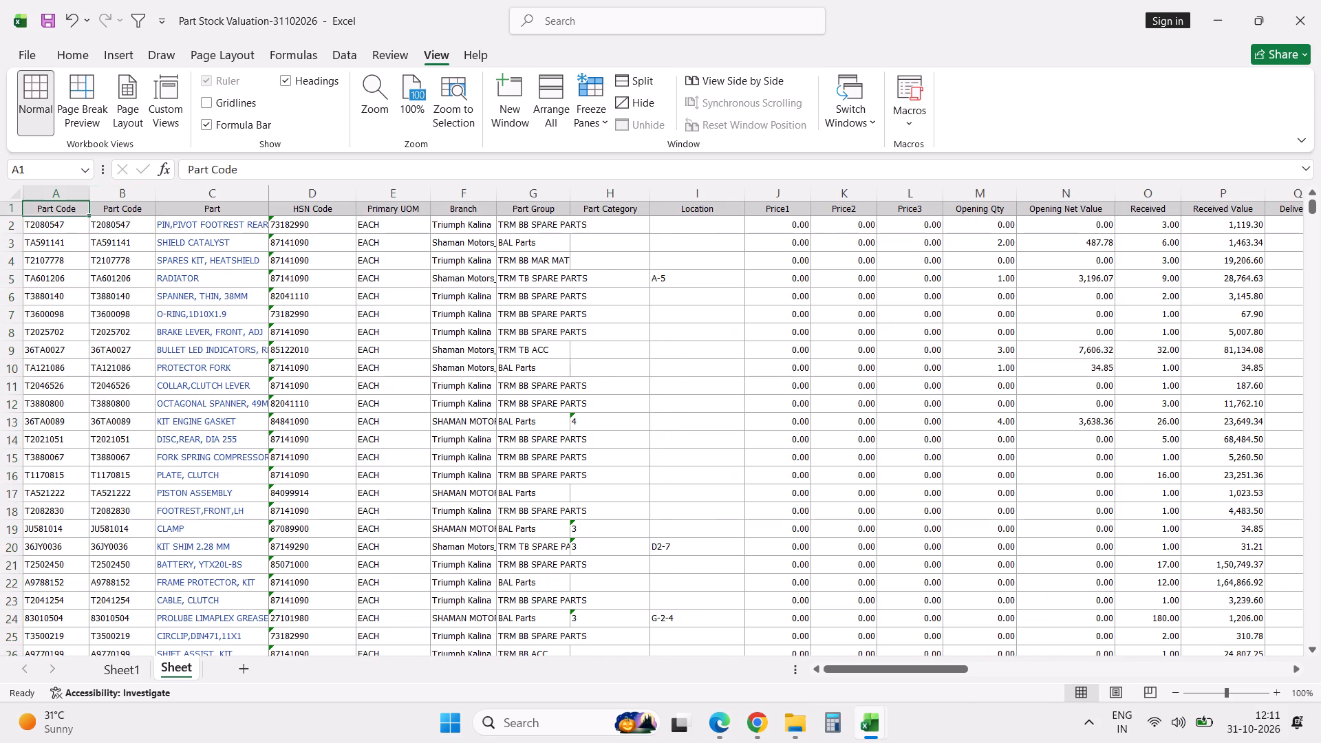
type("DFF")
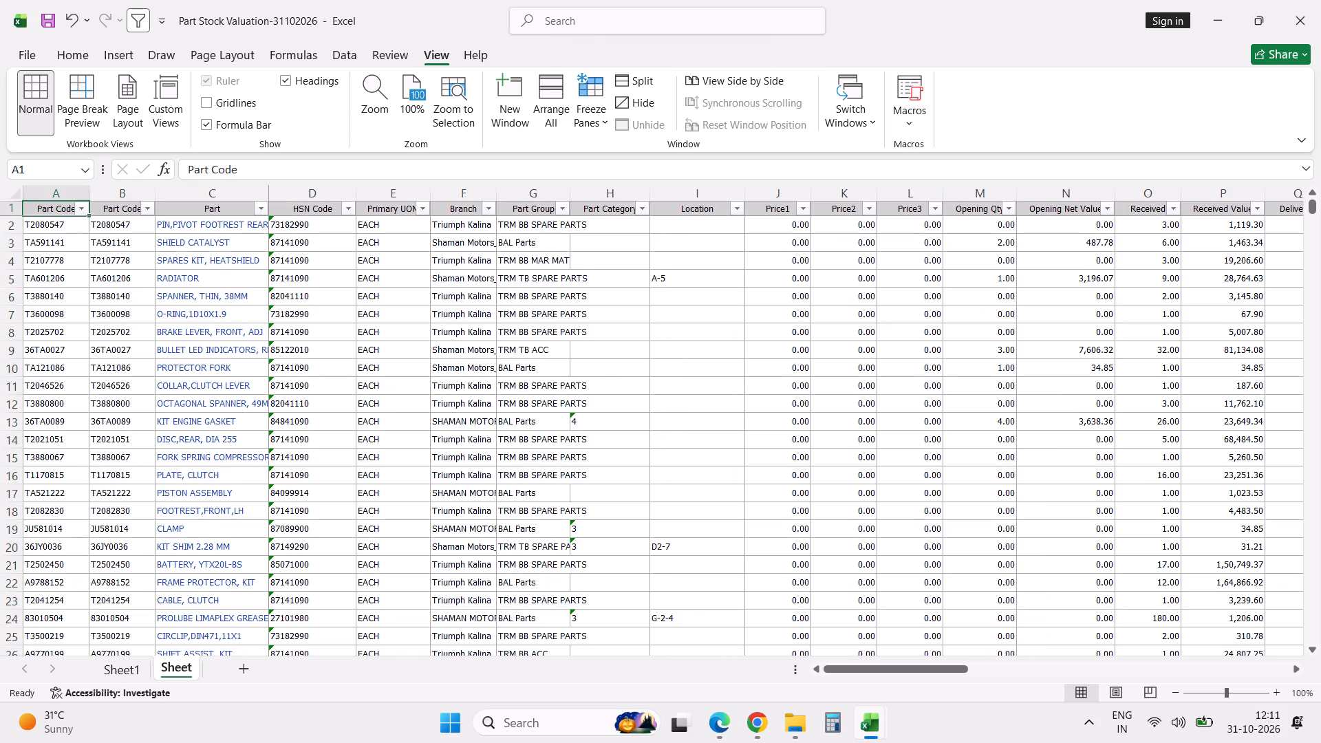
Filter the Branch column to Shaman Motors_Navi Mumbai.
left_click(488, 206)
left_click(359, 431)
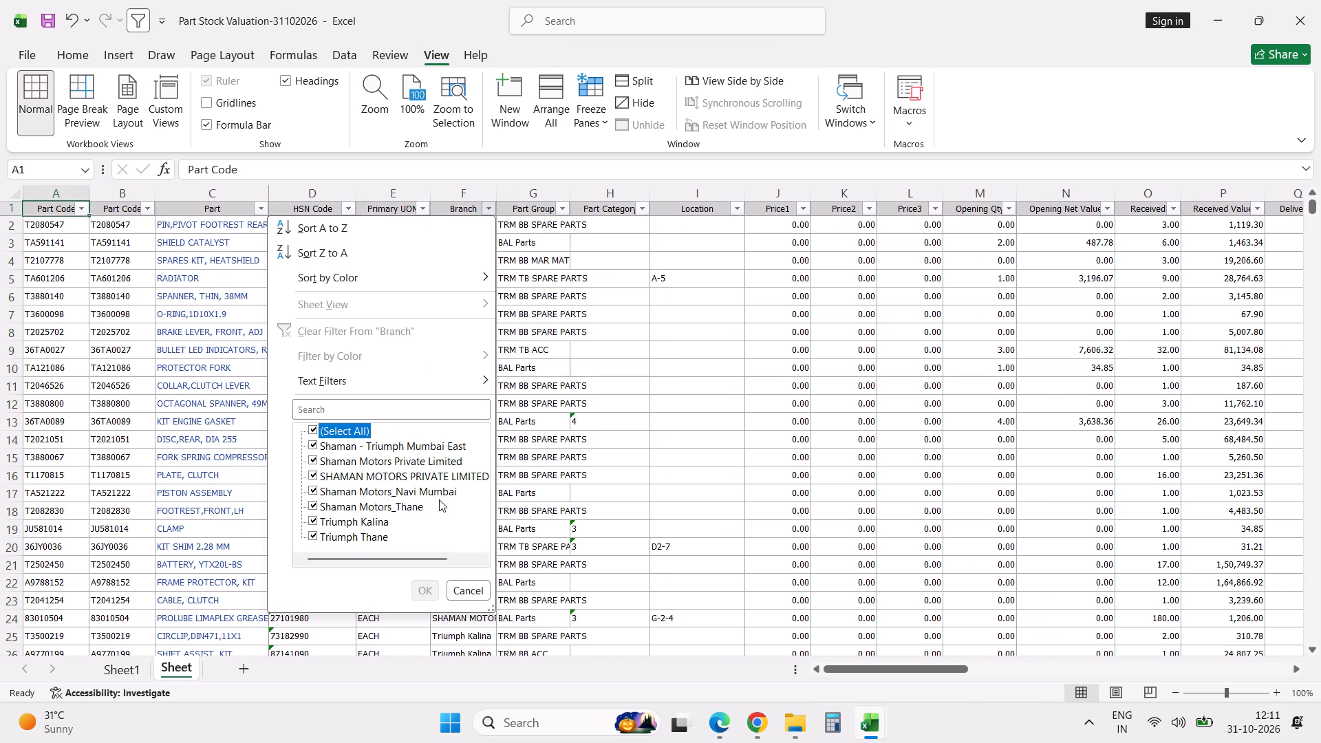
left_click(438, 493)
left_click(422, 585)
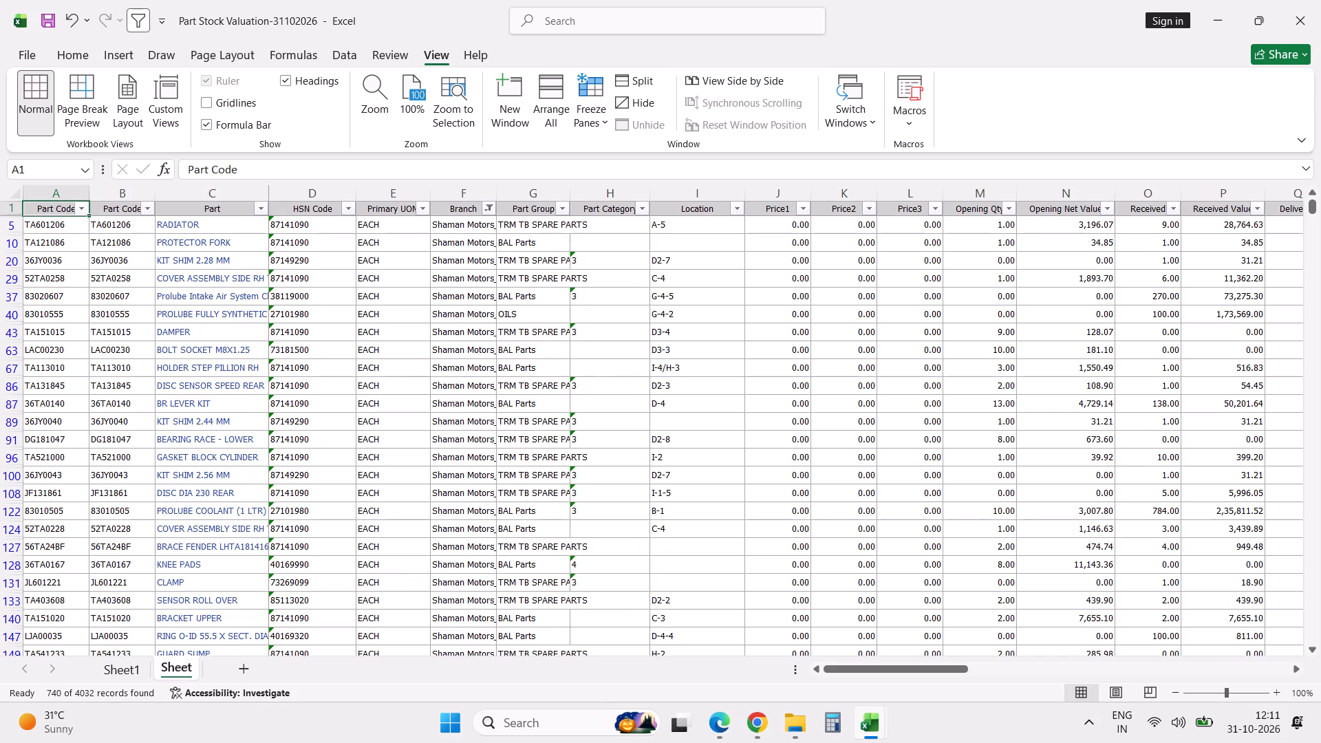
Check unmatched part TA531601 in the NM Stock Count sheet and search the stock valuation's Part Code filter for TA53.
key("alt+Tab")
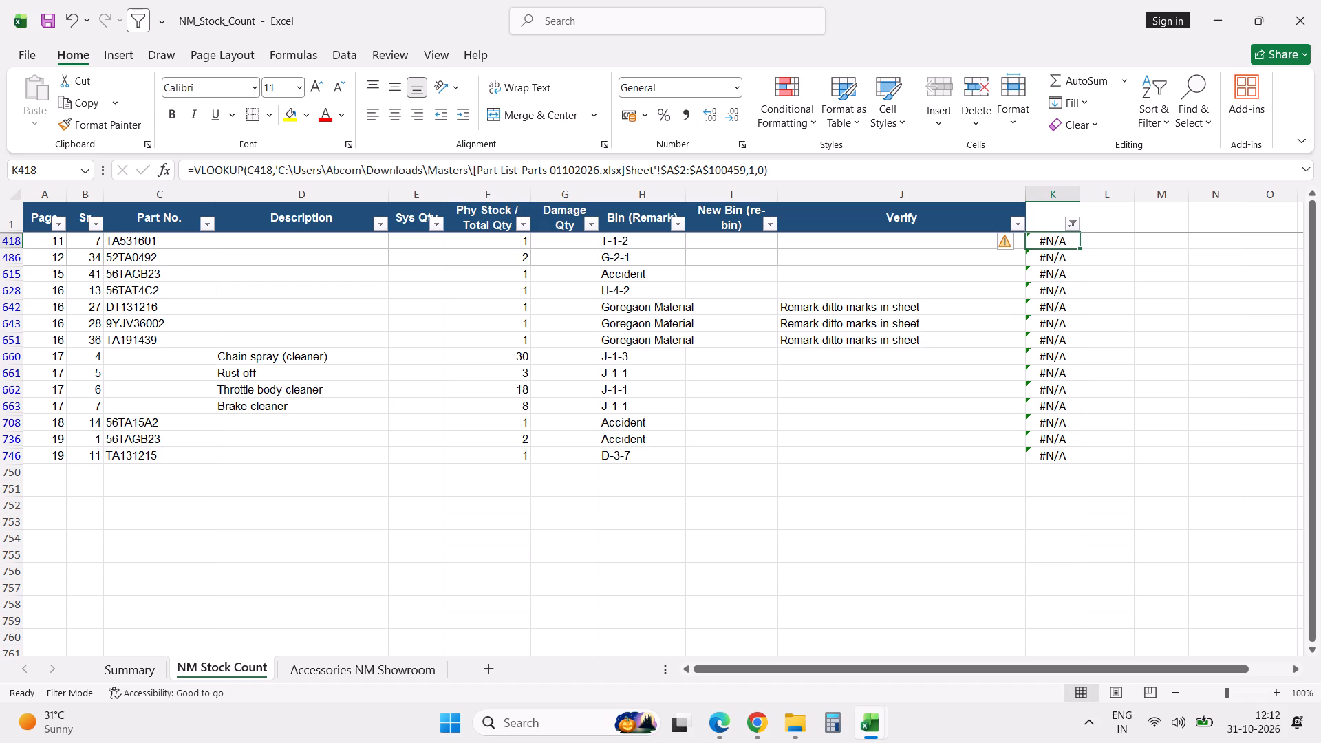
left_click(182, 242)
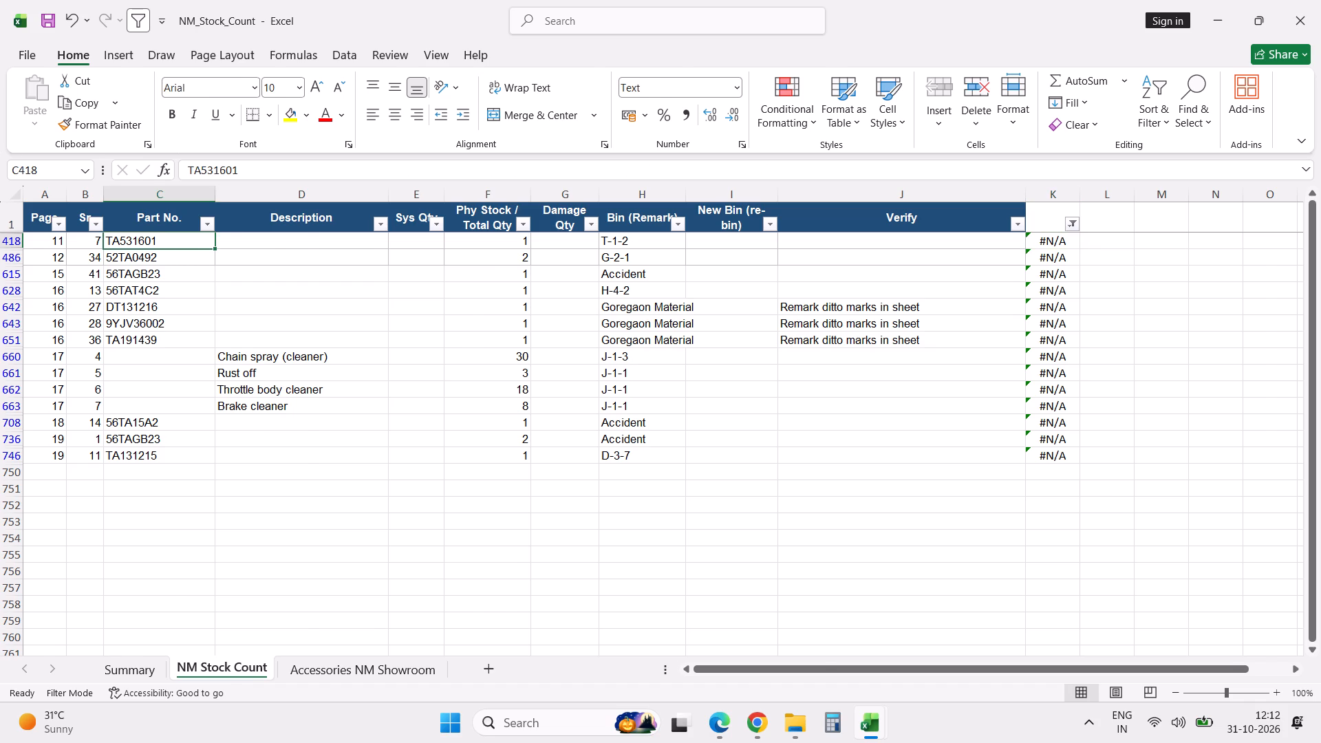
key("alt+Tab")
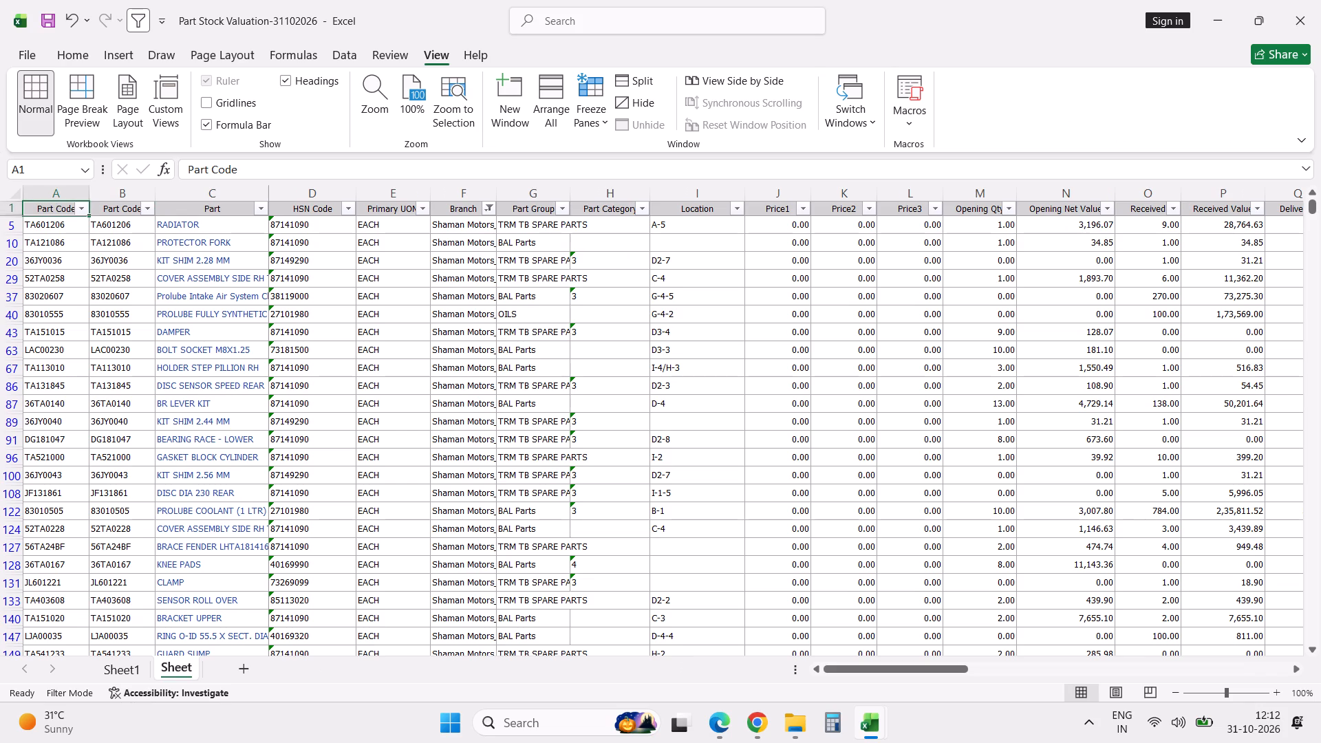
left_click(80, 208)
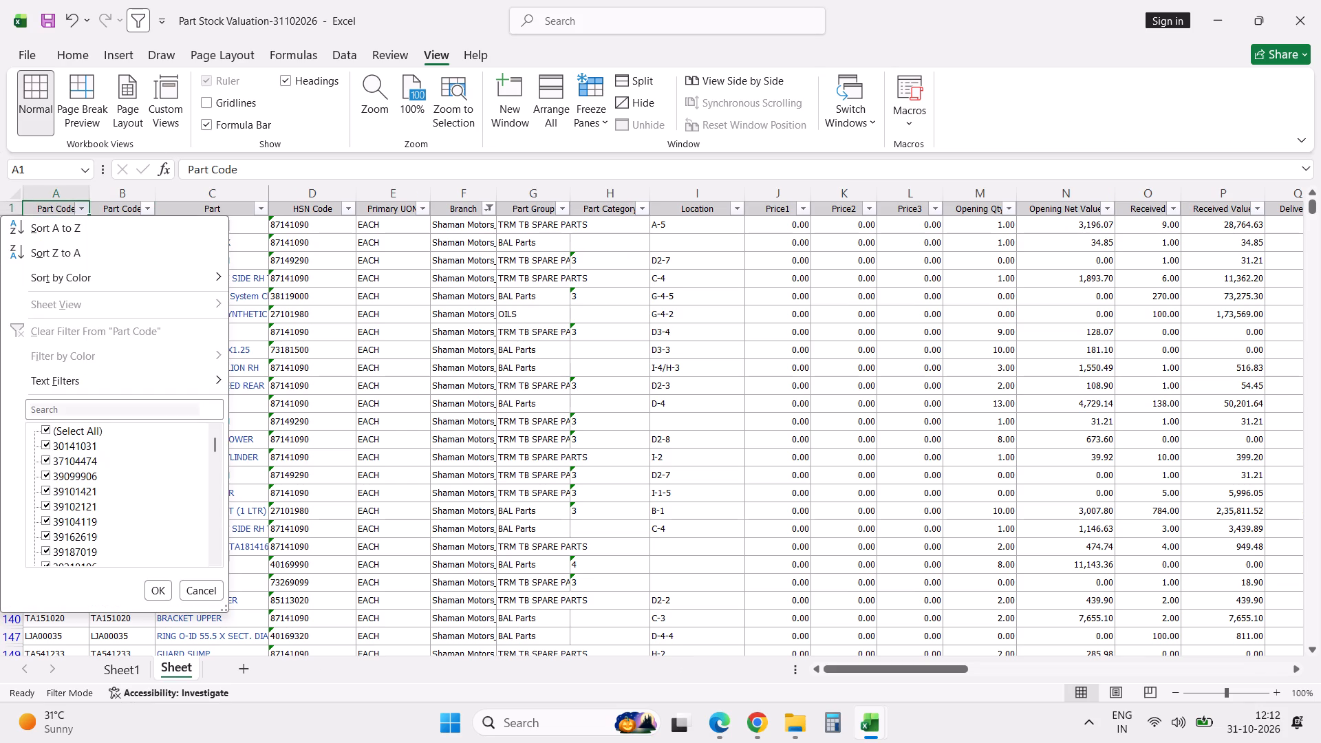
left_click(98, 407)
type("TA")
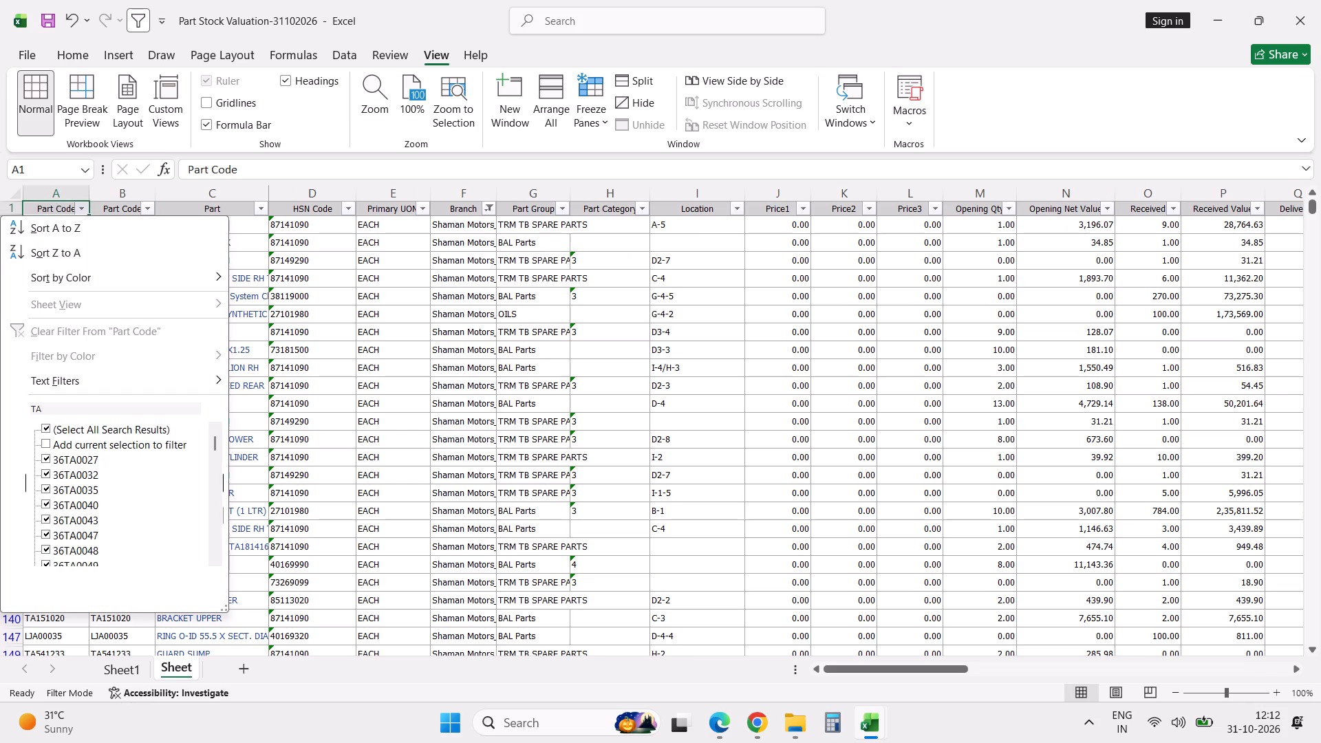
key("5")
key("3")
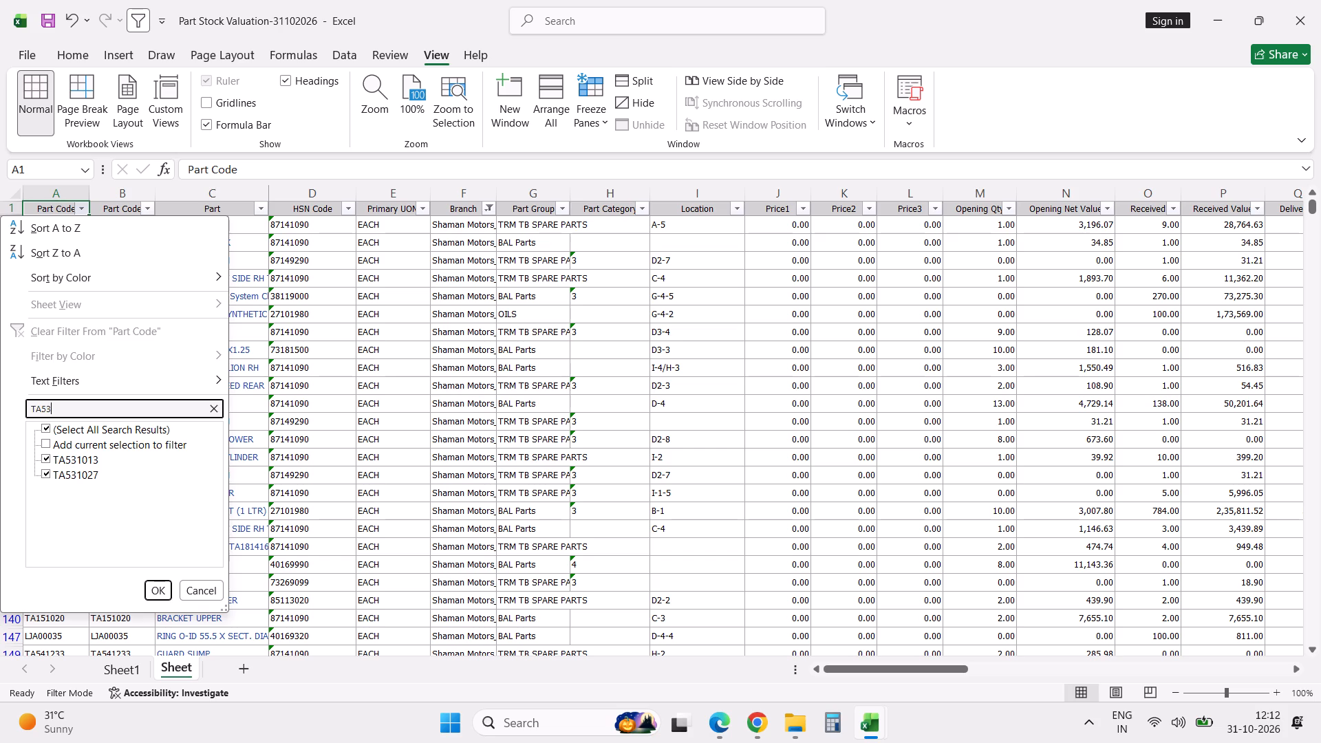
key("Escape")
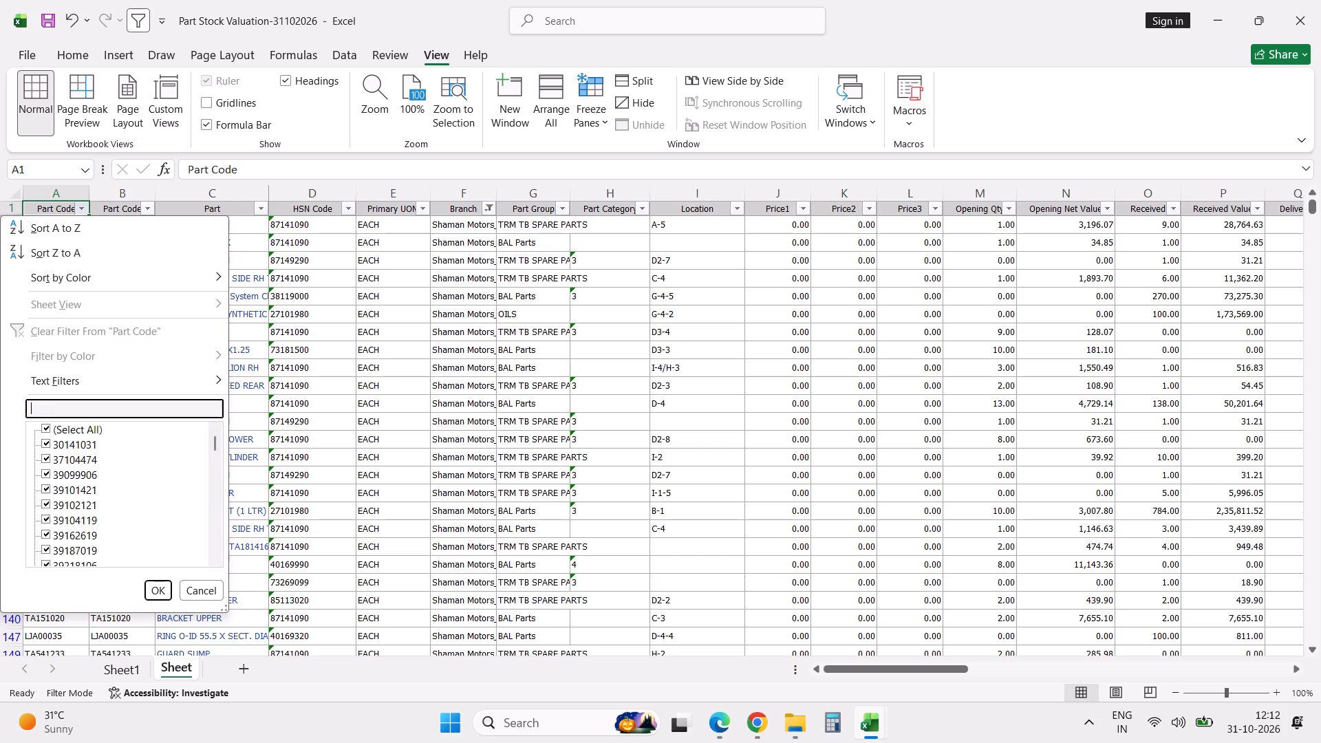
key("Escape")
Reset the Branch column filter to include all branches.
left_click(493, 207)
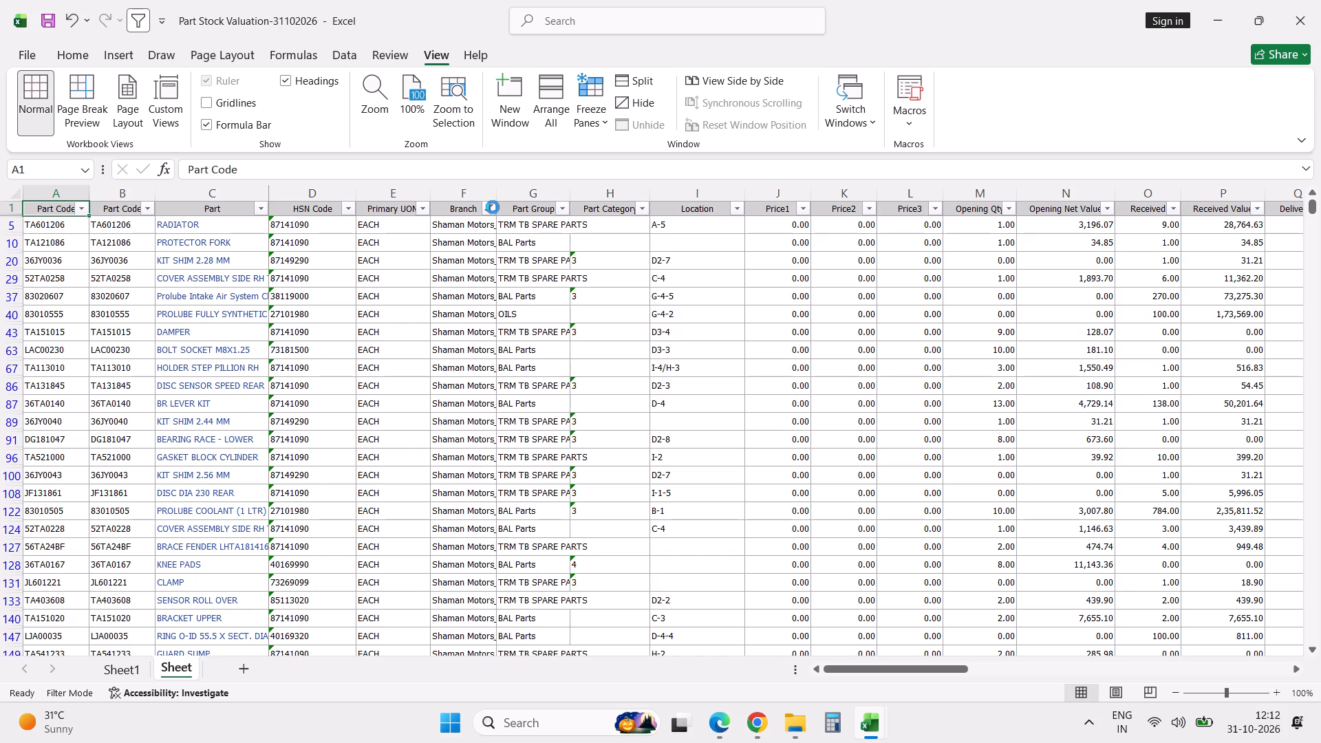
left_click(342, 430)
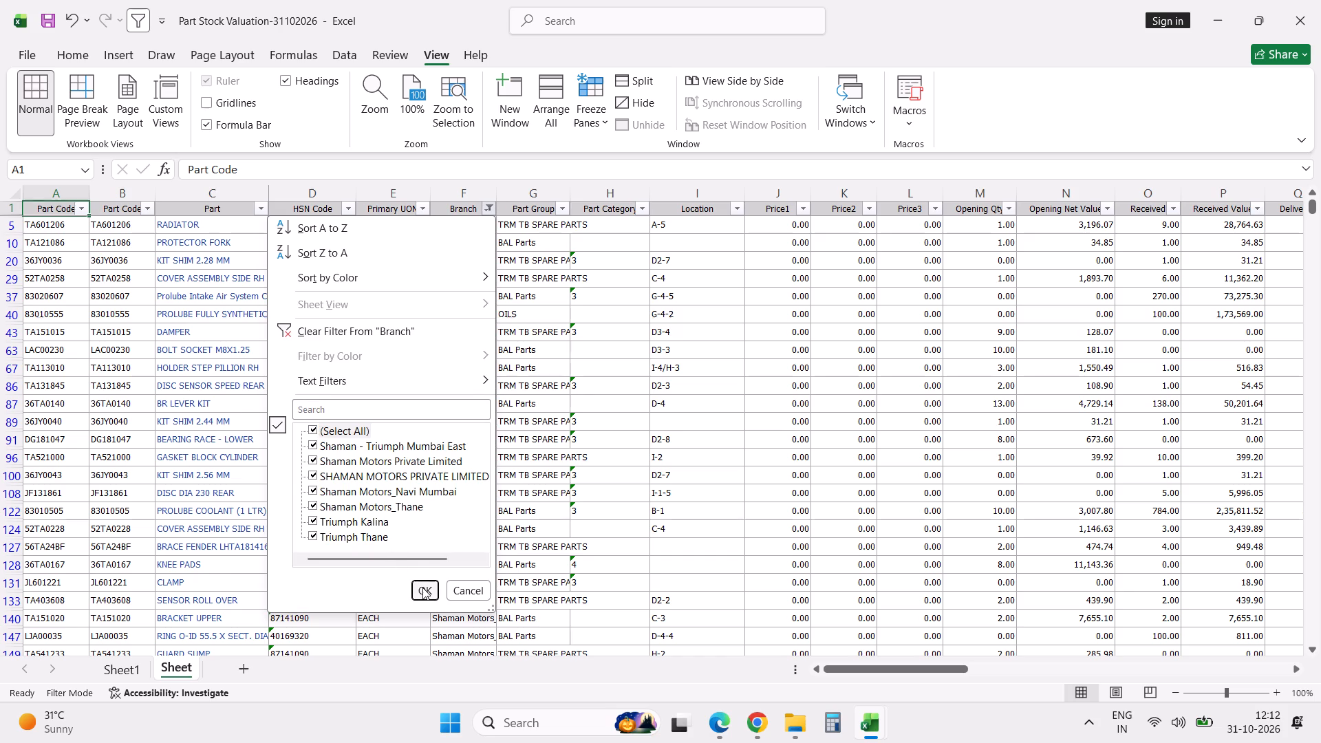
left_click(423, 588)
Search the Part Code filter for codes containing TA53 across all branches.
left_click(80, 211)
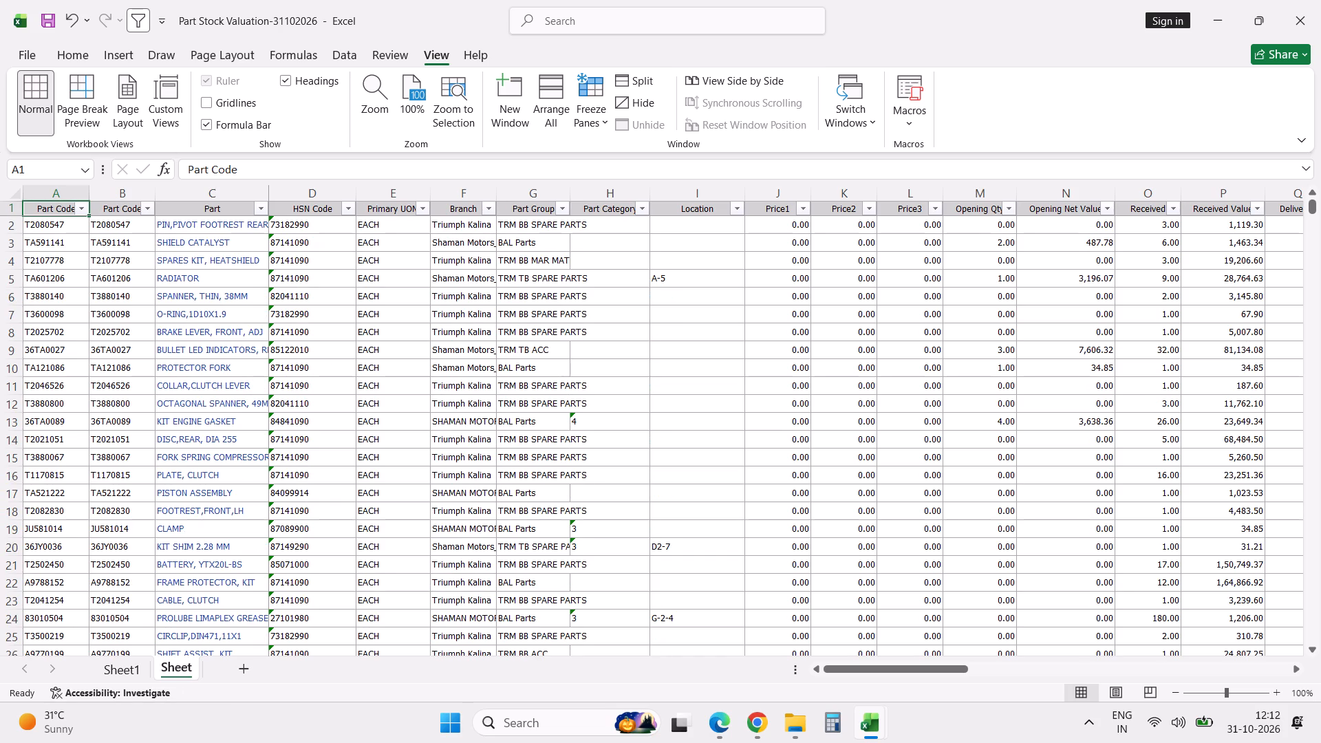
left_click(102, 407)
type("TA")
key("5")
key("3")
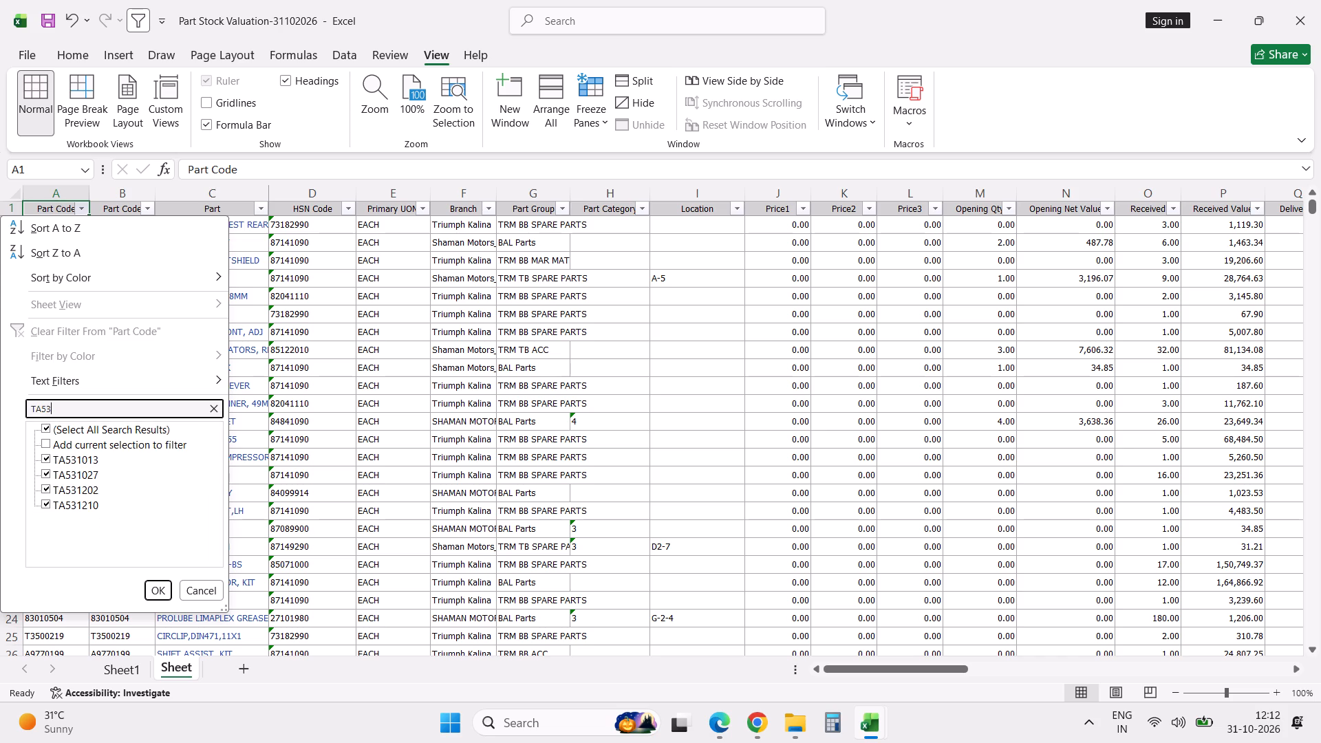
Filter the original Part Code column to codes containing 601 and the duplicate Part Code column to codes containing TA.
key("BackSpace")
key("BackSpace")
key("BackSpace")
key("BackSpace")
key("BackSpace")
type("601")
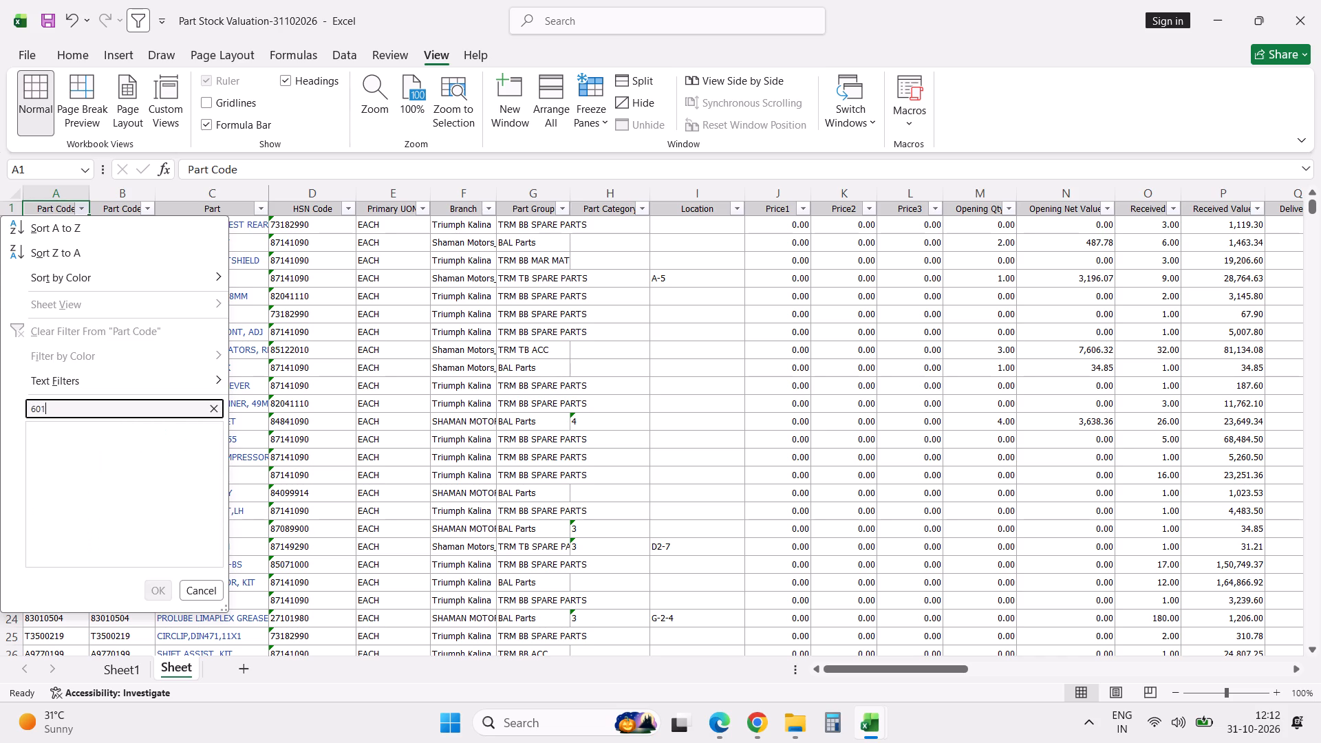
key("Return")
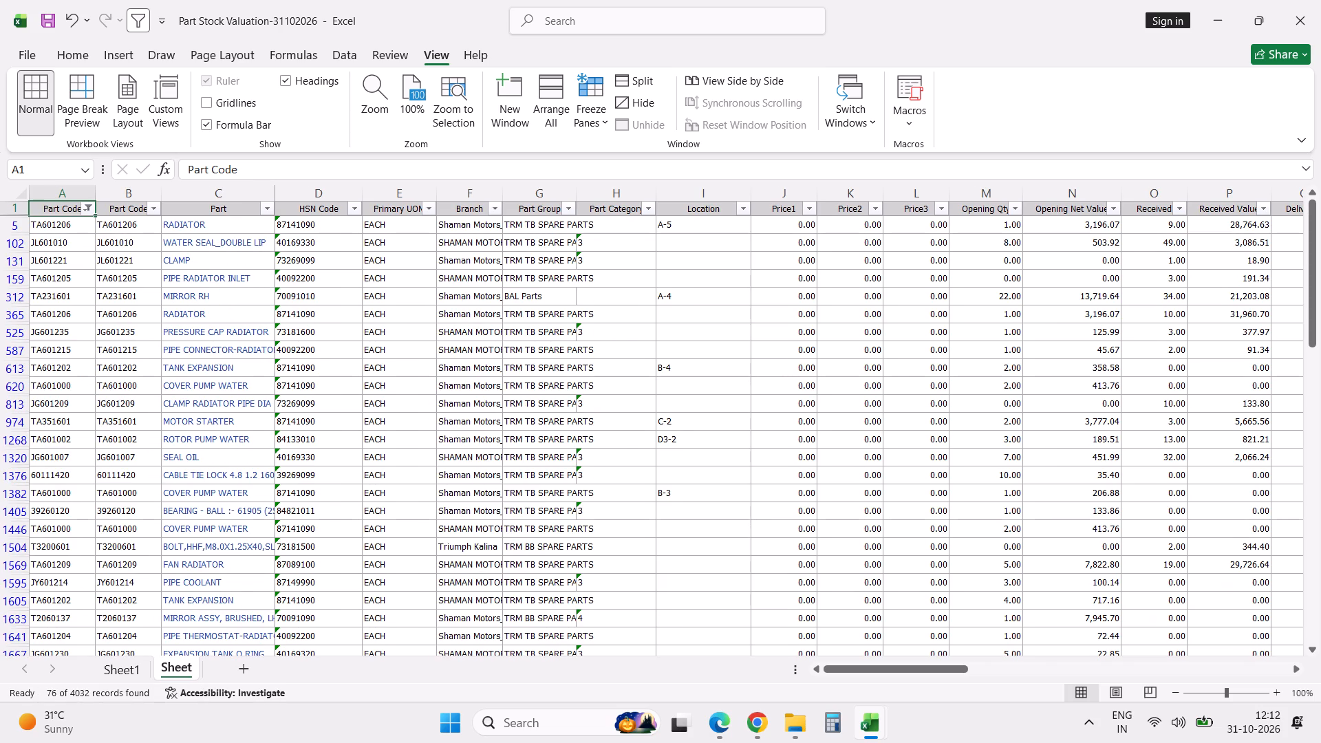
left_click(152, 210)
left_click(111, 405)
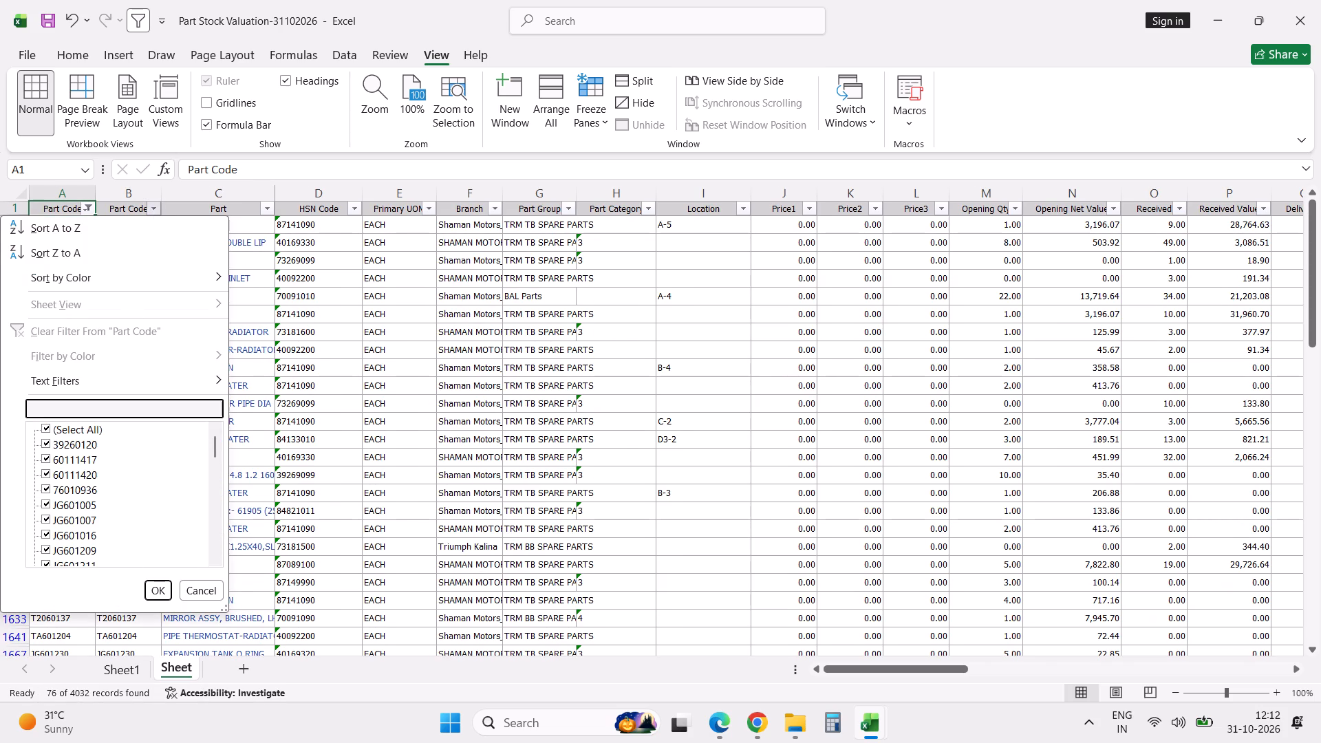
type("TA")
key("Return")
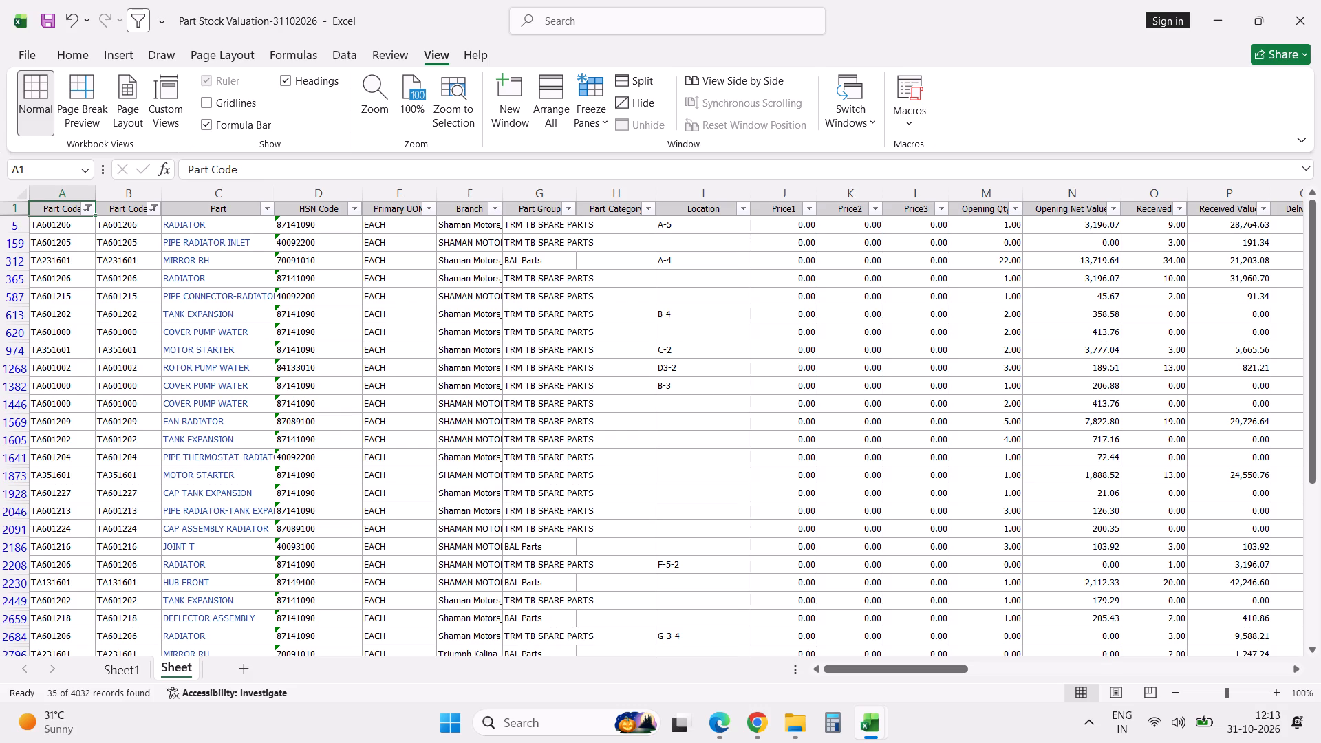
Copy part code TA231601 from the Navi Mumbai MIRROR RH row and paste it over Part No. TA531601 in the NM Stock Count sheet.
left_click(473, 258)
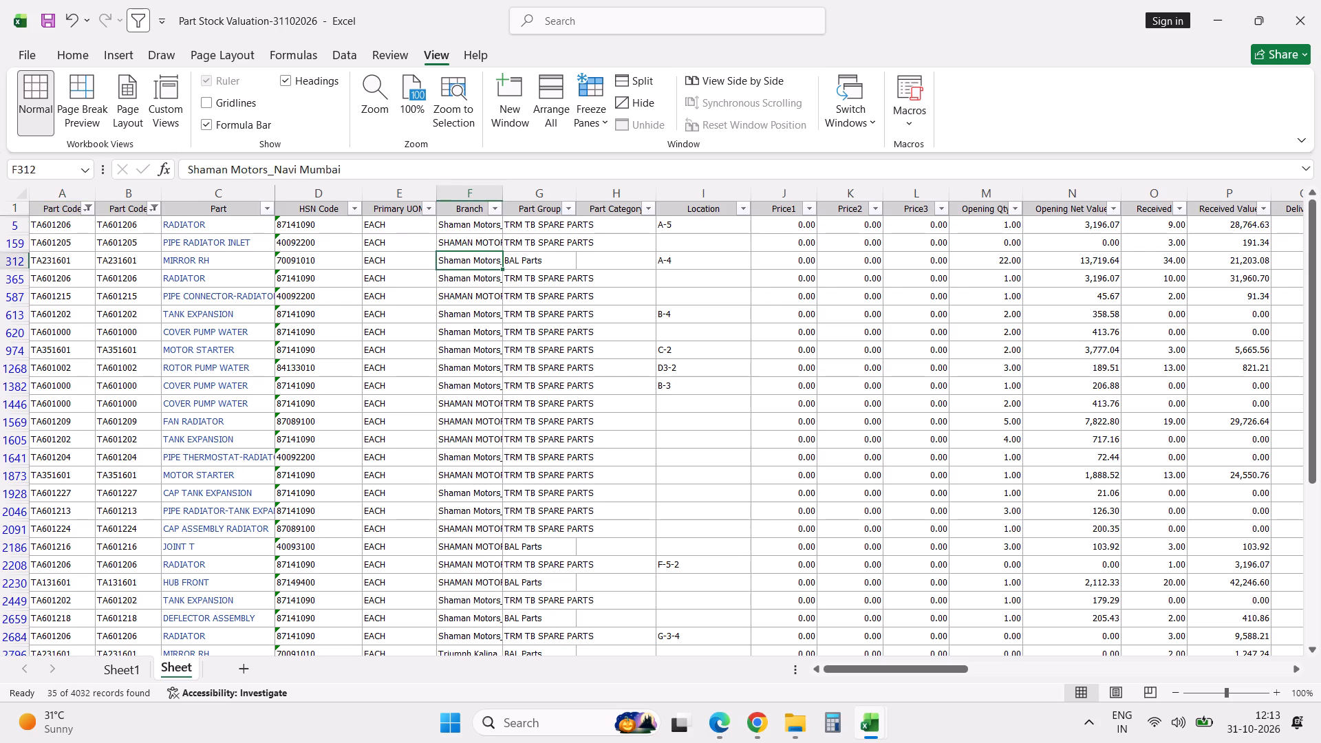
left_click(69, 259)
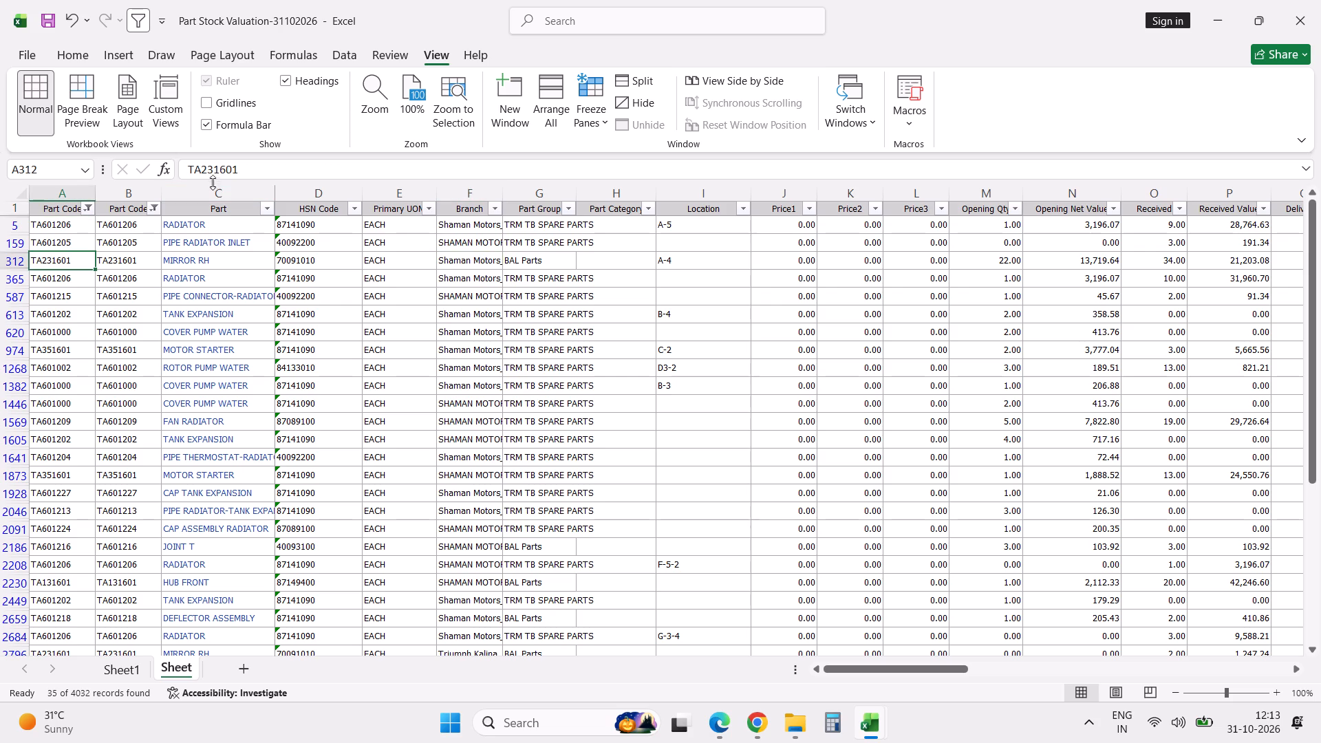
double_click(208, 172)
key("ctrl+c")
key("alt+Tab")
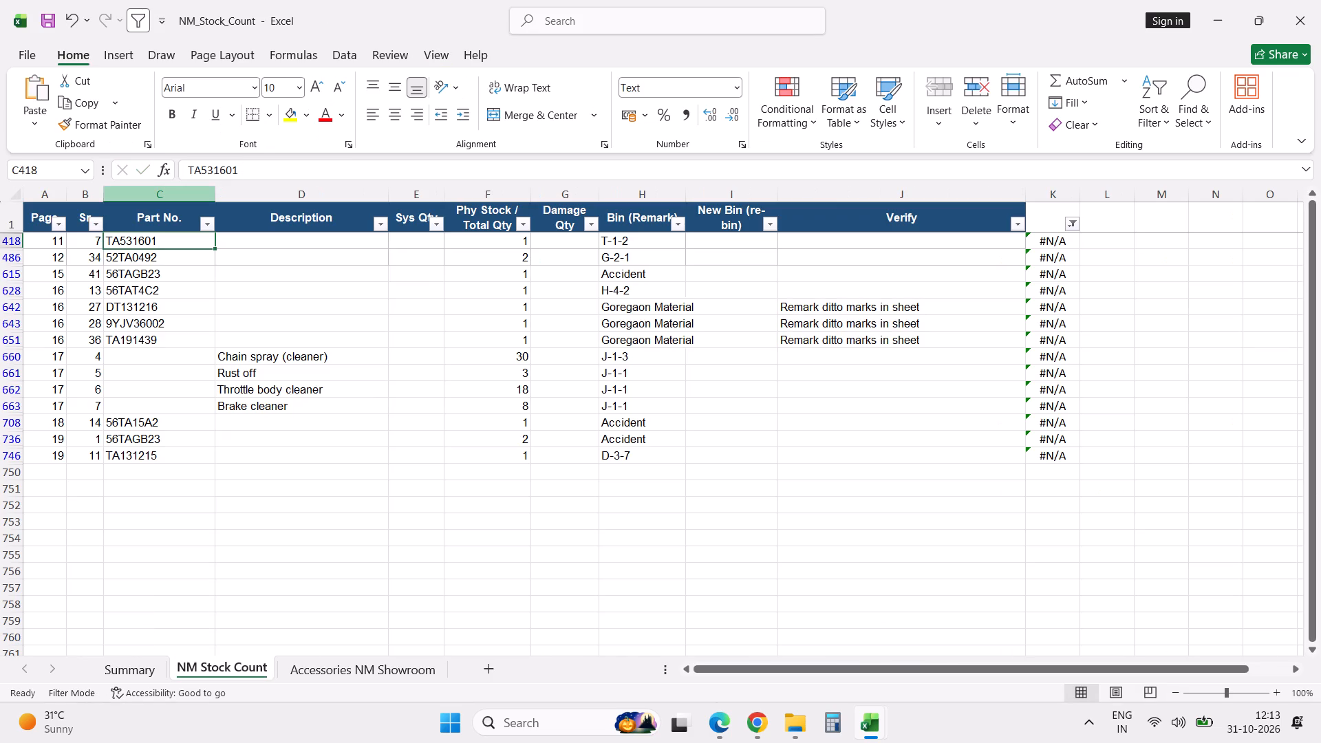
left_click(162, 241)
right_click(162, 241)
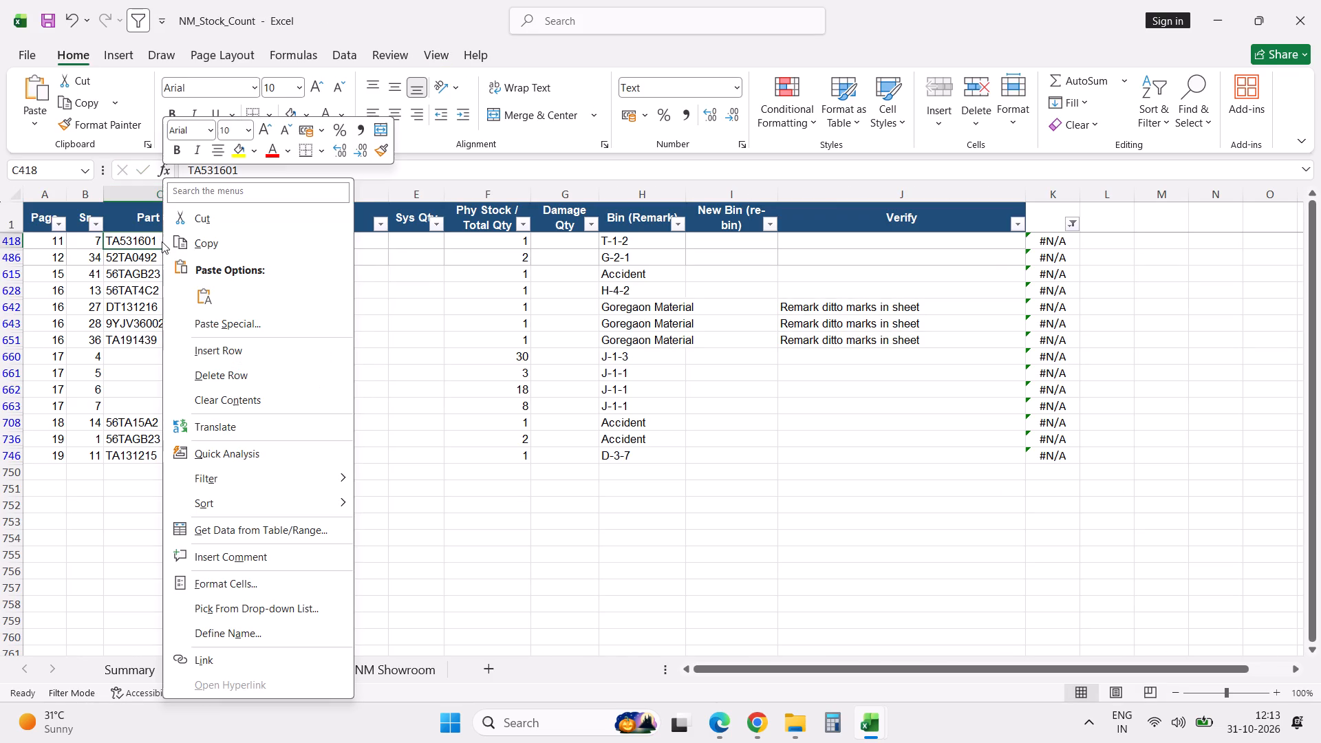
left_click(217, 322)
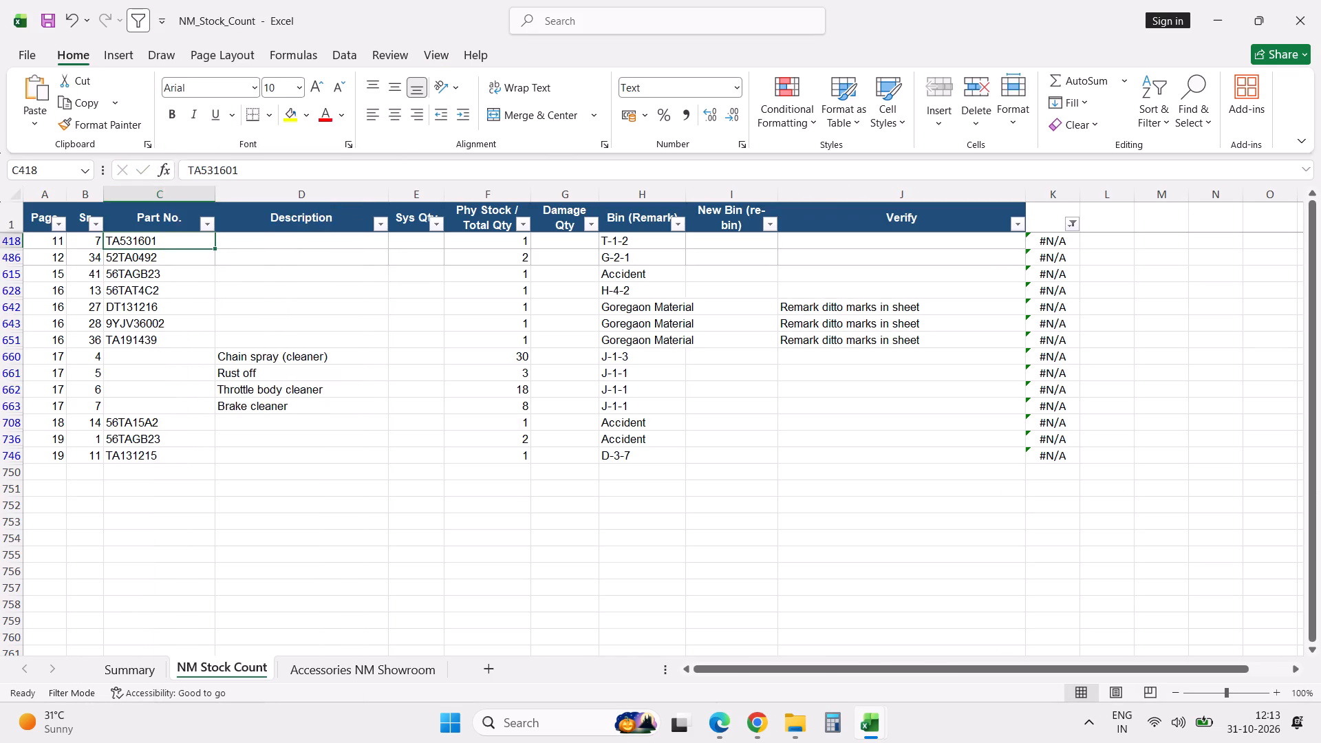
key("Escape")
key("ctrl+v")
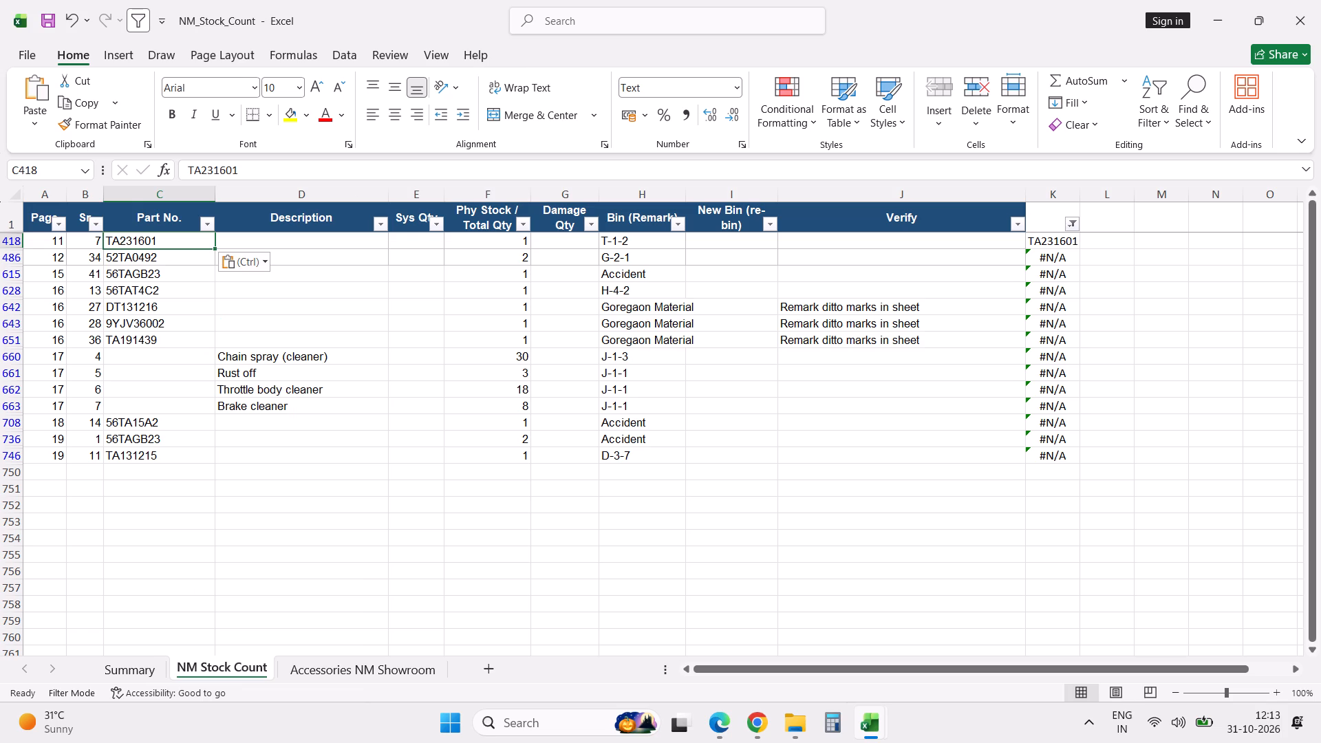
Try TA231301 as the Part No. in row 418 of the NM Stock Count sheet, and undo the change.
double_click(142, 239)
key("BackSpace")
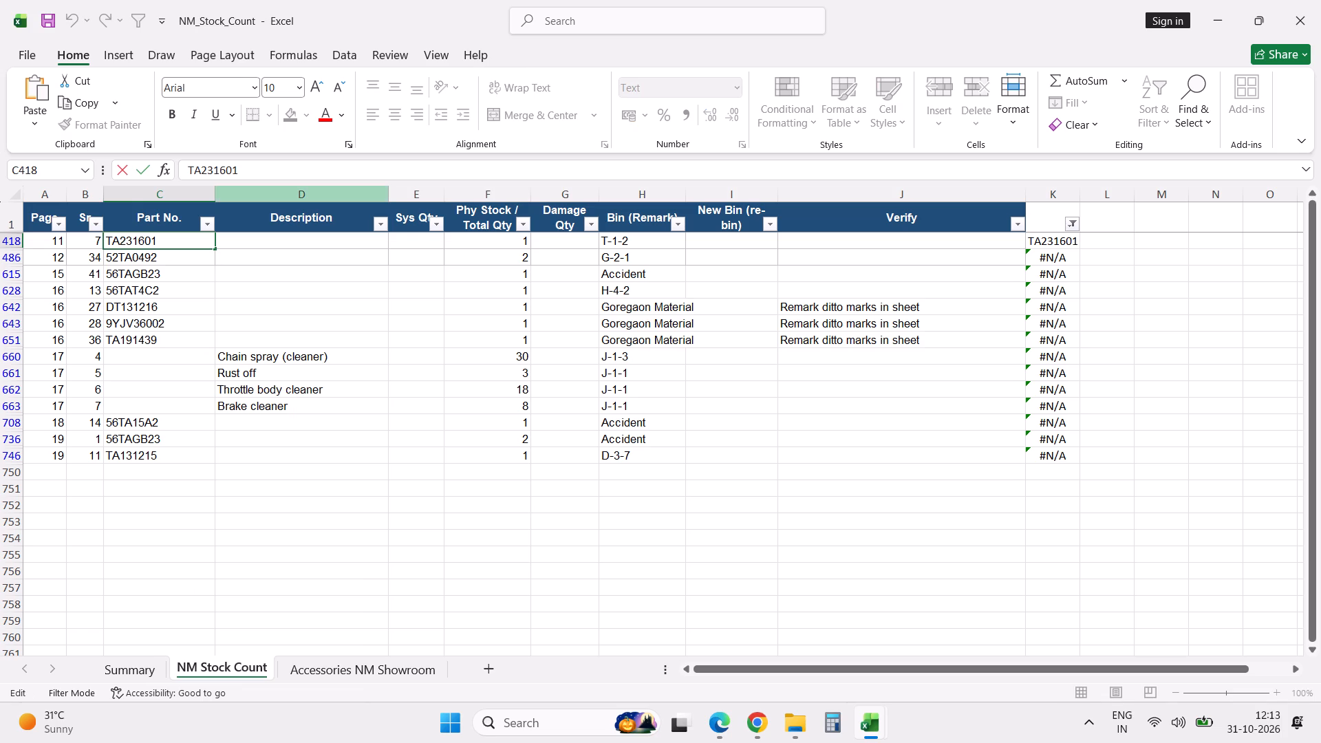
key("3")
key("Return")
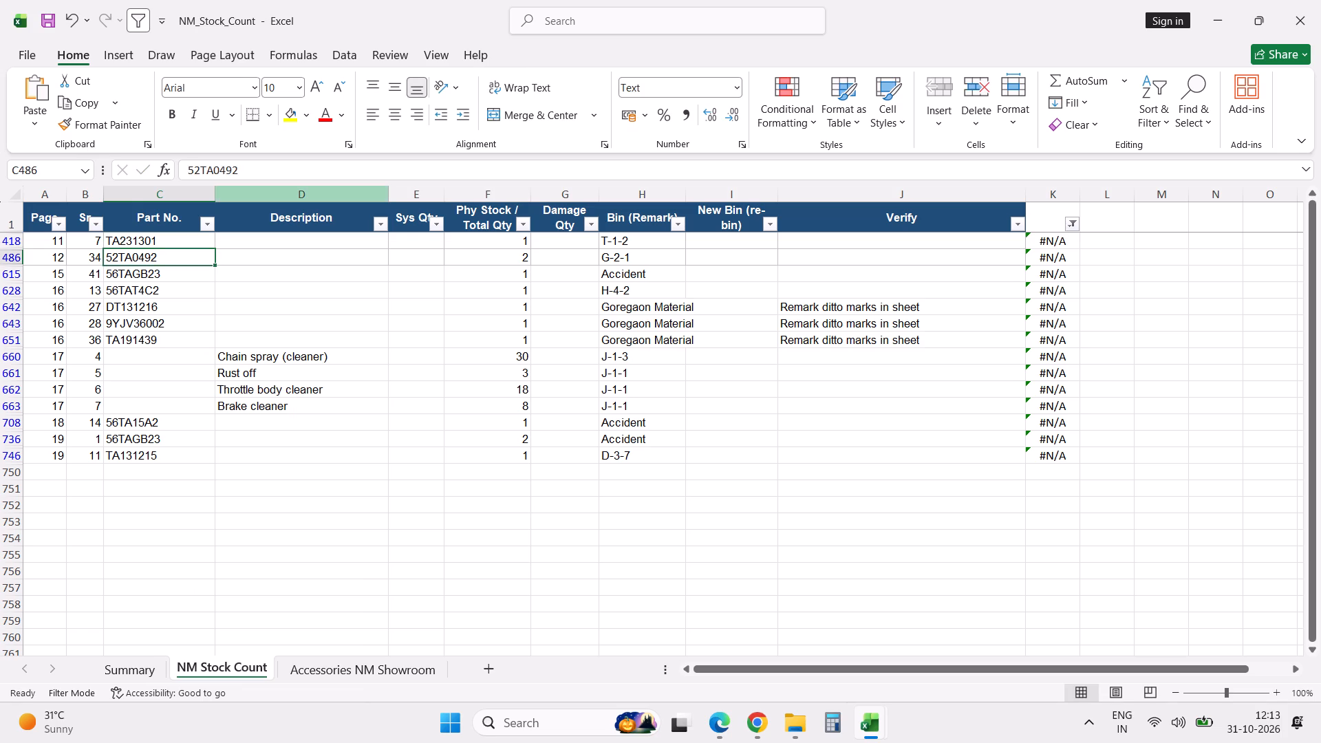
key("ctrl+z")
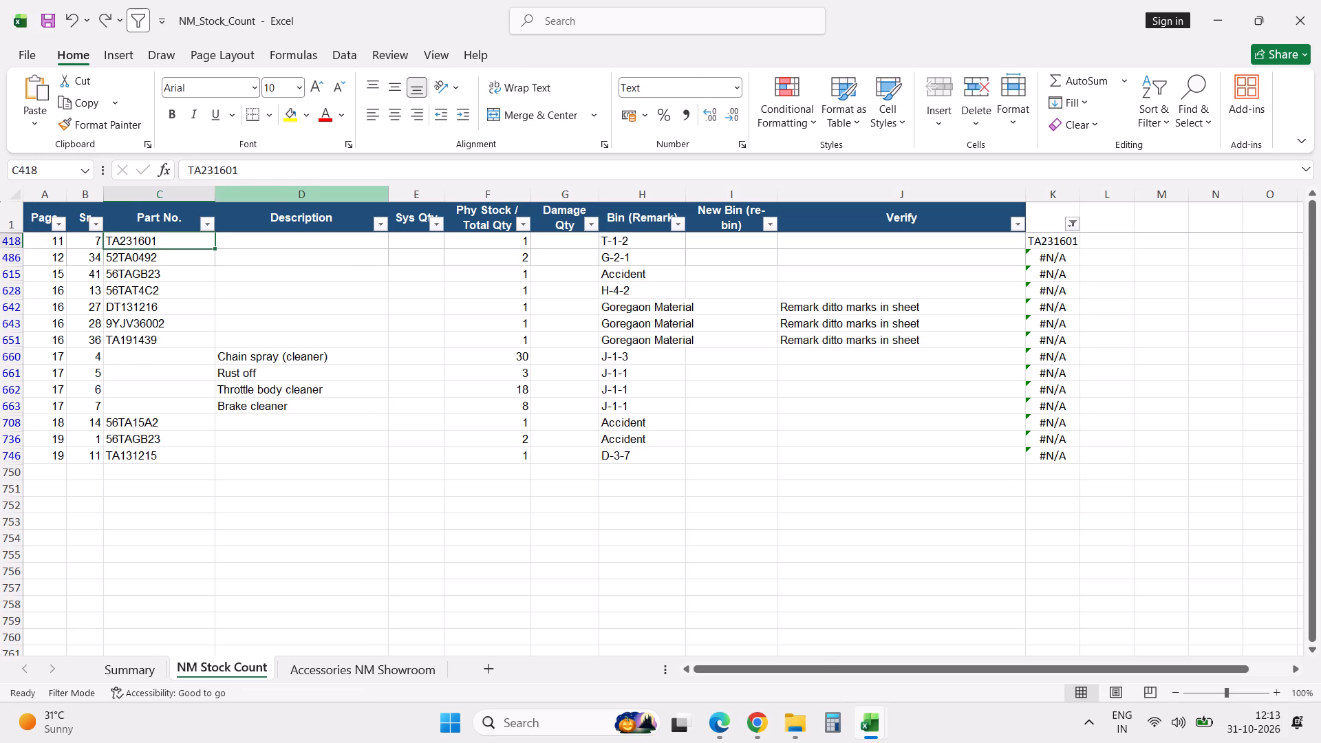
Switch to the Part Stock Valuation workbook and reset the duplicate Part Code column's filter to include all its codes.
key("alt+Tab")
key("alt+Tab")
key("alt+Tab")
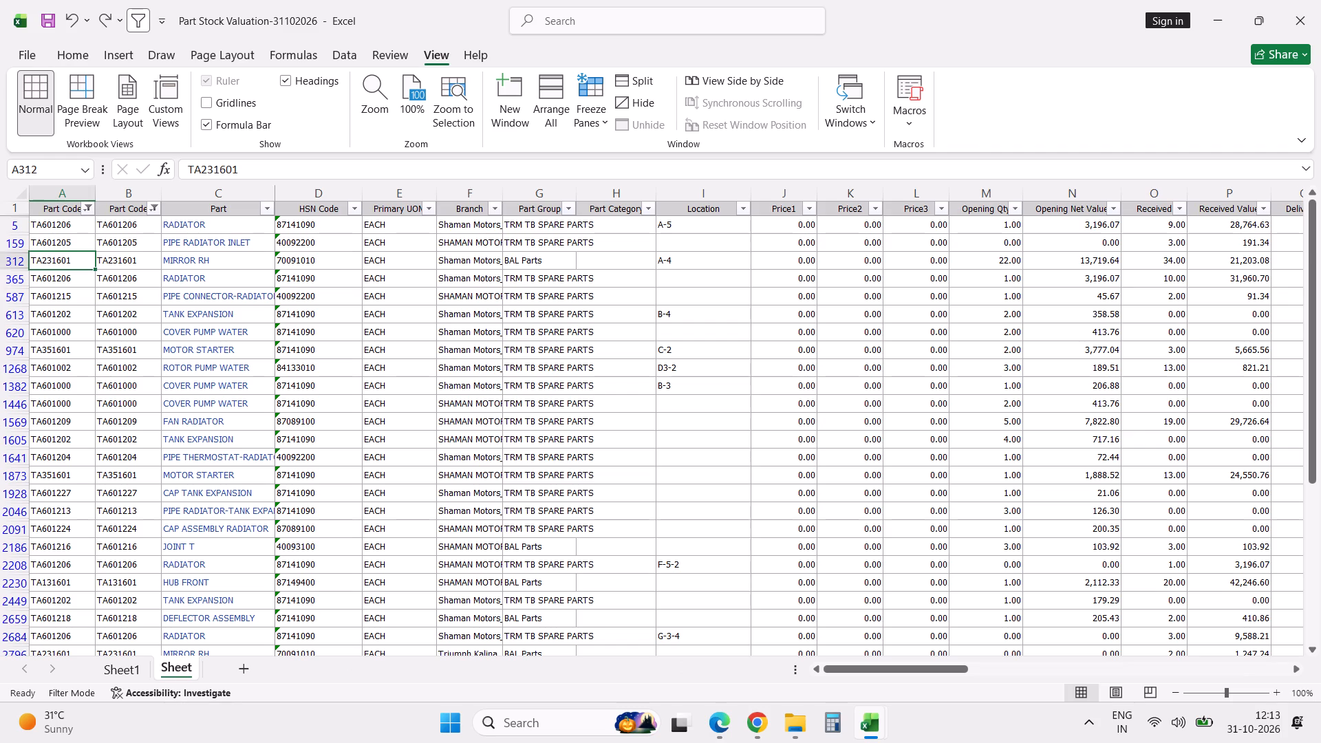
key("alt+Tab")
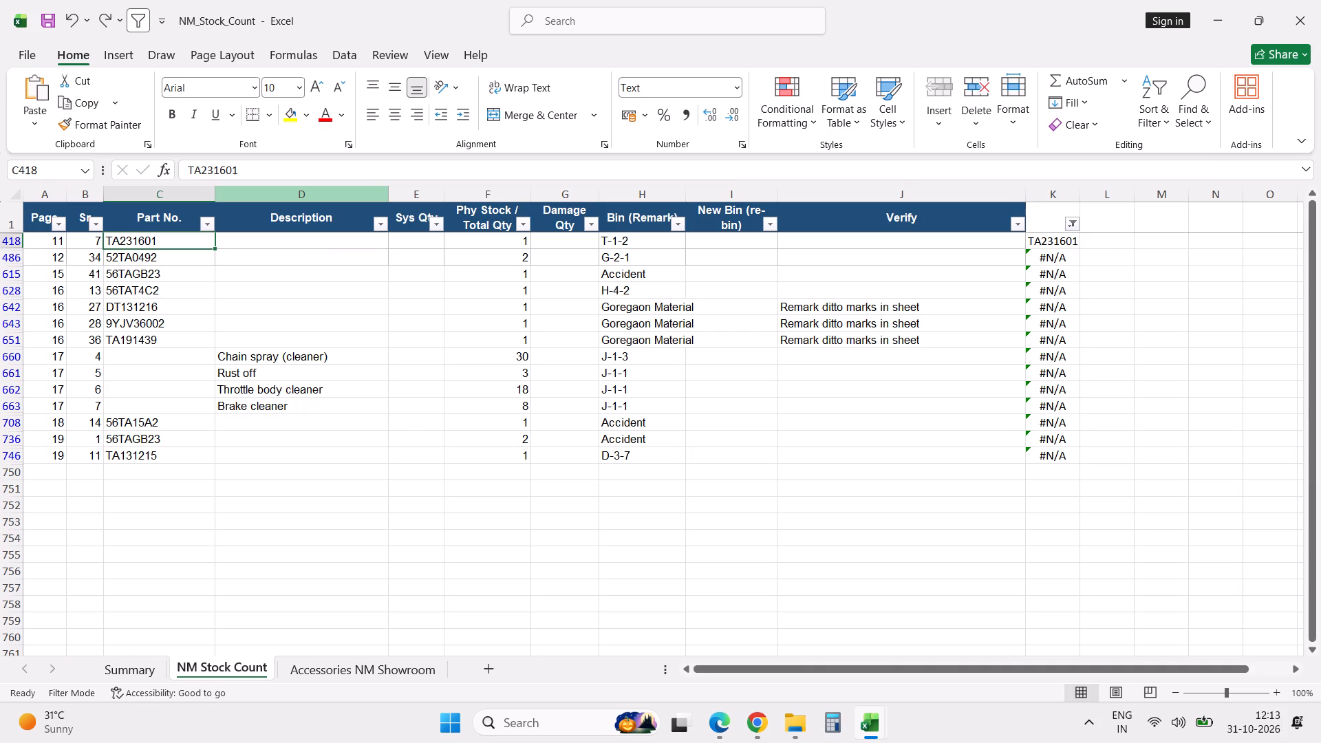
key("alt+Tab")
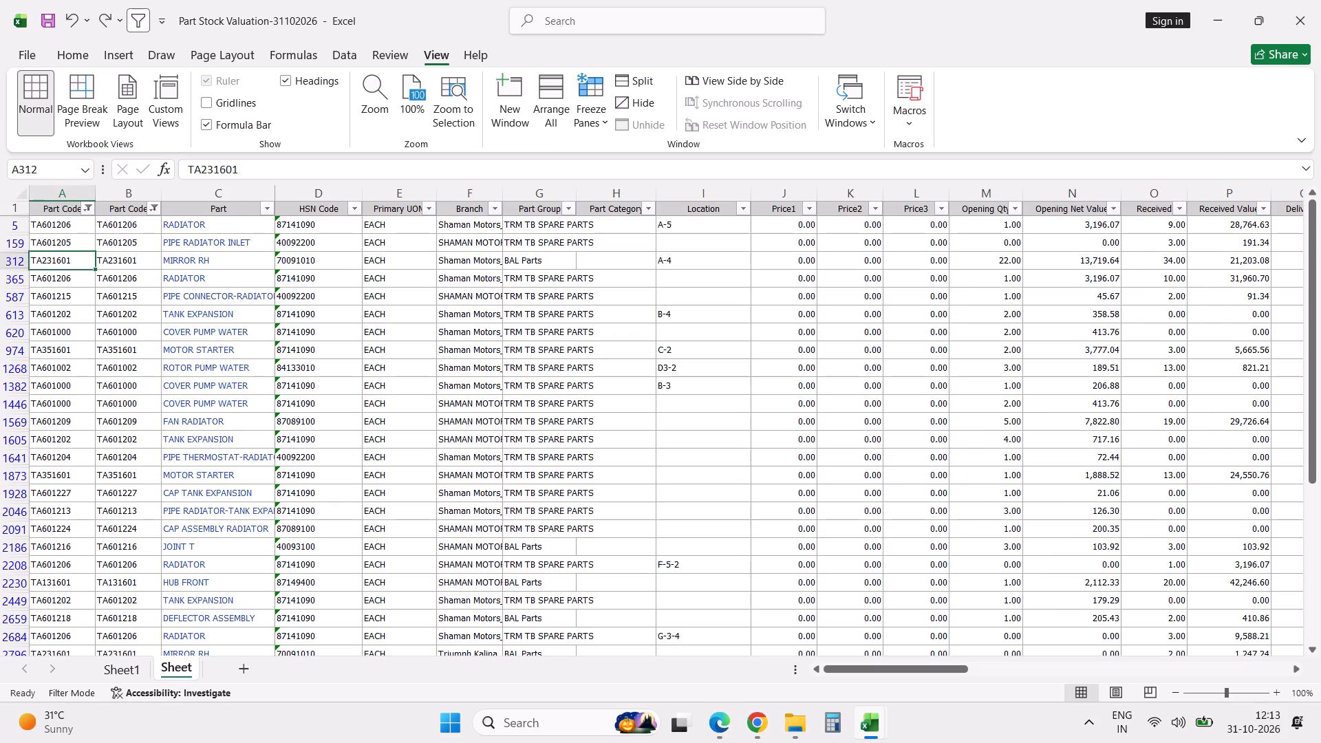
left_click(156, 211)
left_click(91, 432)
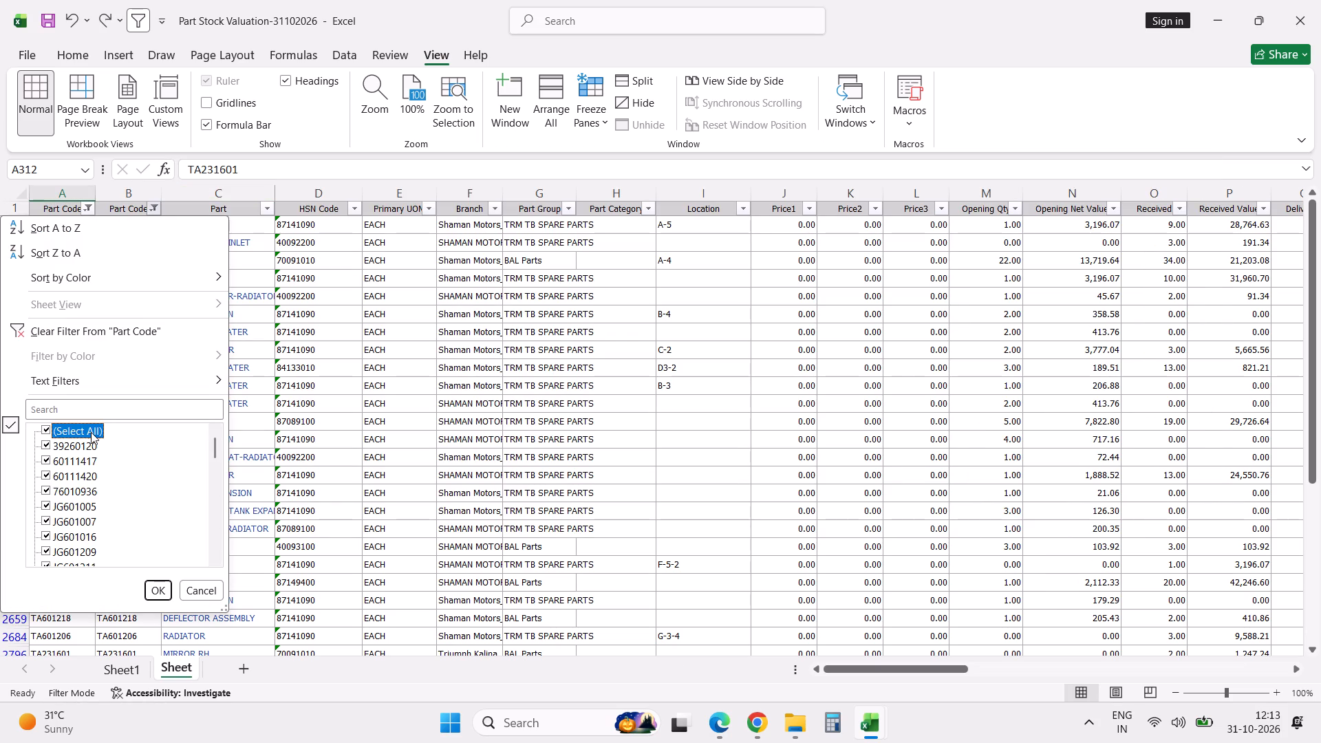
left_click(158, 588)
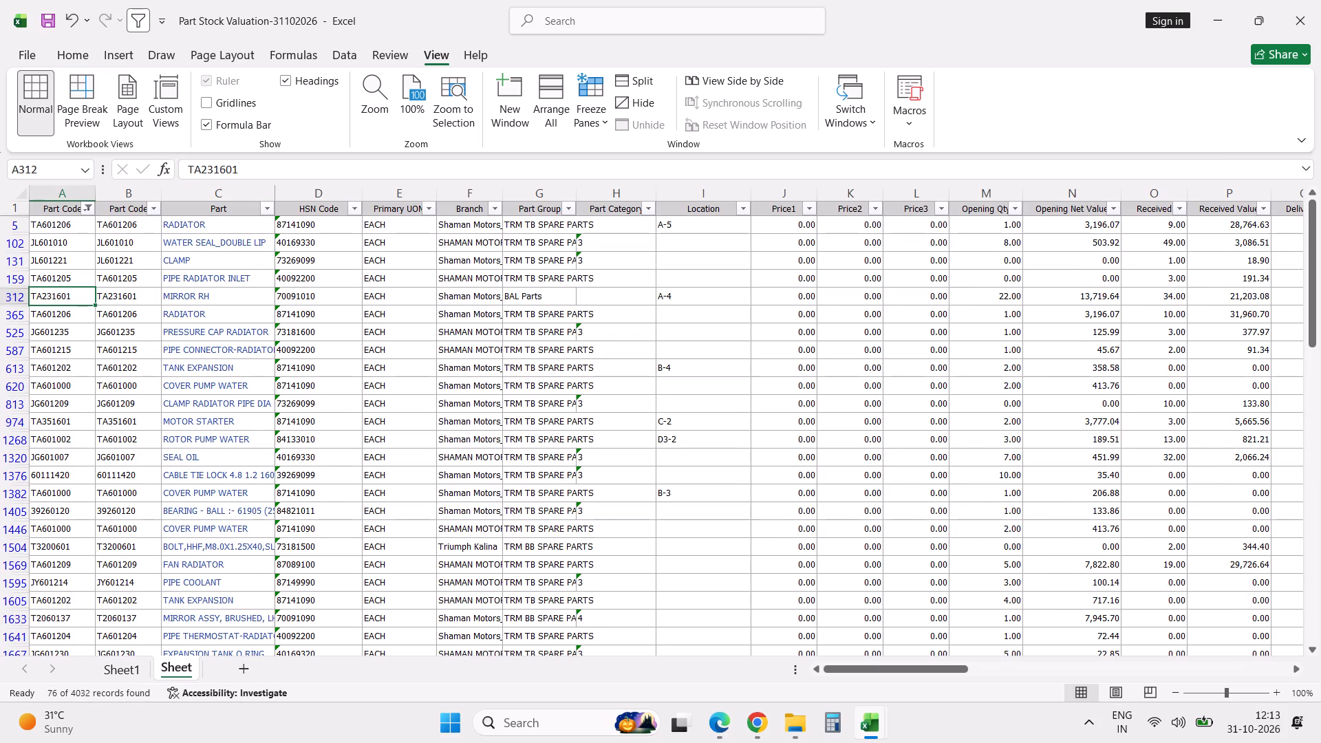
Search the original Part Code column's filter for 492, and filter the column to codes containing 92 instead.
left_click(89, 209)
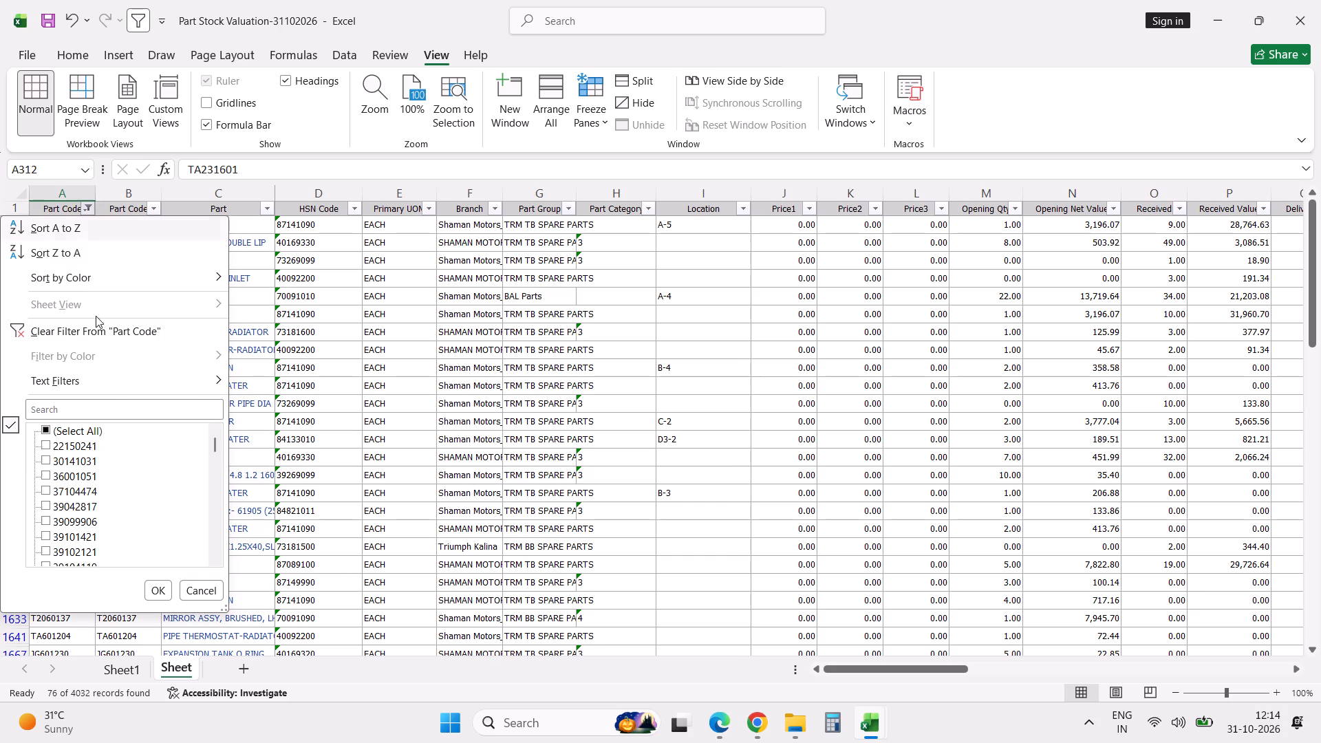
left_click(127, 411)
type("49")
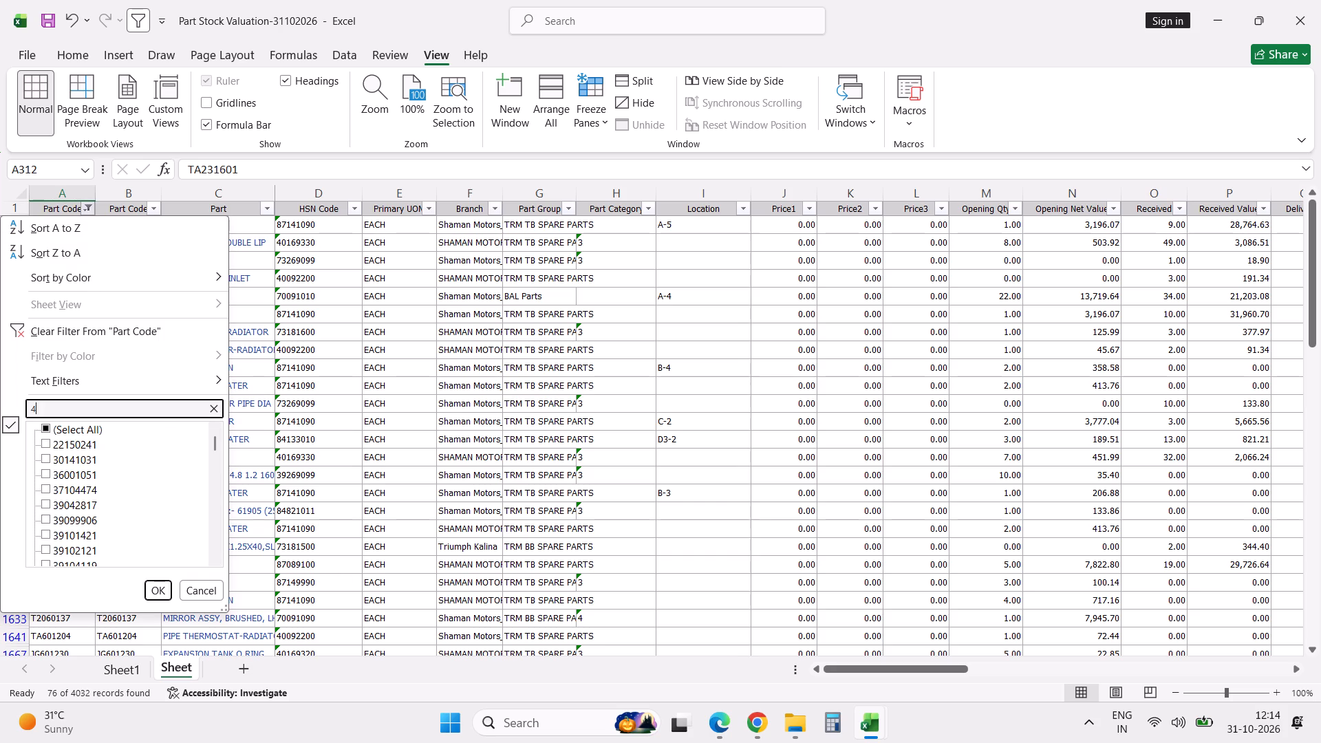
key("2")
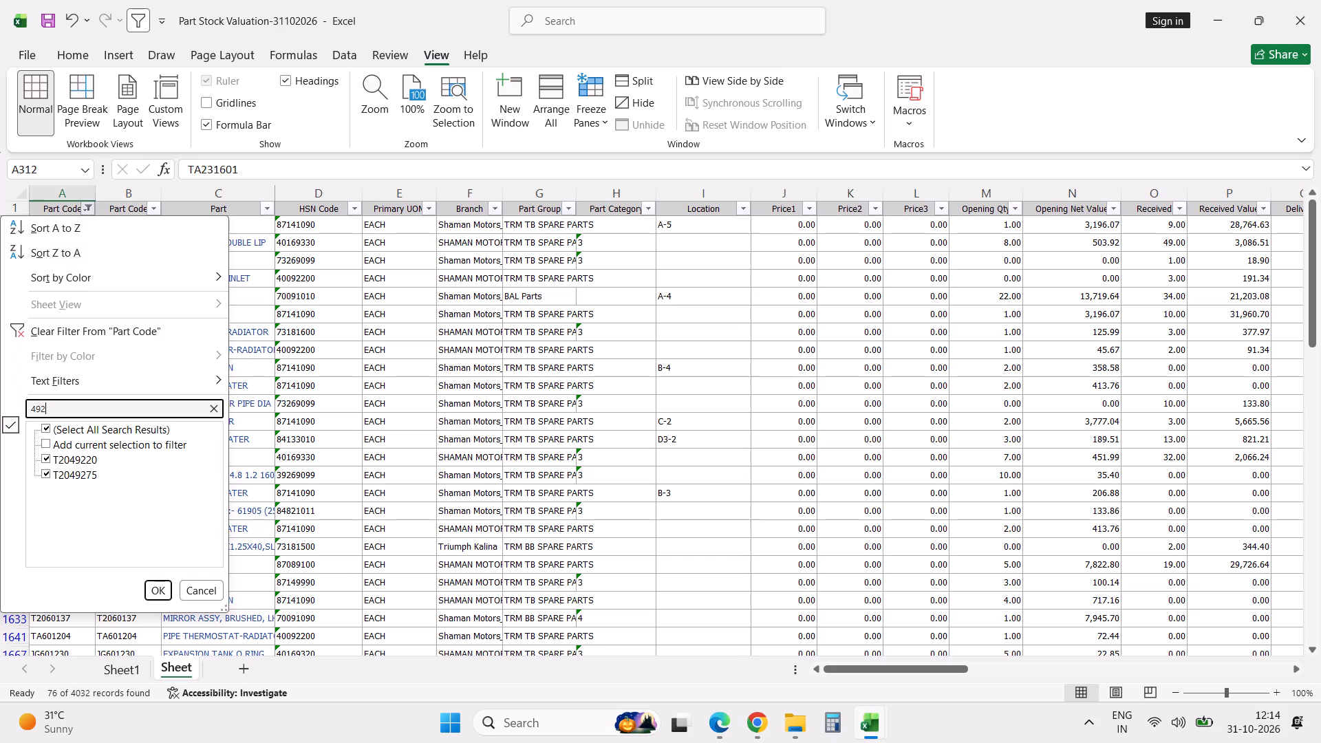
key("BackSpace")
key("BackSpace")
key("BackSpace")
key("BackSpace")
key("BackSpace")
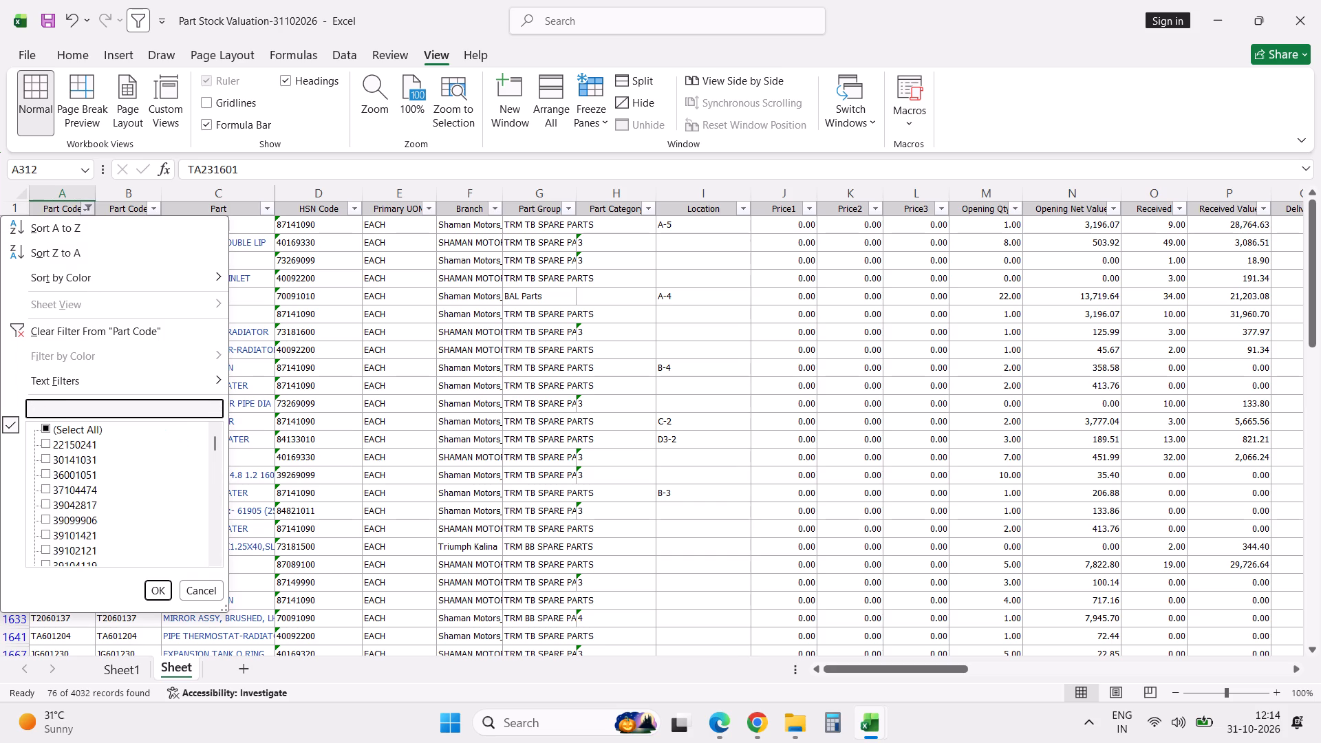
type("92")
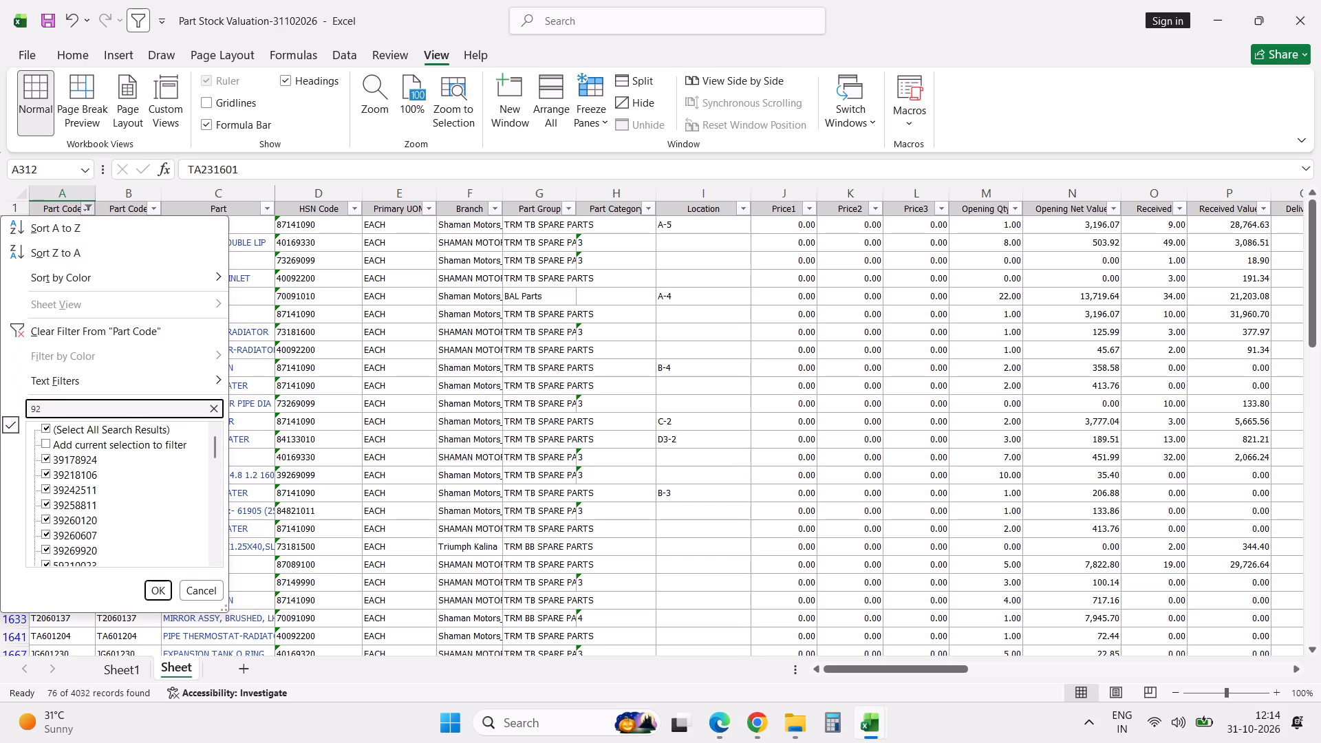
key("Return")
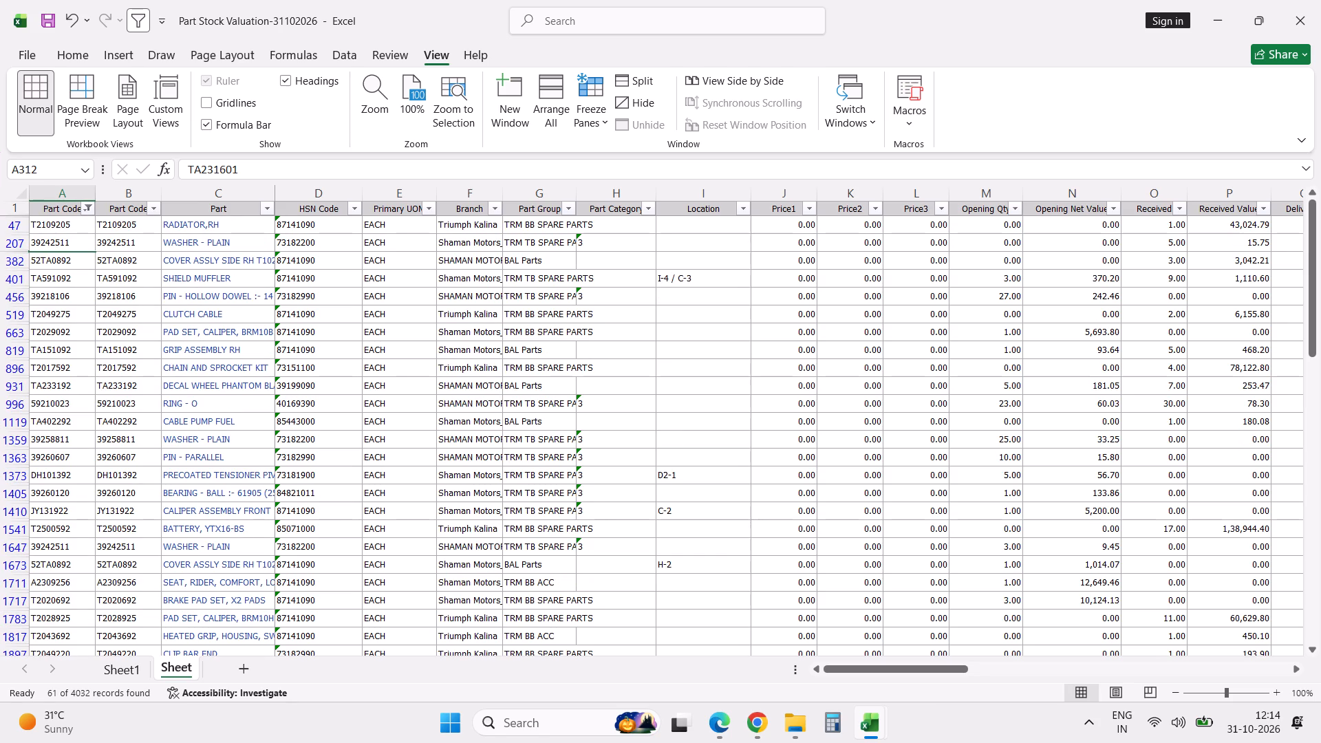
Filter the duplicate Part Code column to codes containing 52.
left_click(155, 211)
left_click(150, 411)
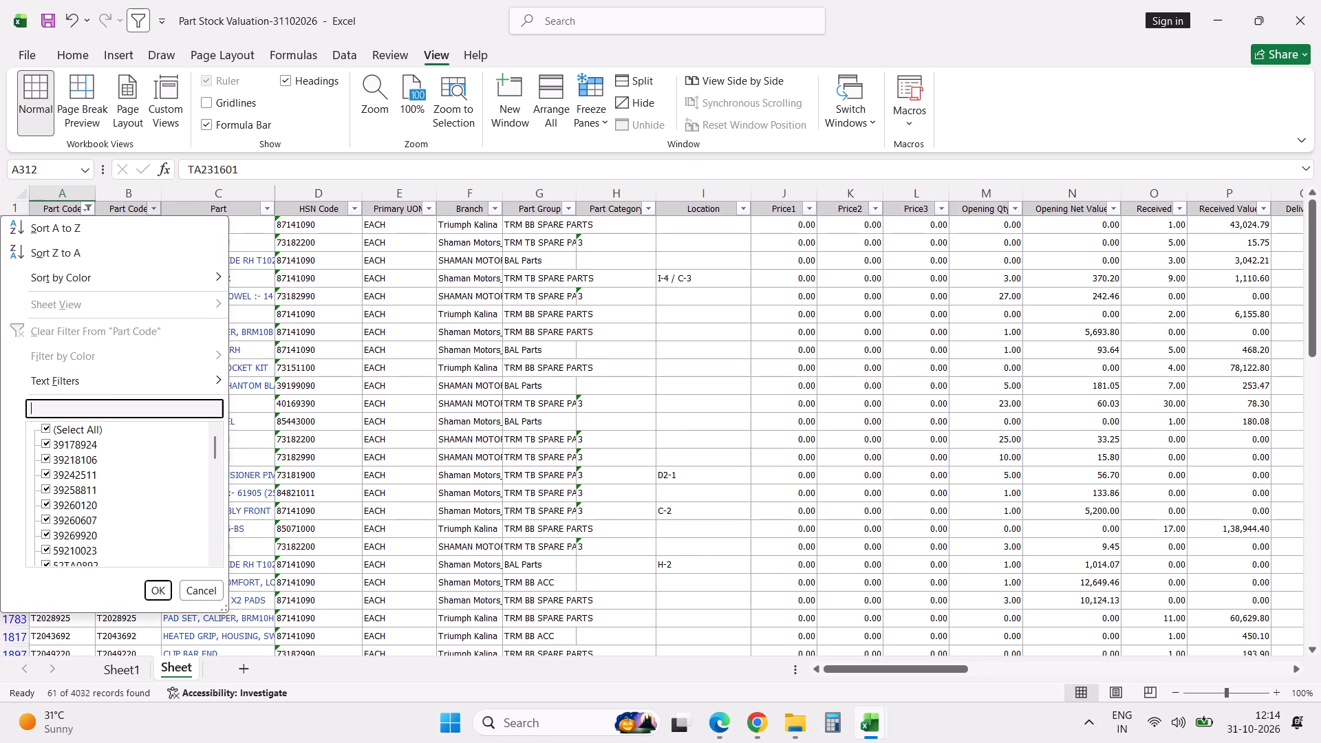
type("52")
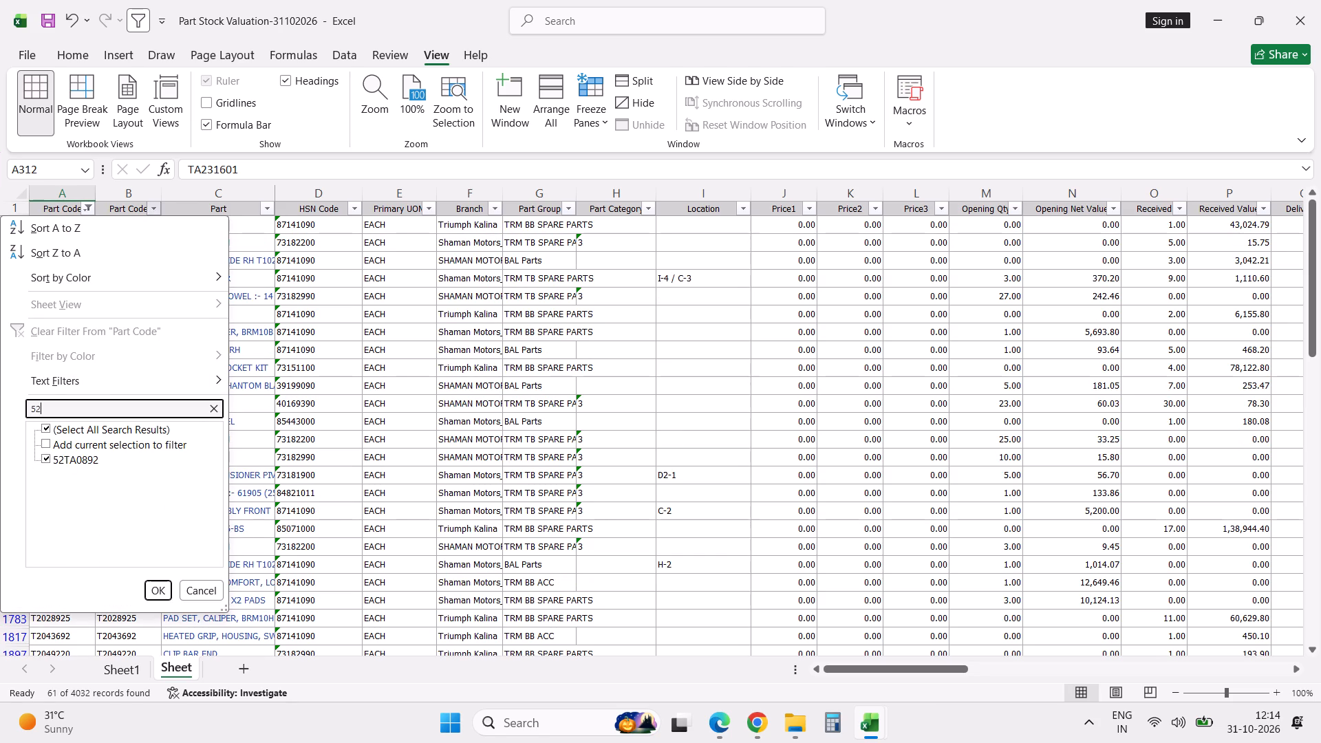
key("Return")
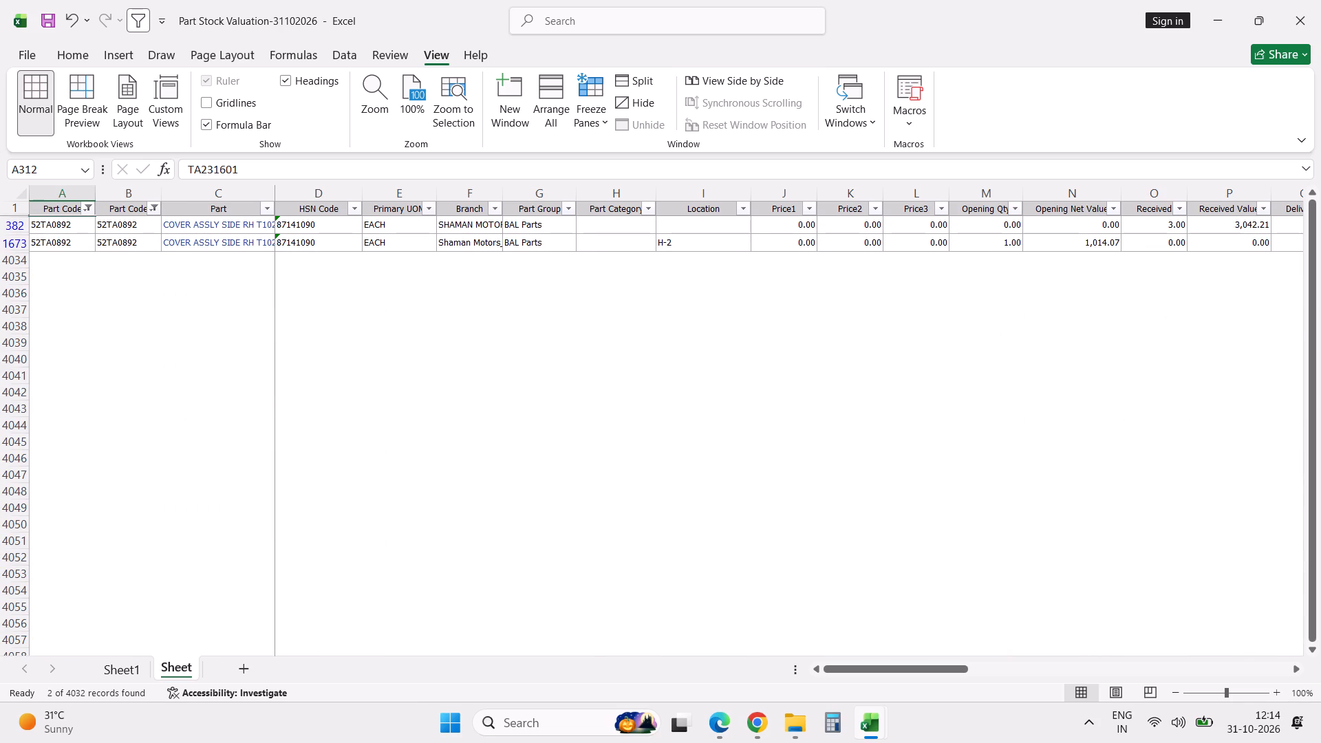
Copy part code 52TA0892 from the Navi Mumbai side cover RH row and paste it over Part No. 52TA0492 in the NM Stock Count sheet.
left_click(452, 245)
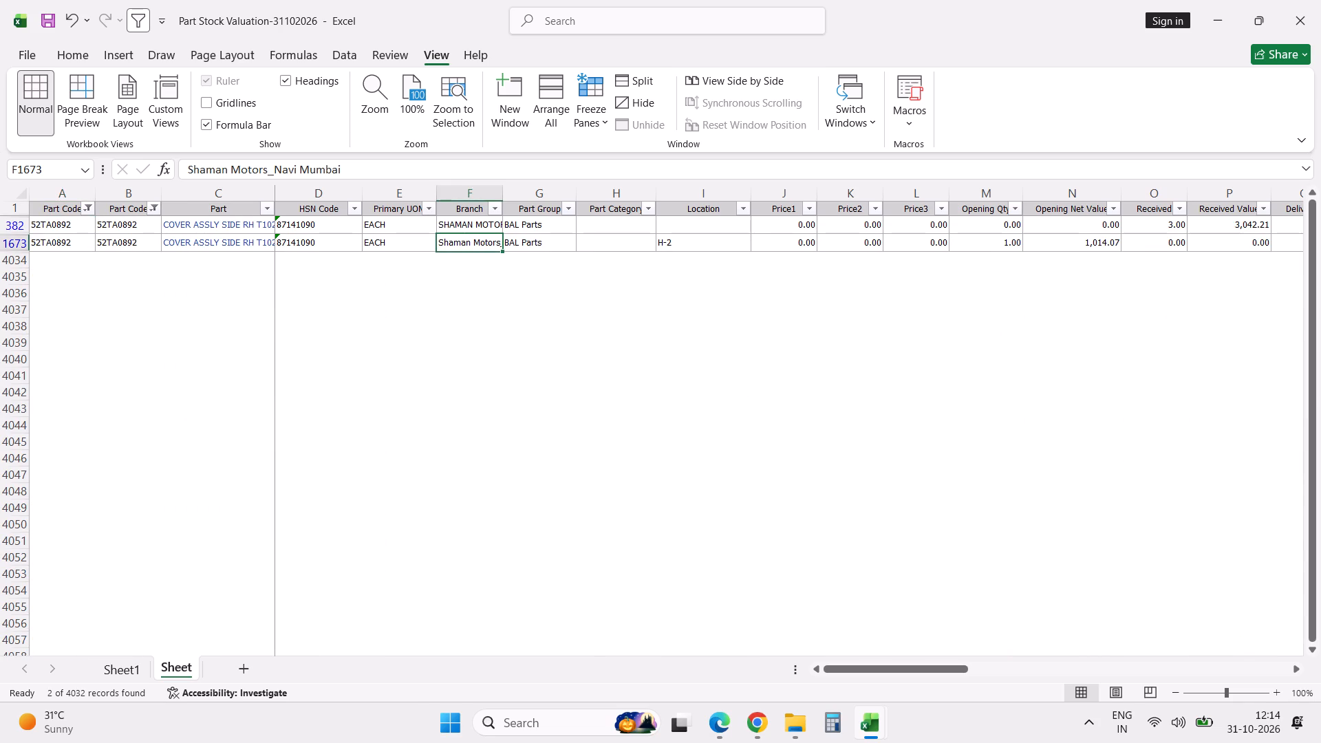
left_click(76, 246)
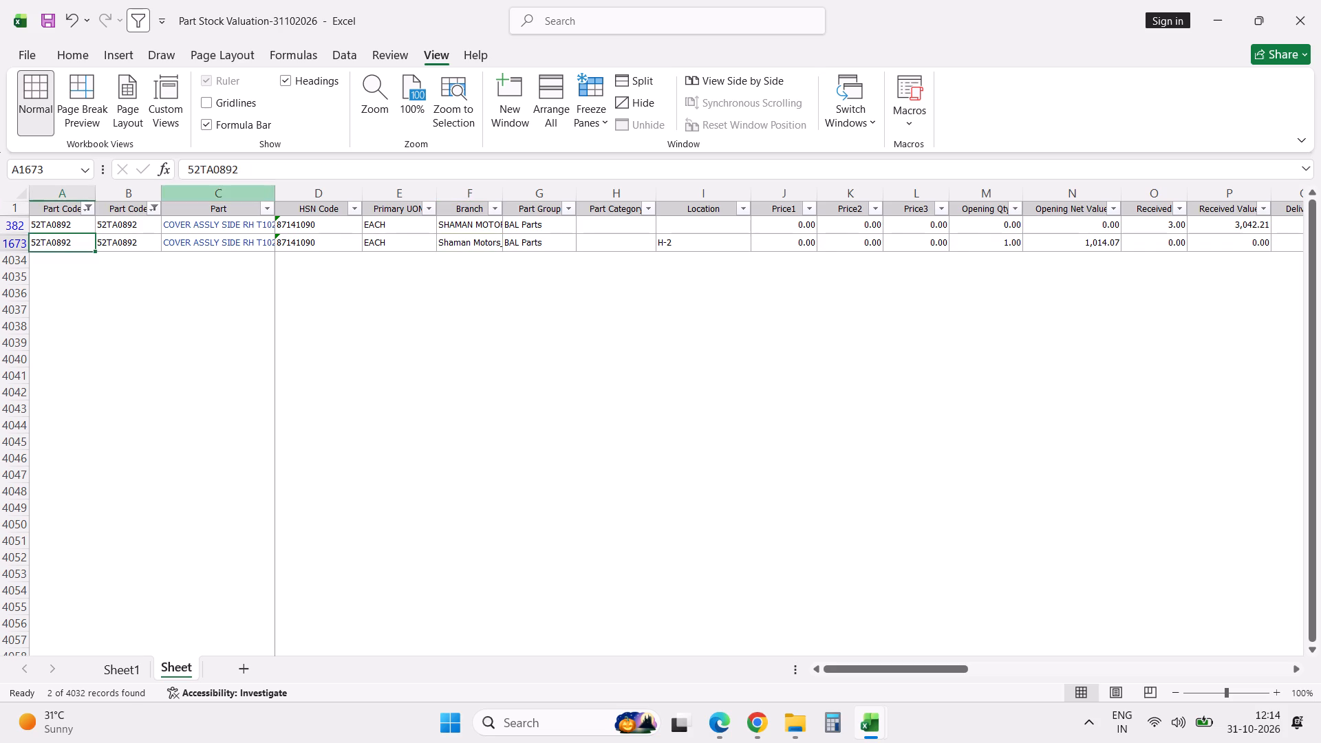
double_click(197, 171)
key("ctrl+c")
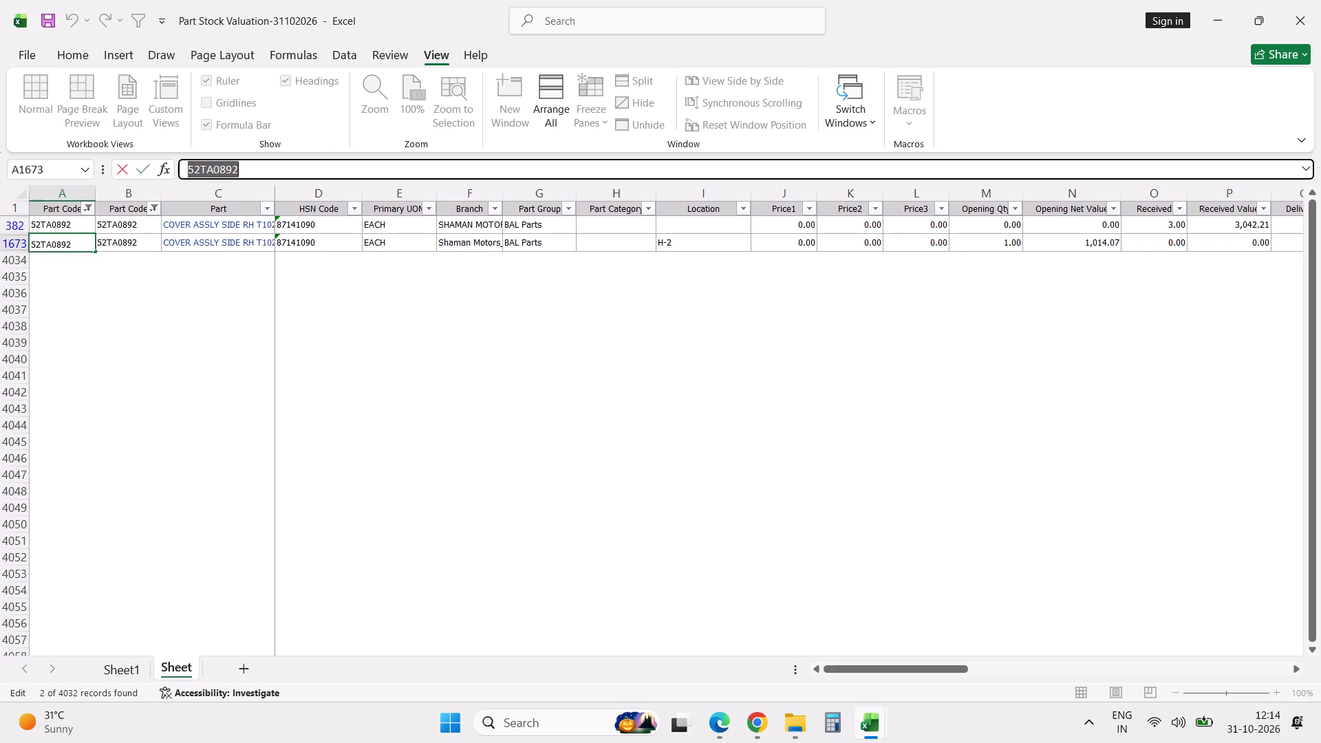
key("alt+Tab")
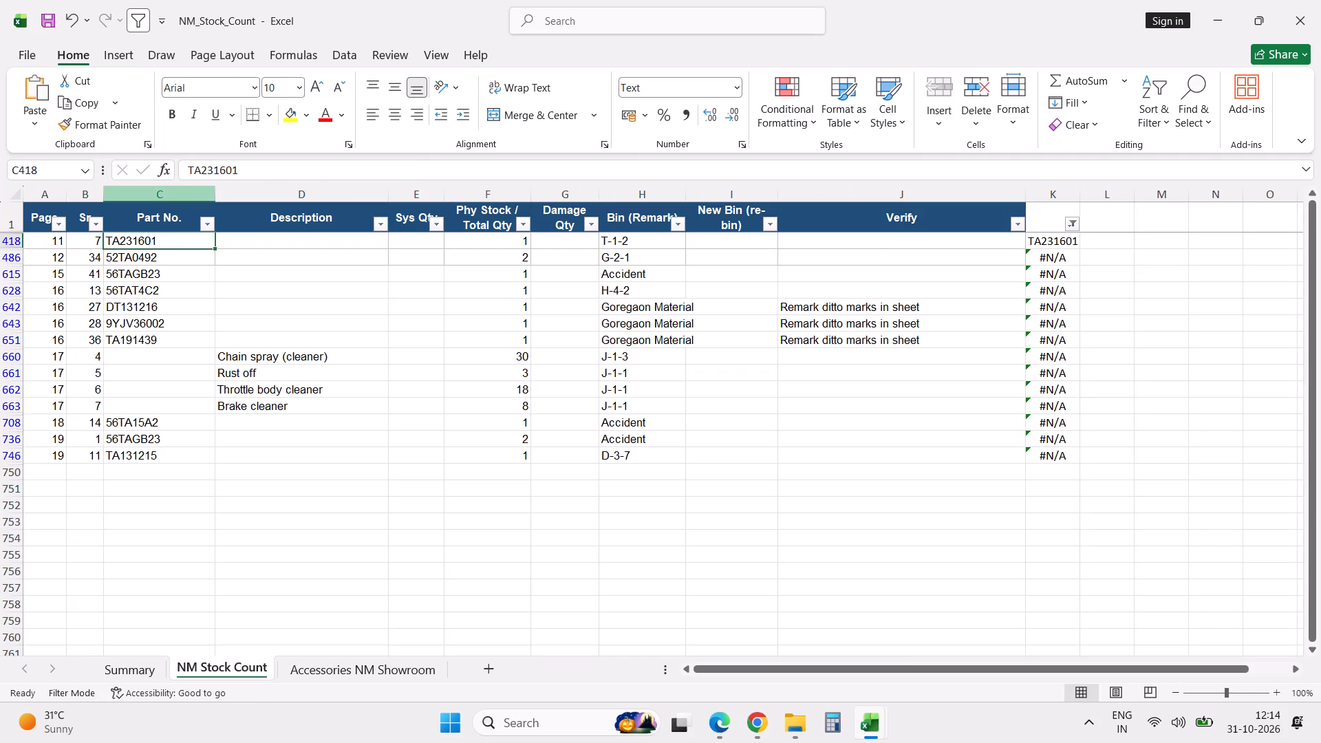
left_click(169, 259)
key("ctrl+v")
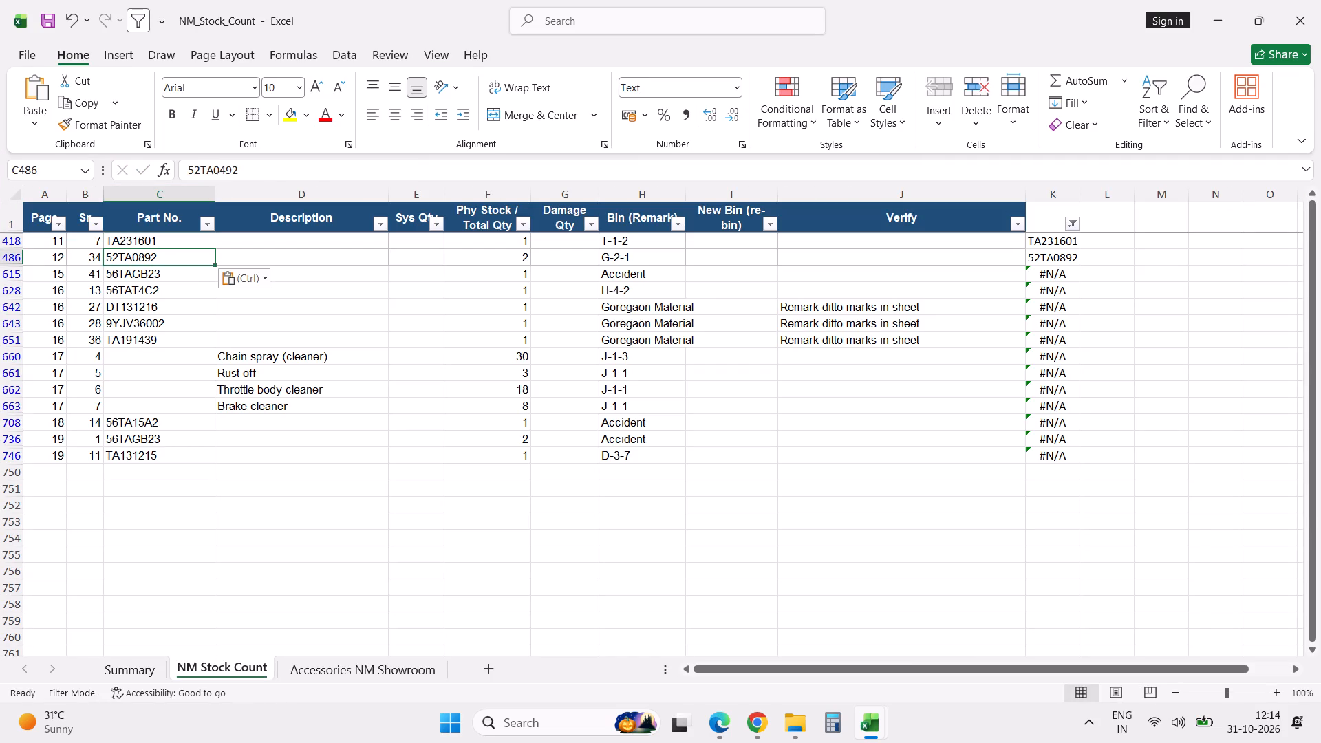
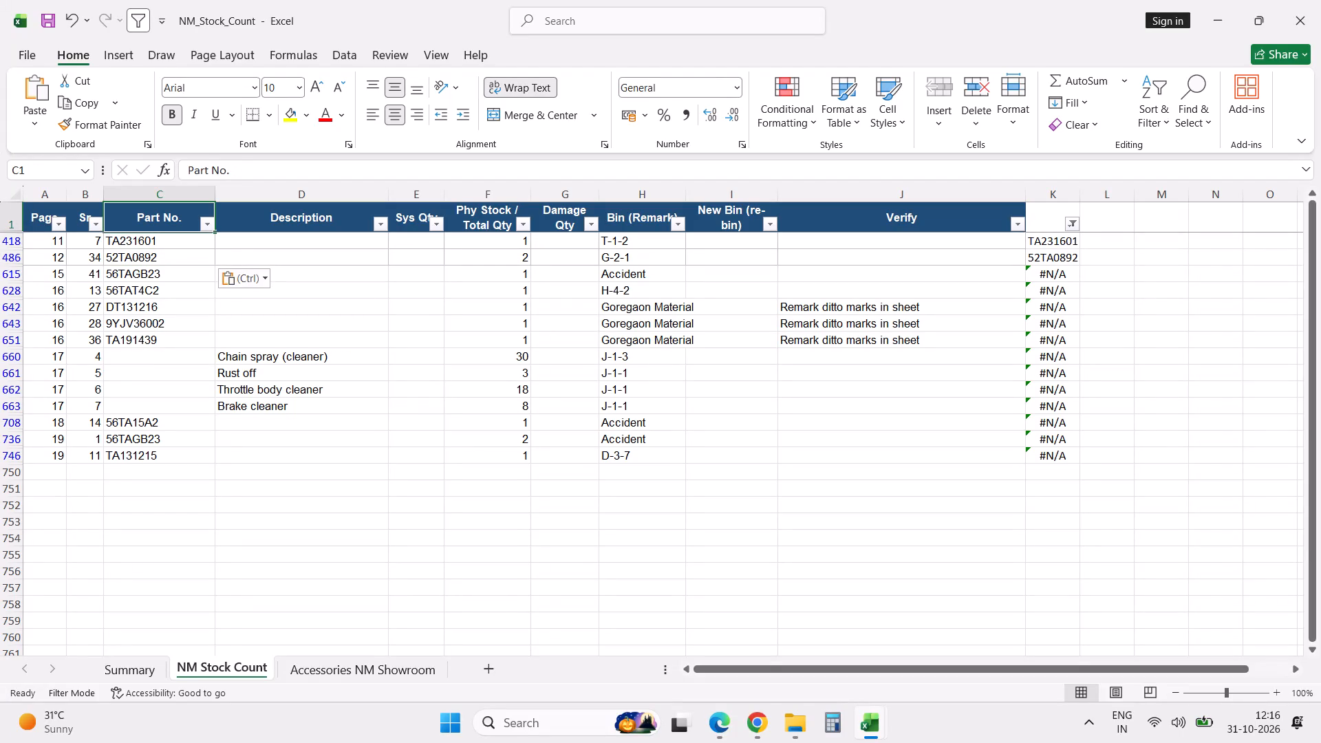
Reapply the filter from the Part No. column to refresh the list of unmatched rows, and select part number 56TAGB23 on page 15.
left_click(208, 226)
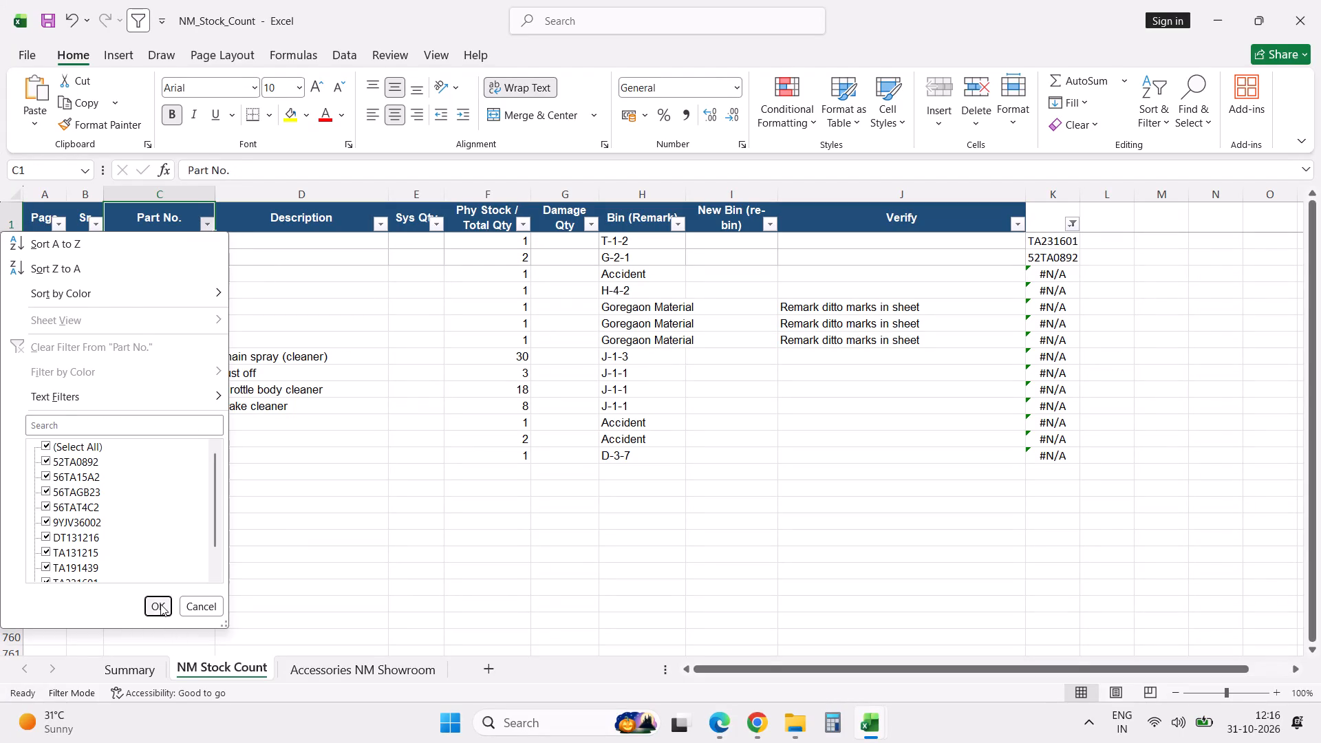
left_click(160, 604)
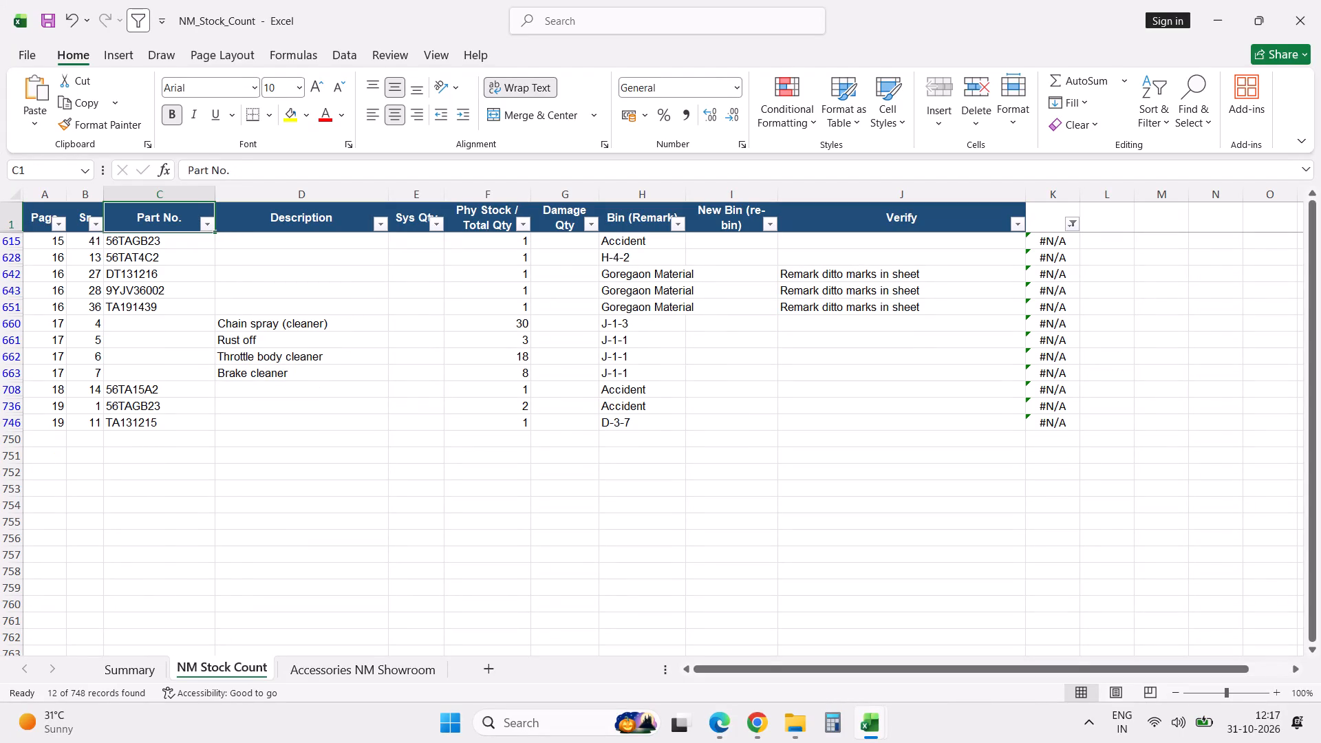
left_click(190, 246)
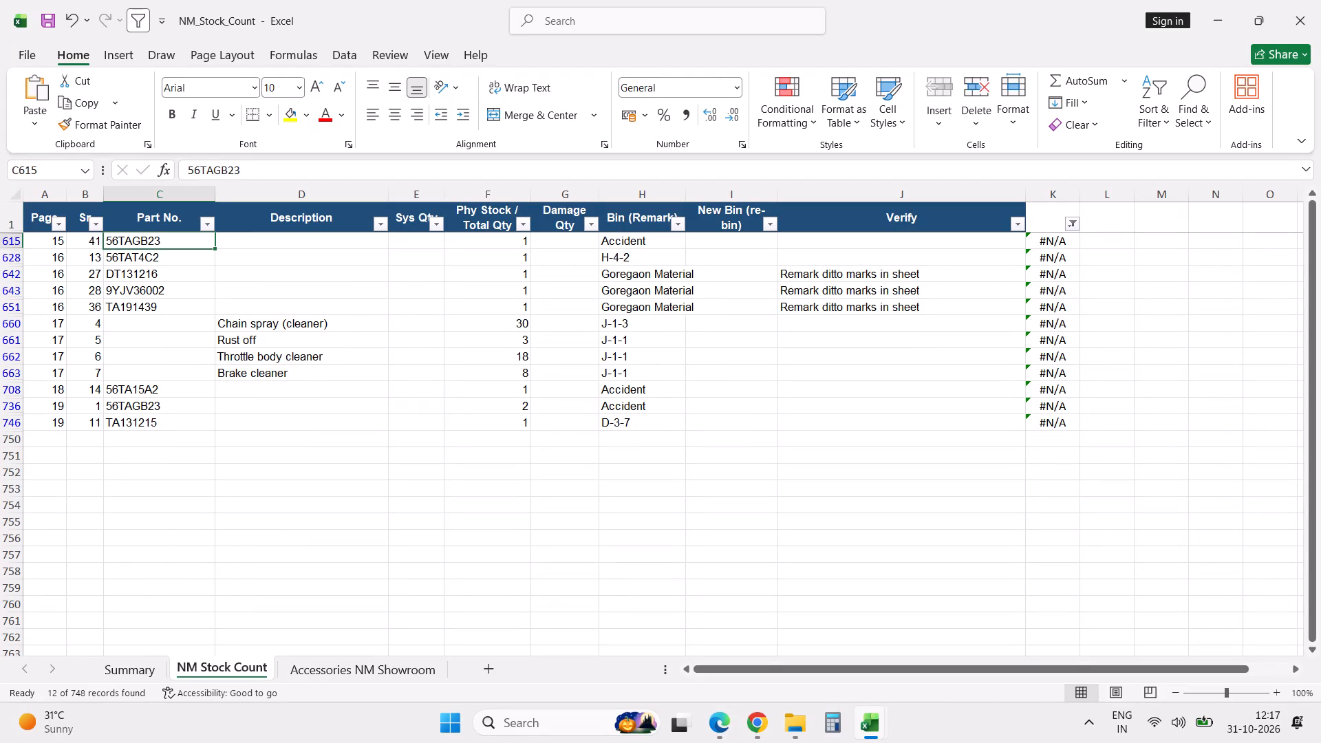
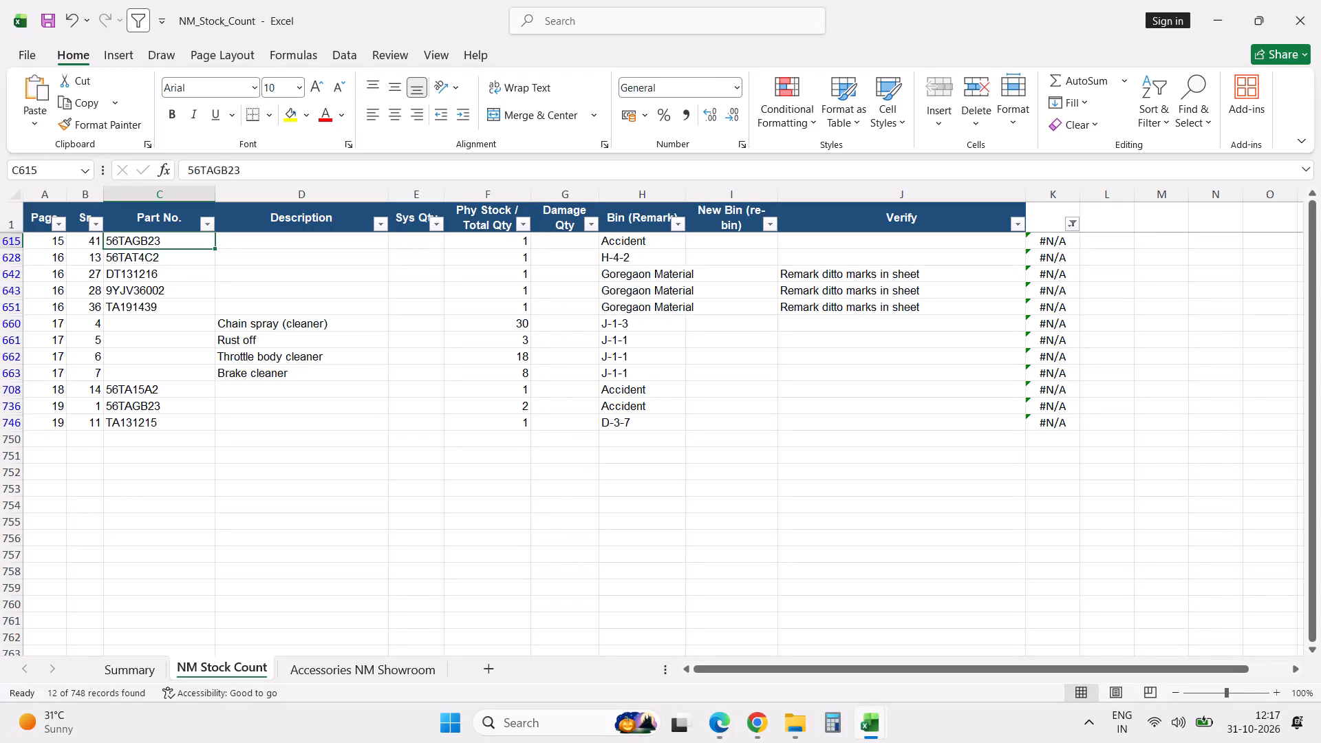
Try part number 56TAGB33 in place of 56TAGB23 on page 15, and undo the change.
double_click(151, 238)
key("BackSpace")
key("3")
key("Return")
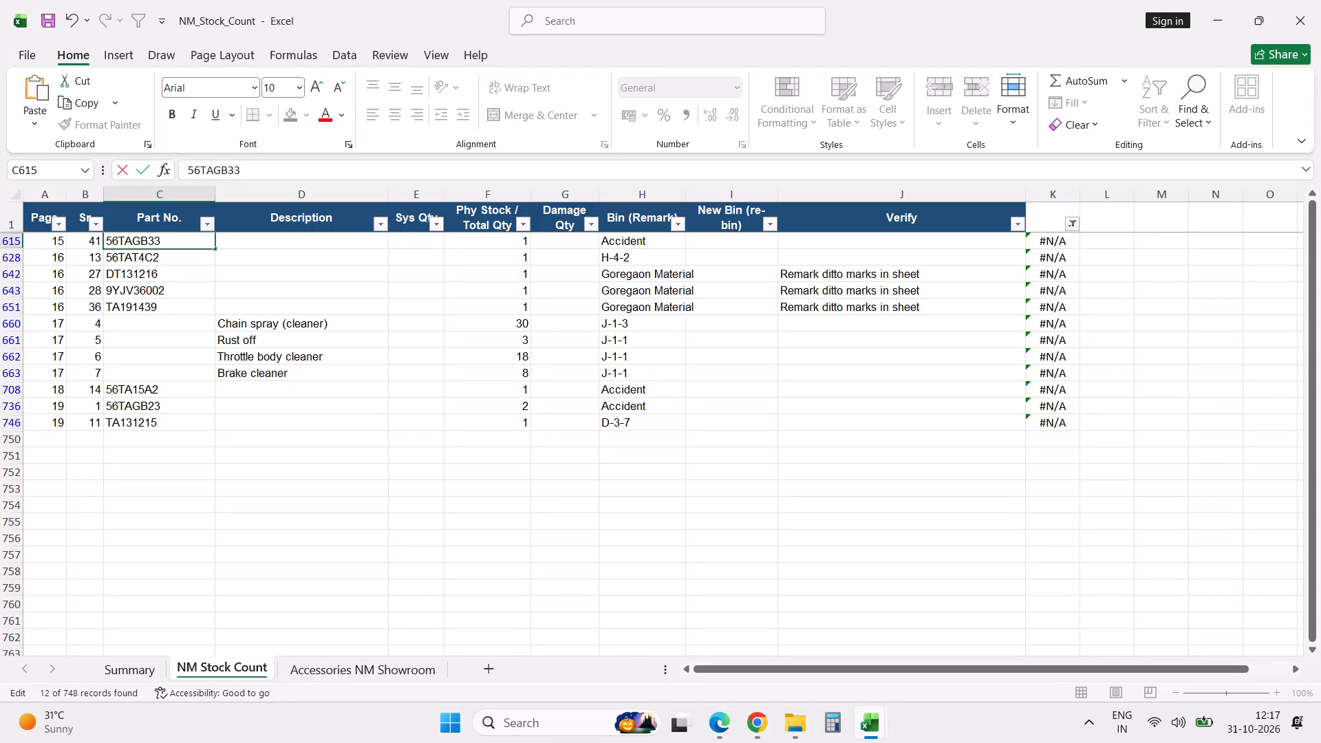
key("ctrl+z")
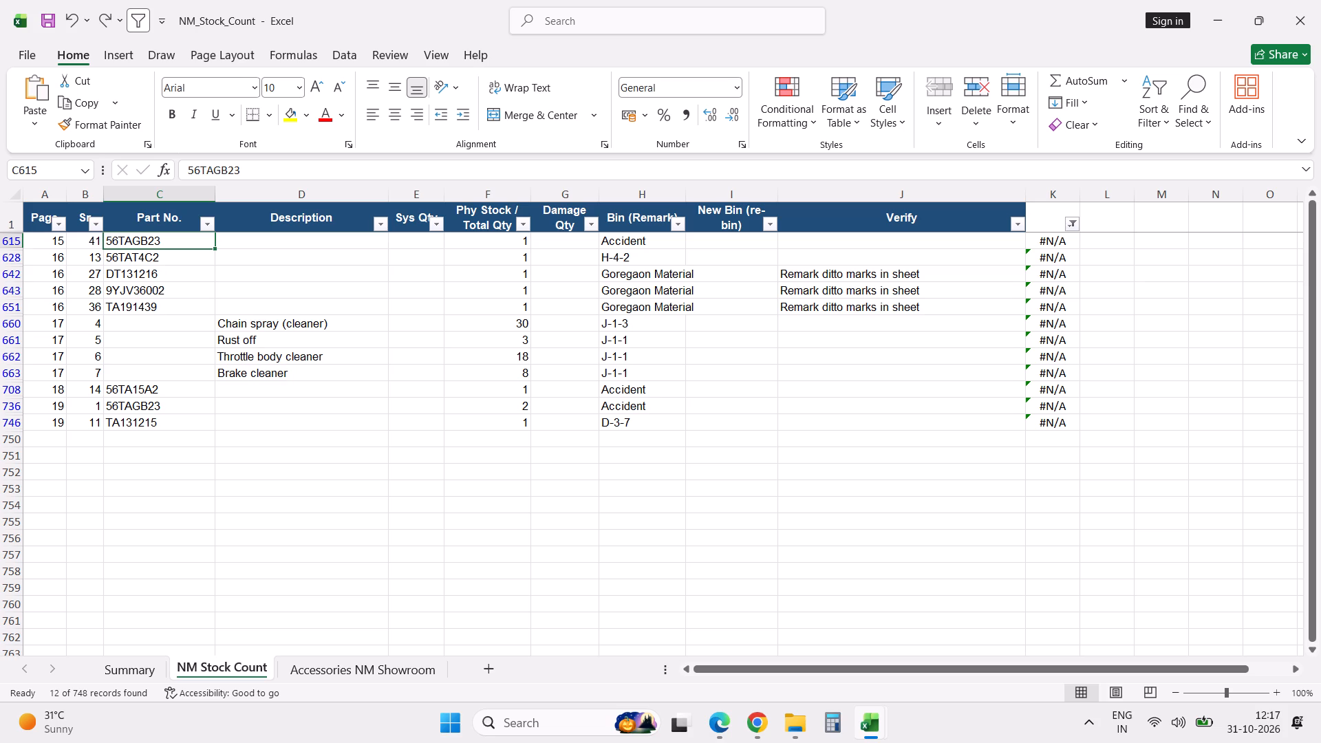
In the Part Stock Valuation workbook, clear the second Part Code filter, and filter the first Part Code column by 33 and the second by 56.
key("alt+Tab")
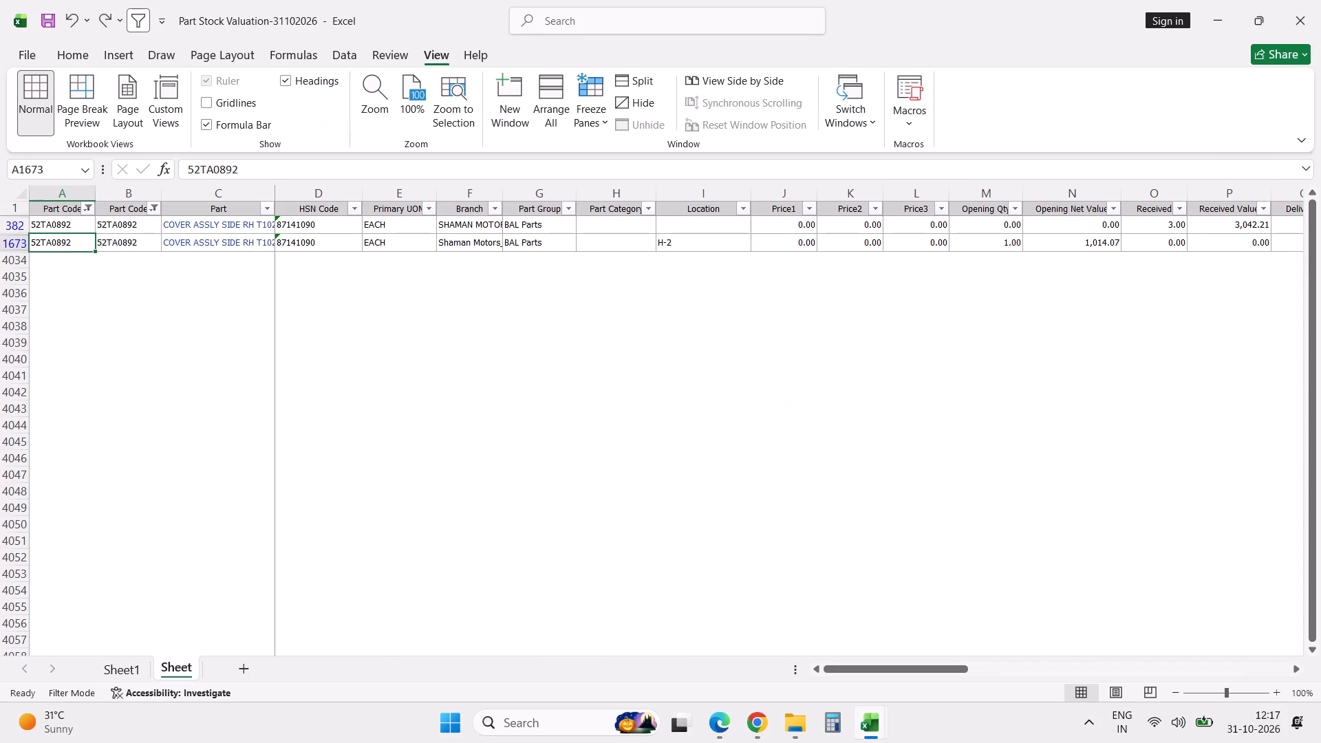
left_click(154, 211)
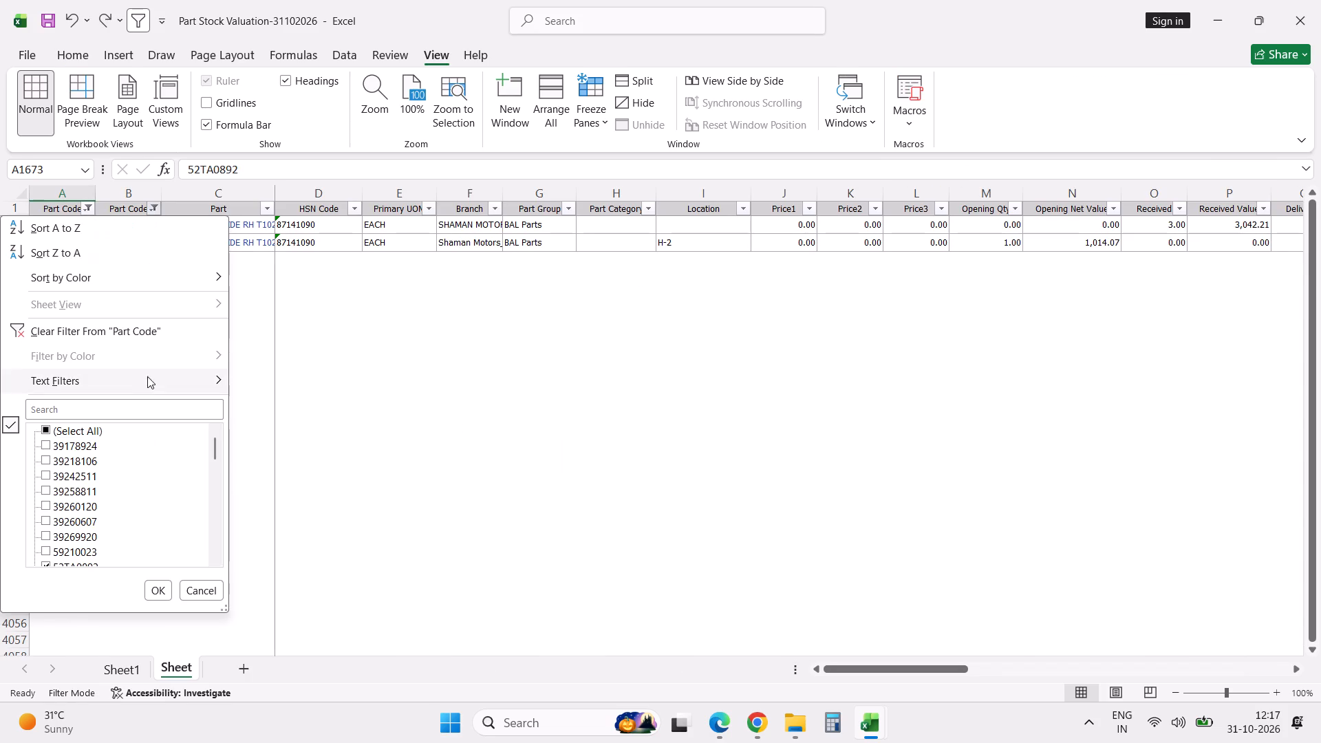
left_click(97, 431)
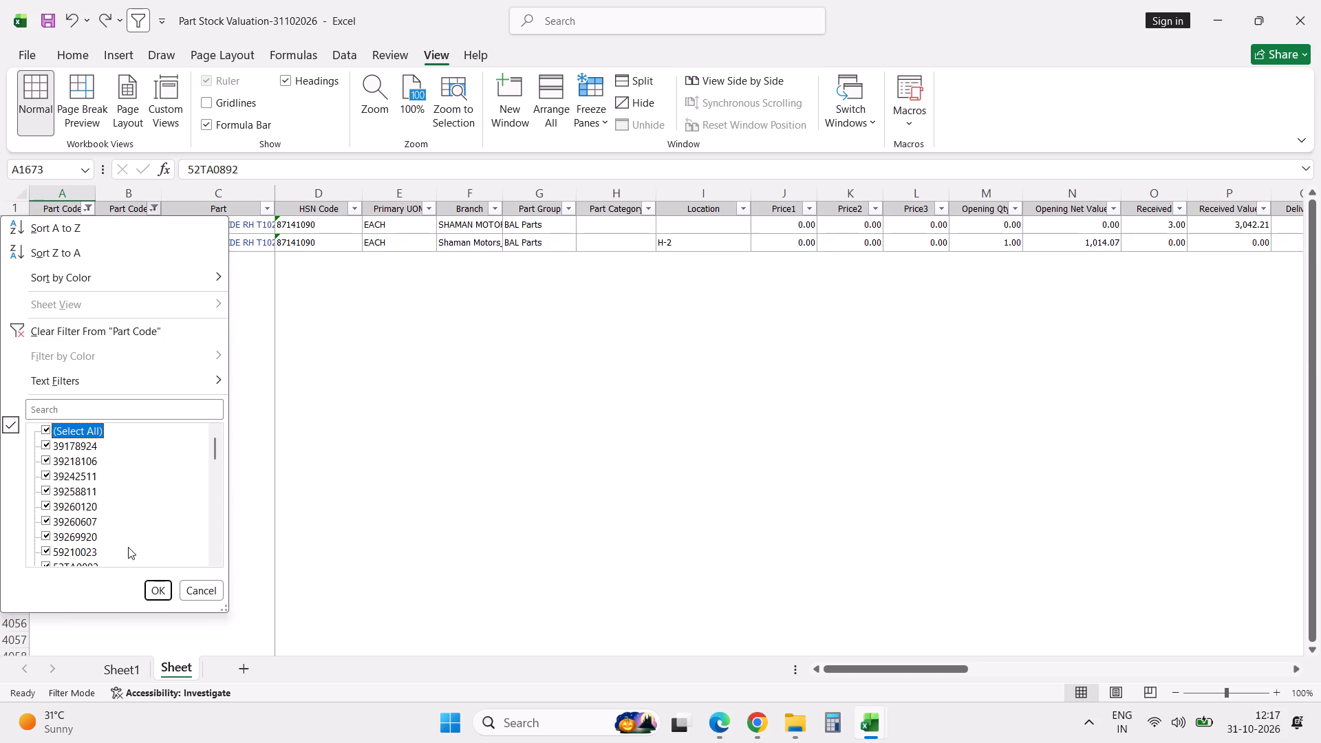
left_click(163, 596)
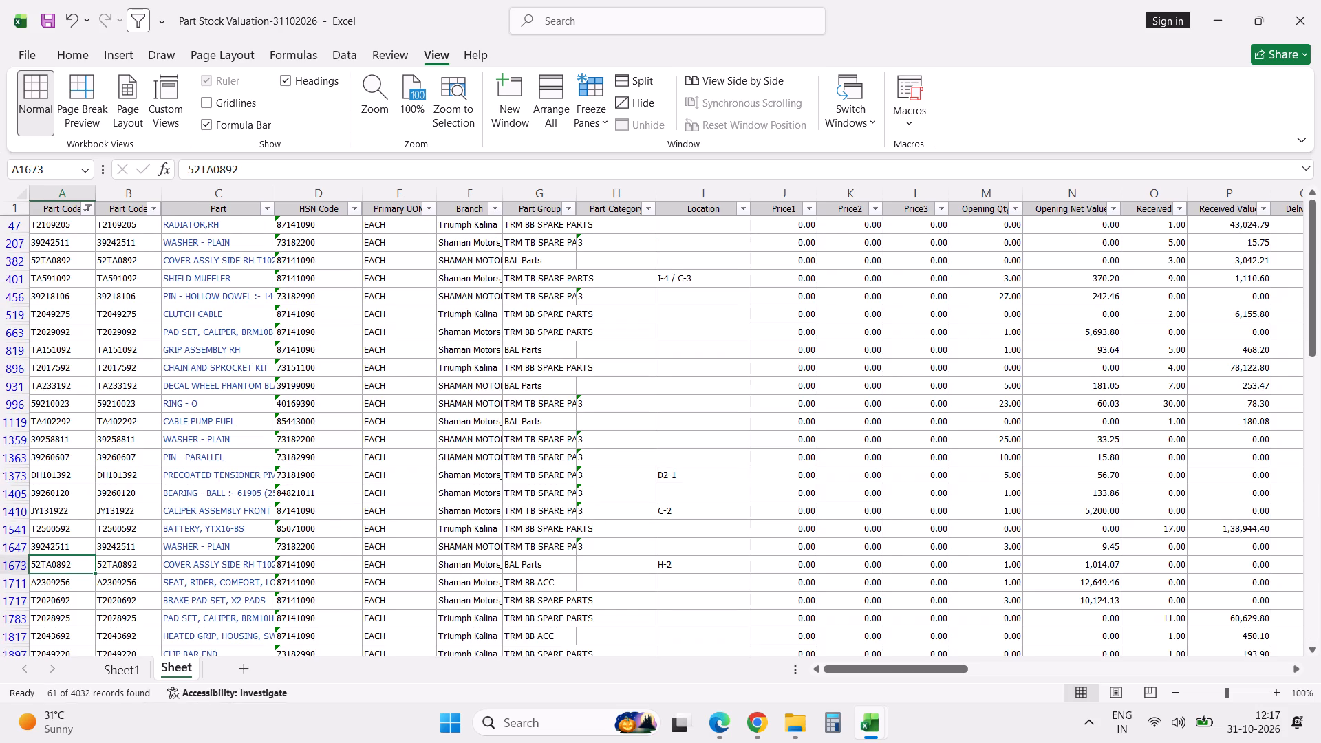
left_click(89, 208)
left_click(93, 407)
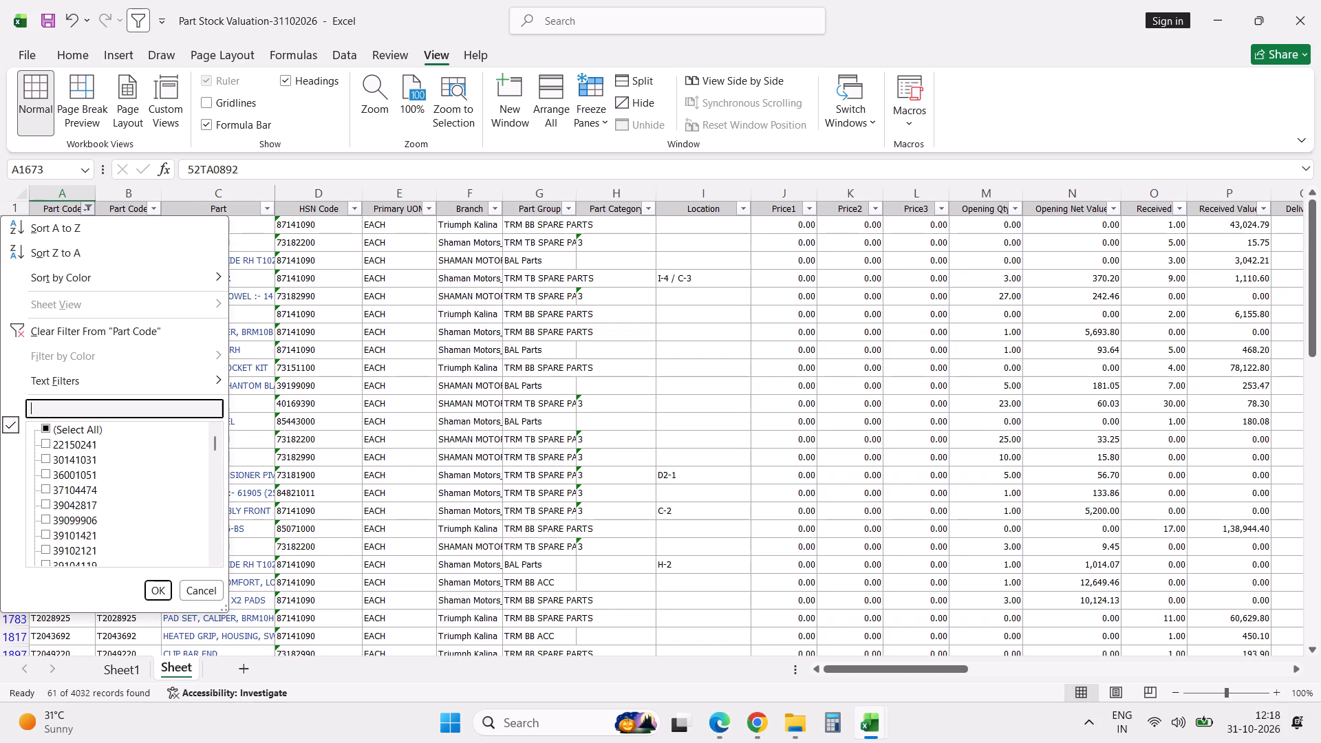
type("33")
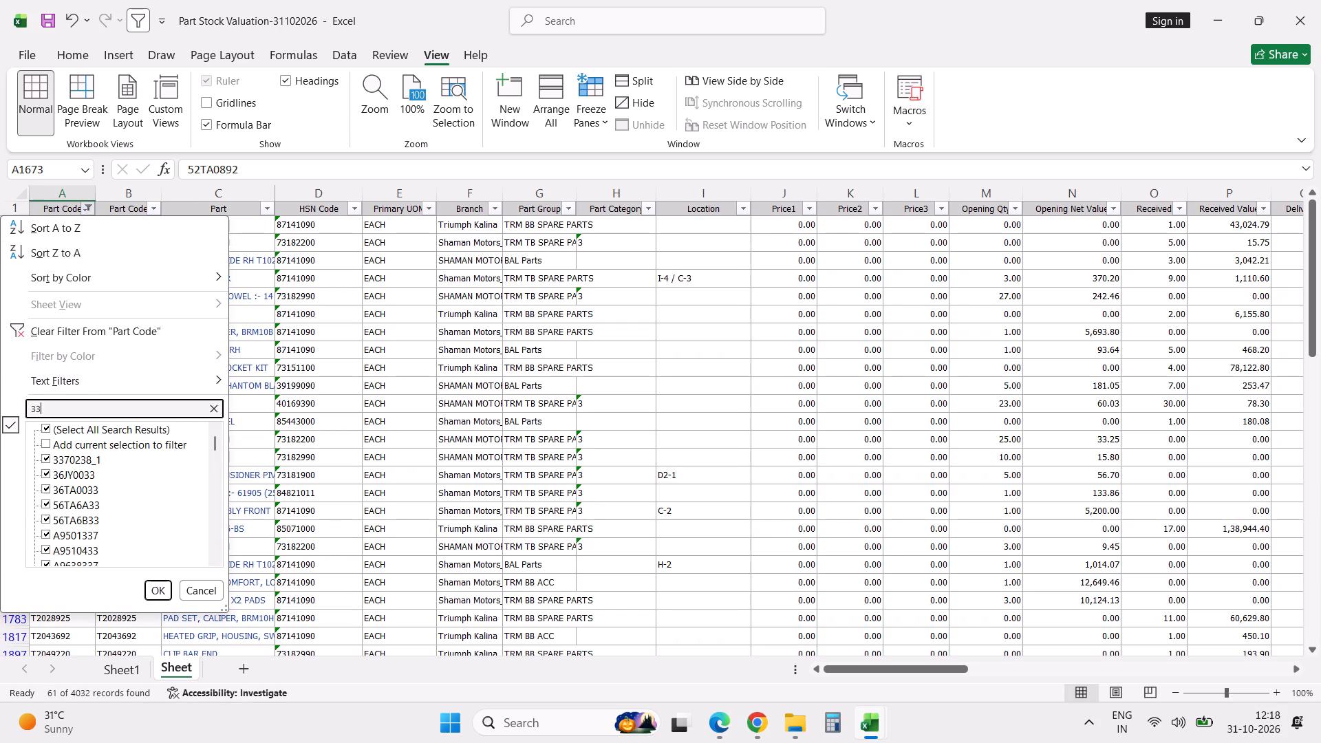
key("Return")
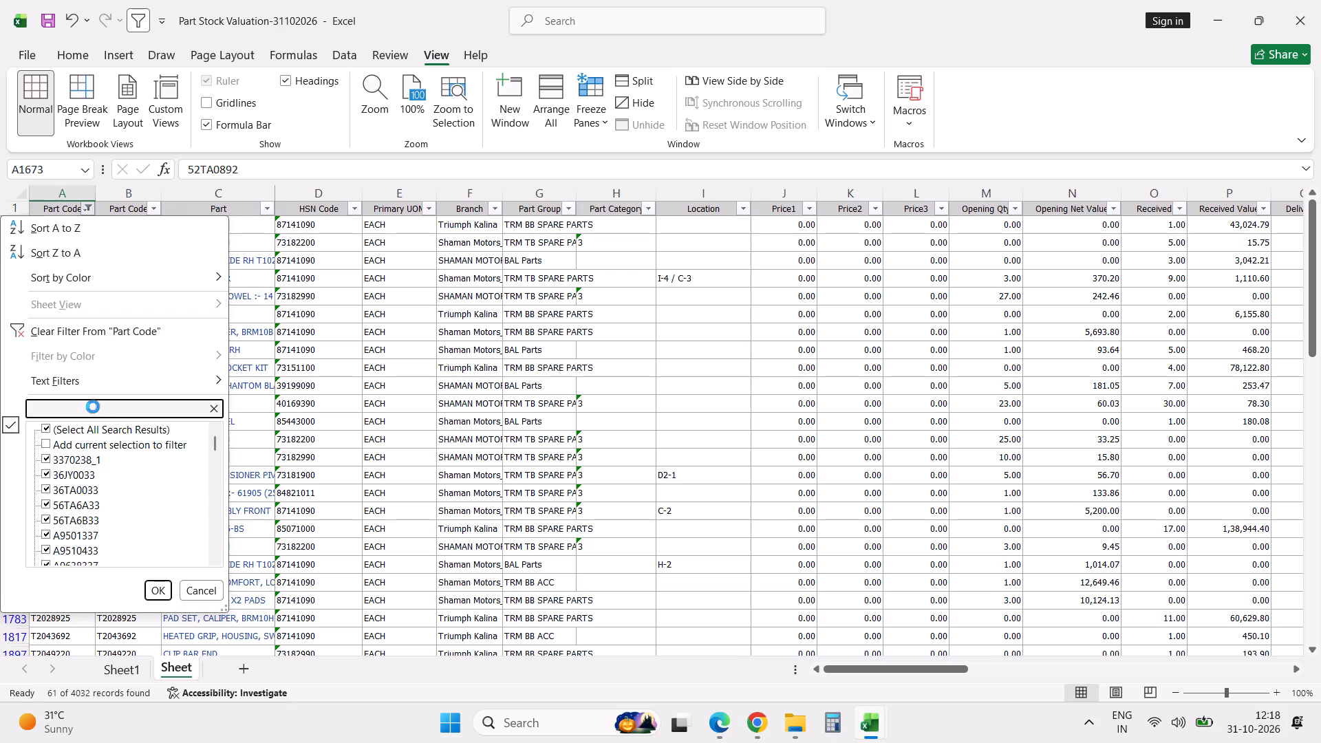
left_click(147, 206)
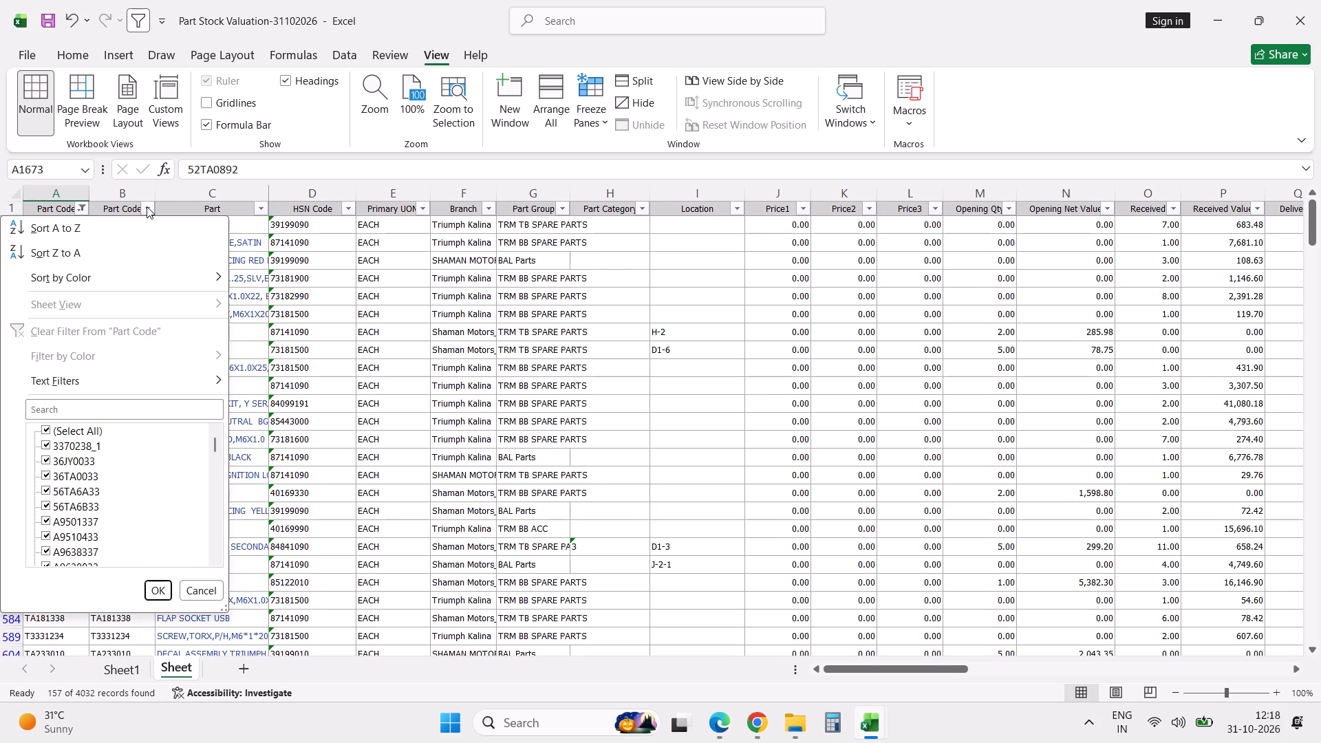
left_click(161, 406)
type("56")
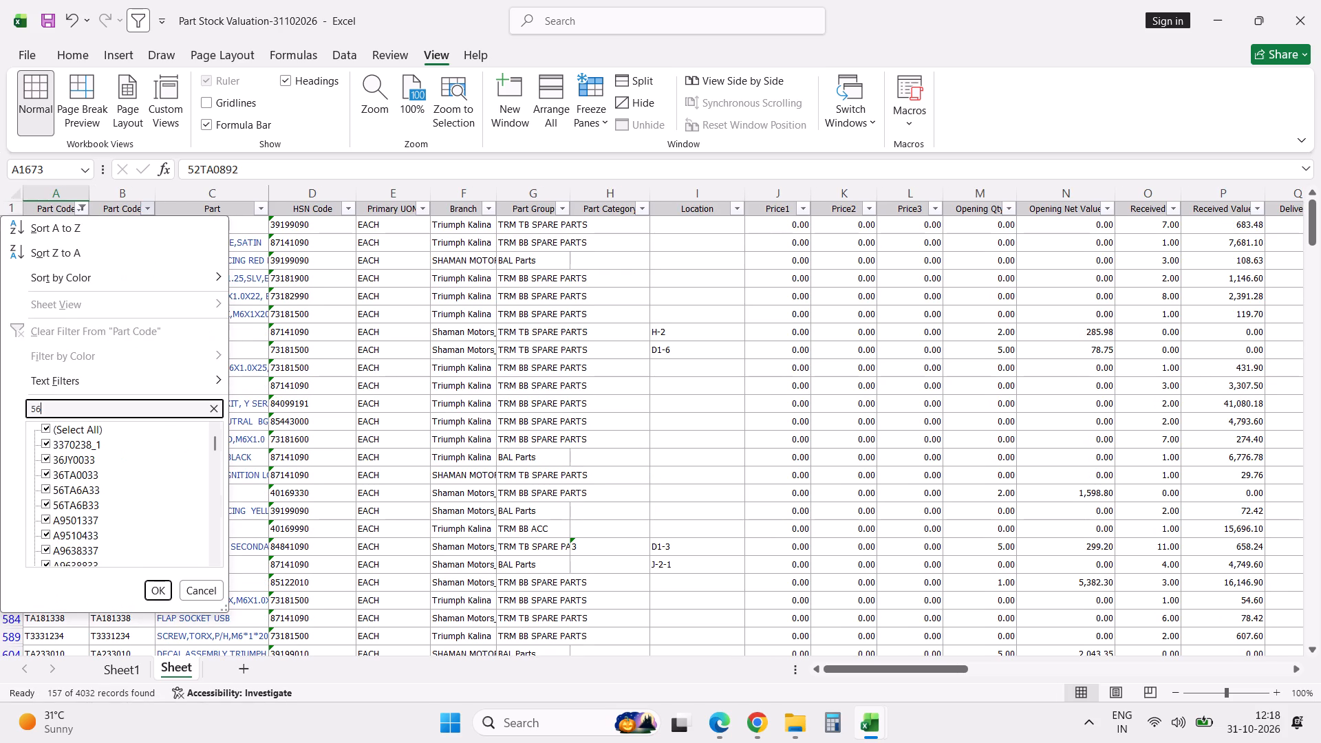
key("Return")
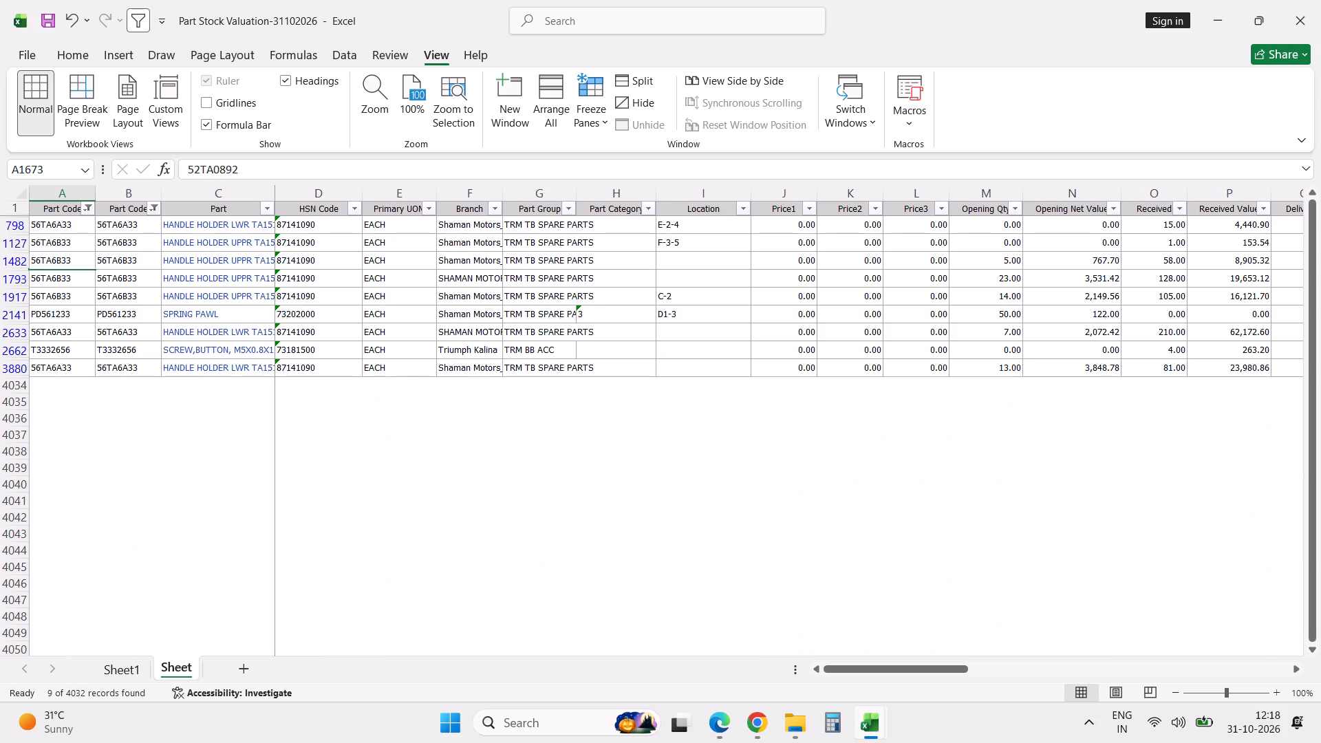
Copy part code 56TA6B33 from the valuation list and paste it over part number 56TAGB23 on page 15 of NM_Stock_Count.
left_click(78, 242)
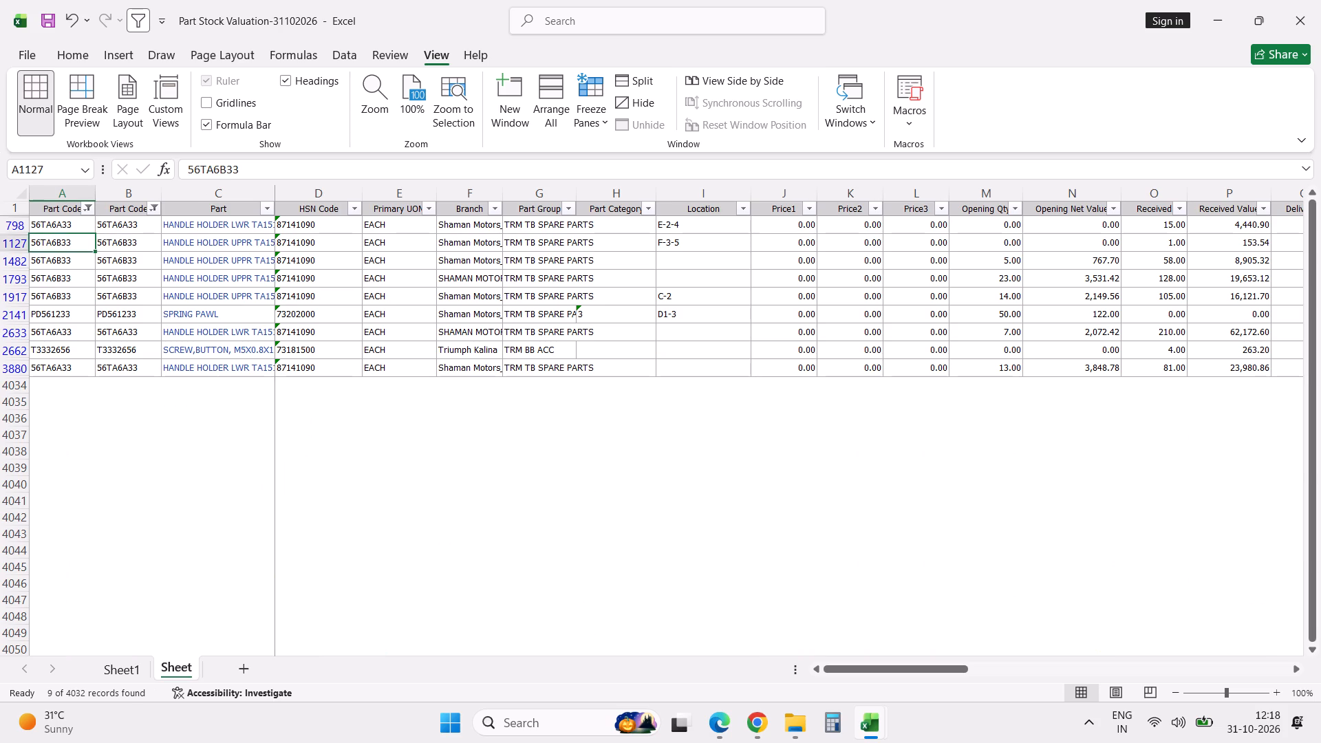
left_click(482, 242)
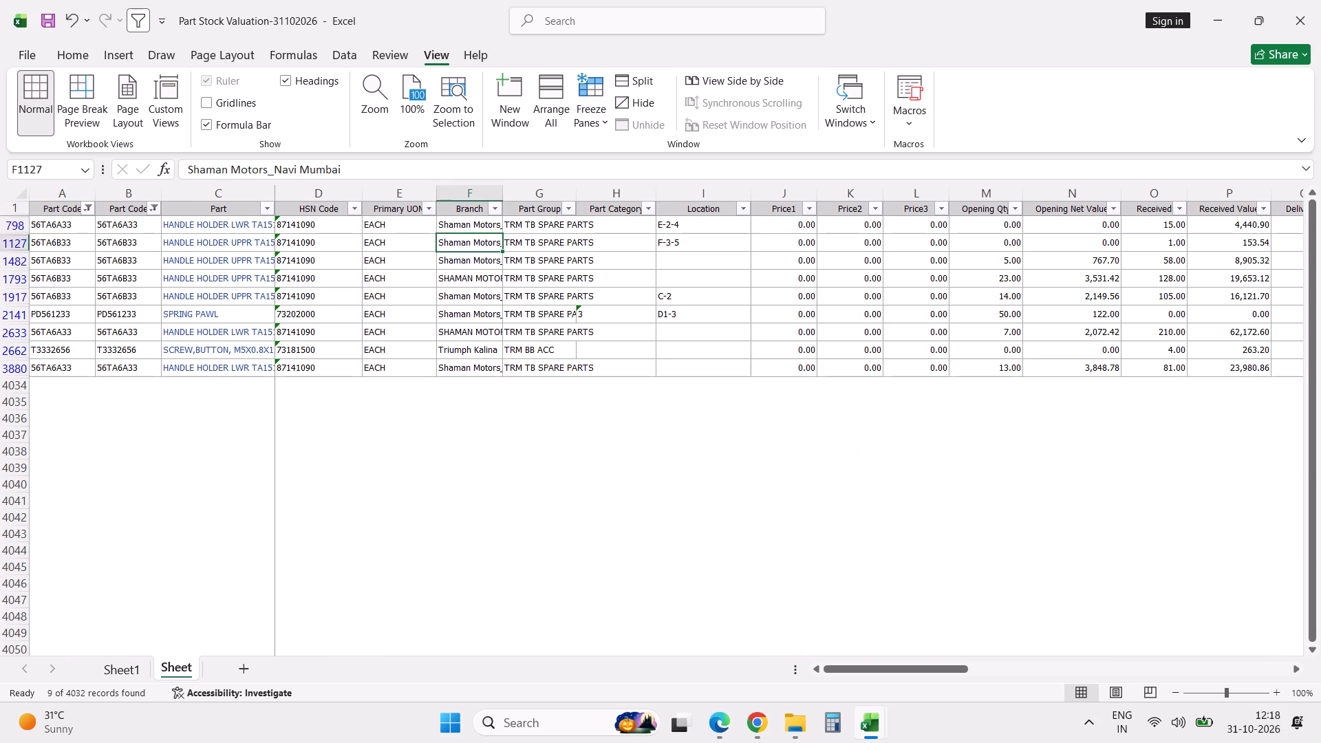
left_click(75, 240)
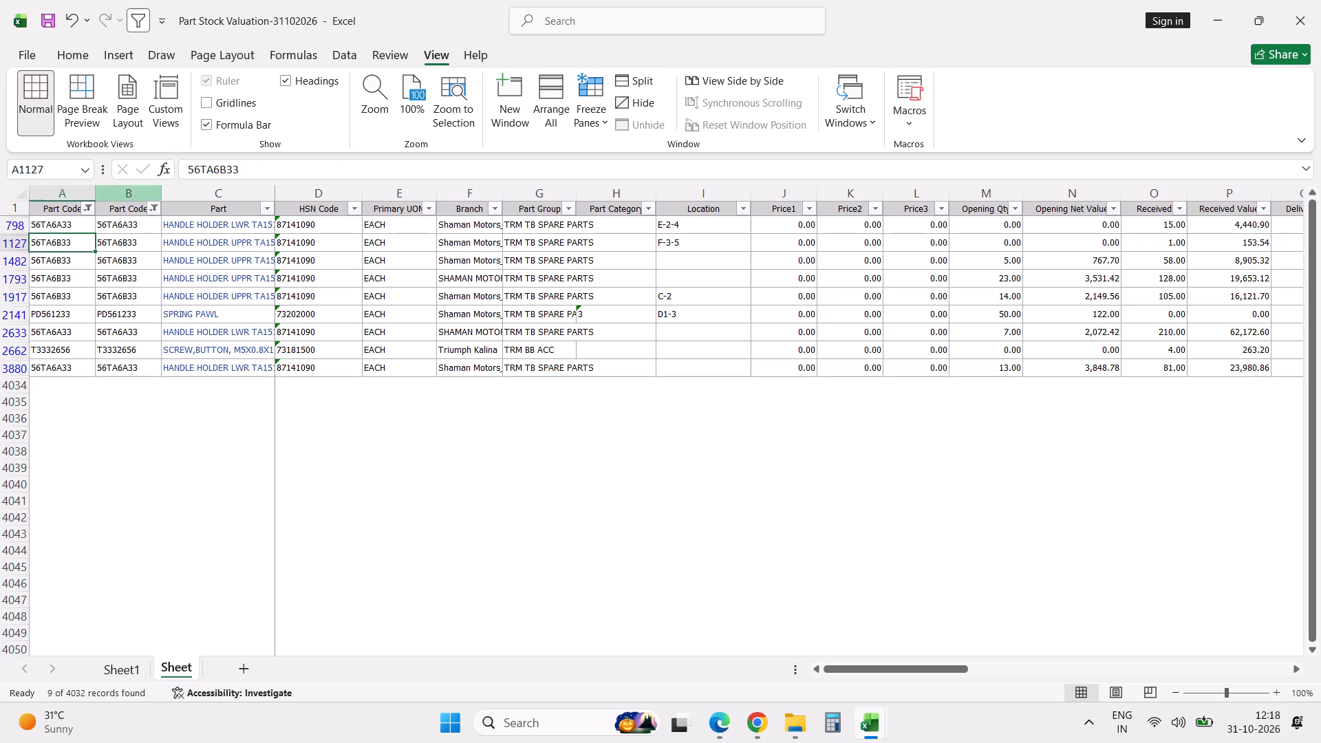
double_click(214, 172)
key("ctrl+c")
key("alt+Tab")
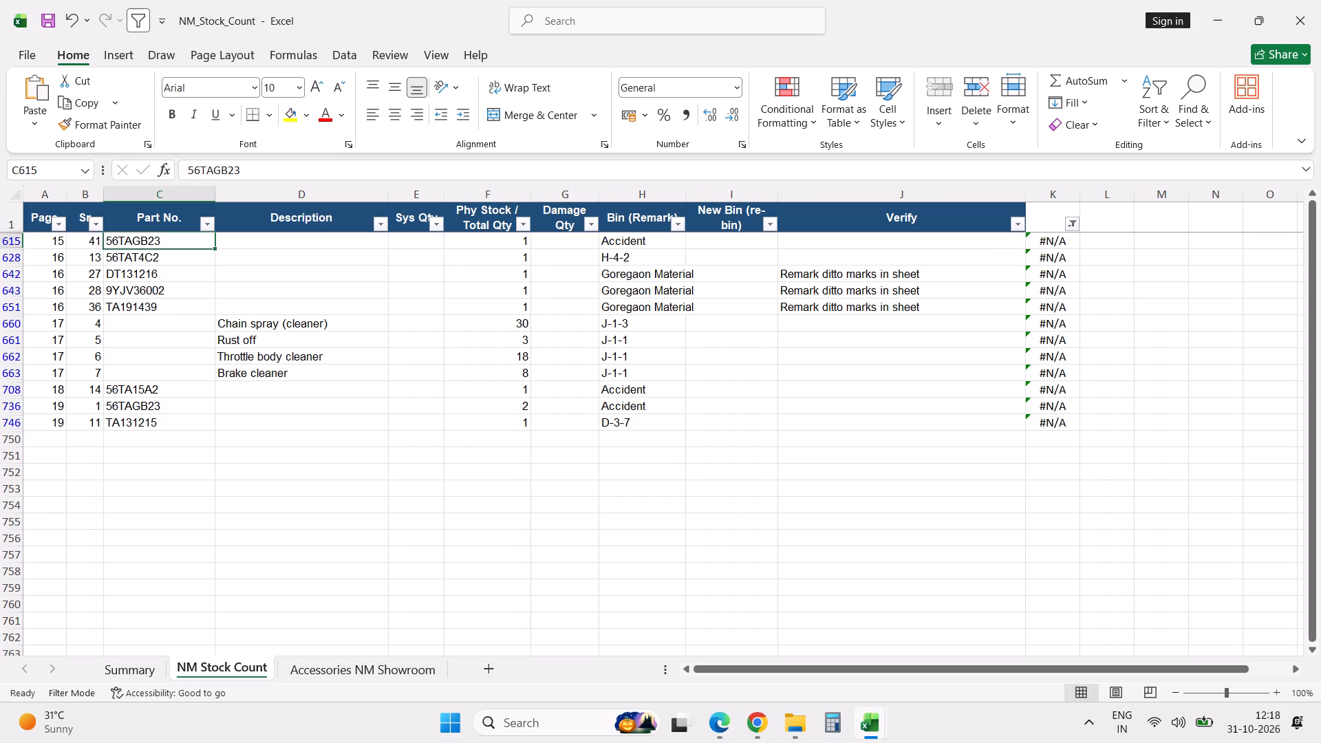
key("ctrl+v")
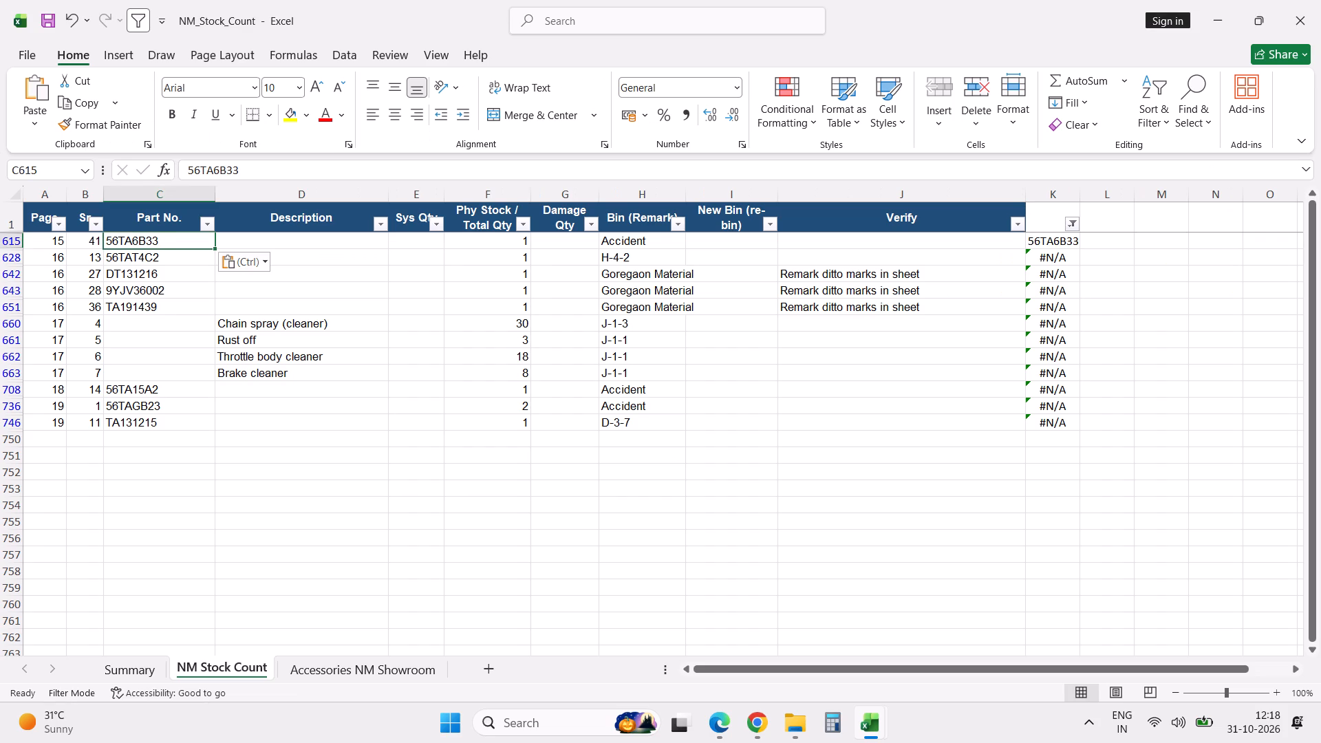
key("ctrl+z")
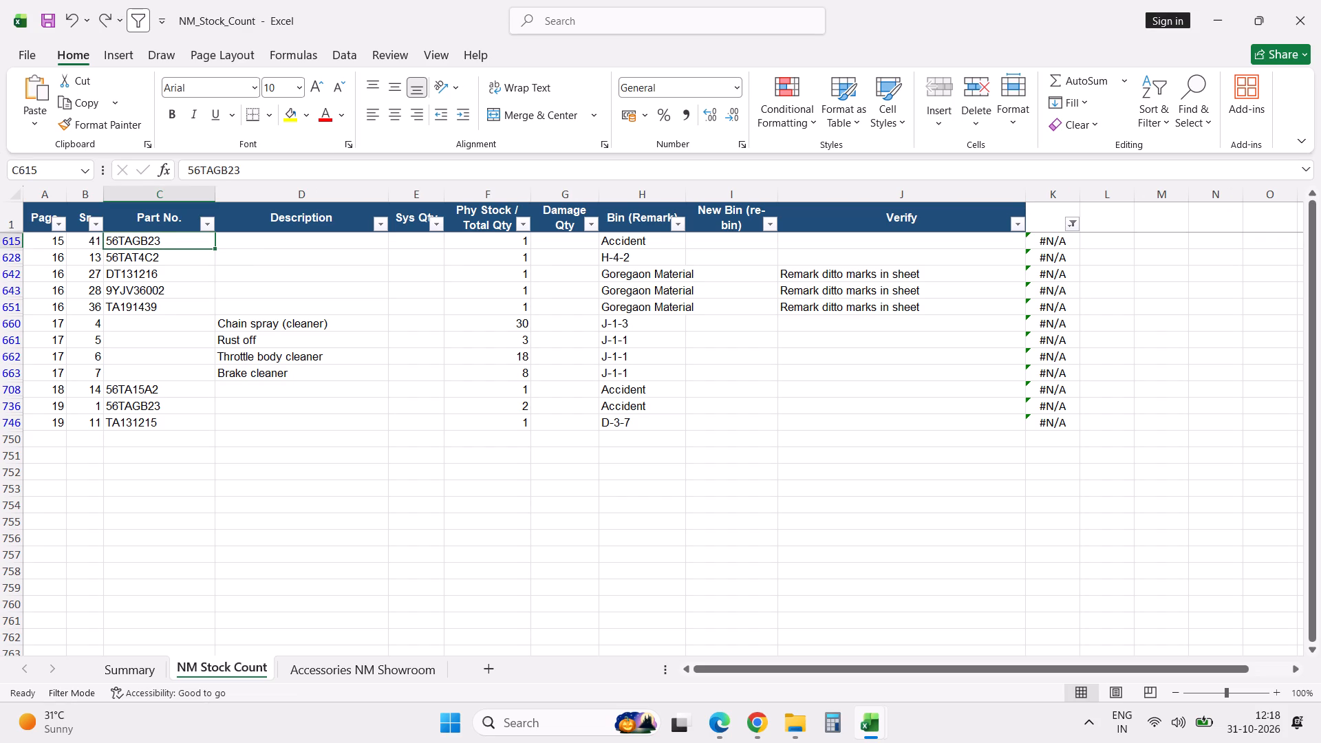
key("ctrl+y")
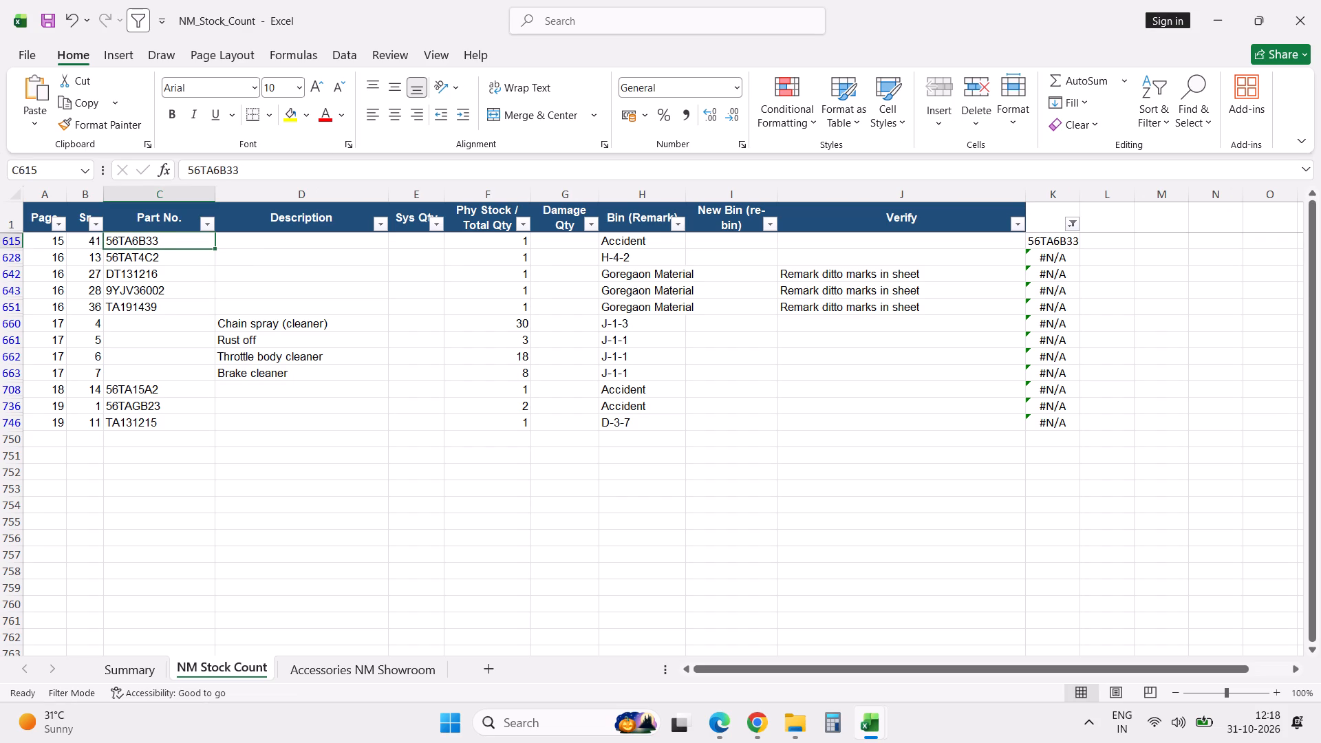
Correct part number 56TAT4C2 on page 16 to 56TAT4CZ, and reapply the filter to refresh the unmatched rows.
left_click(165, 261)
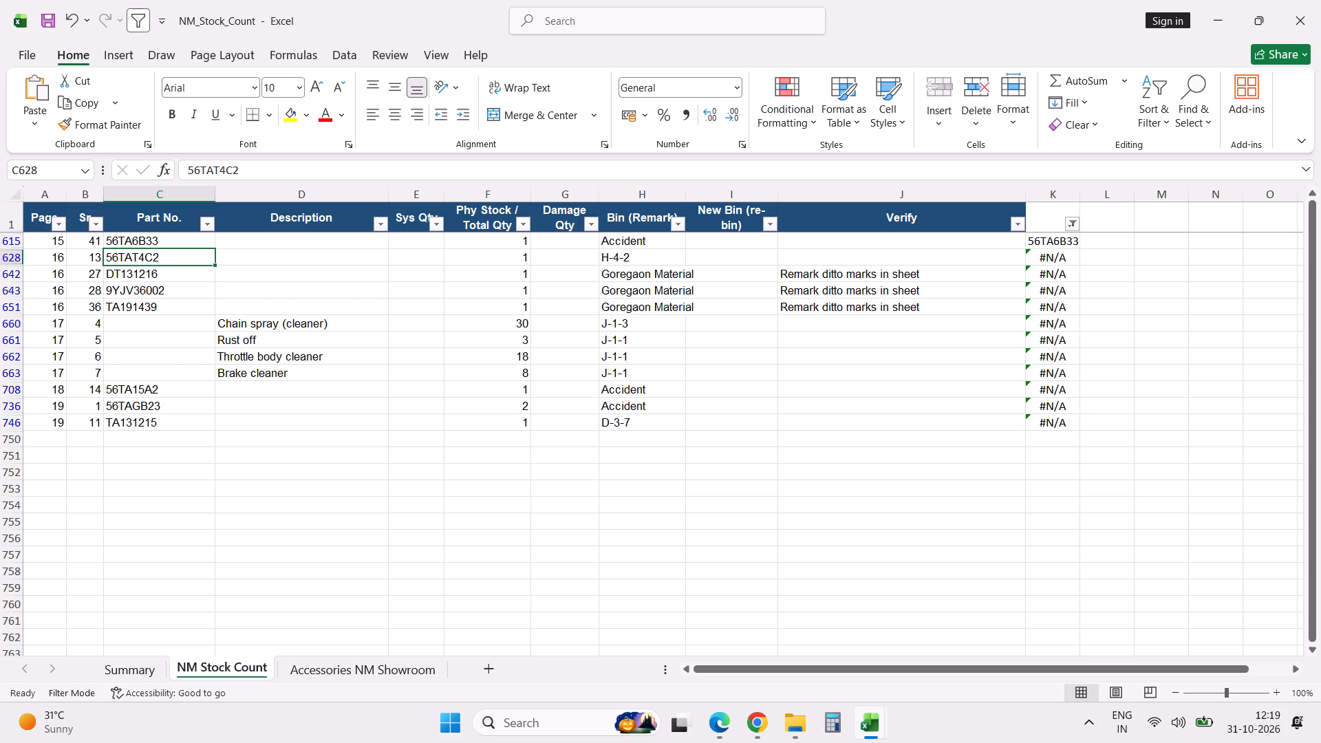
double_click(184, 258)
key("BackSpace")
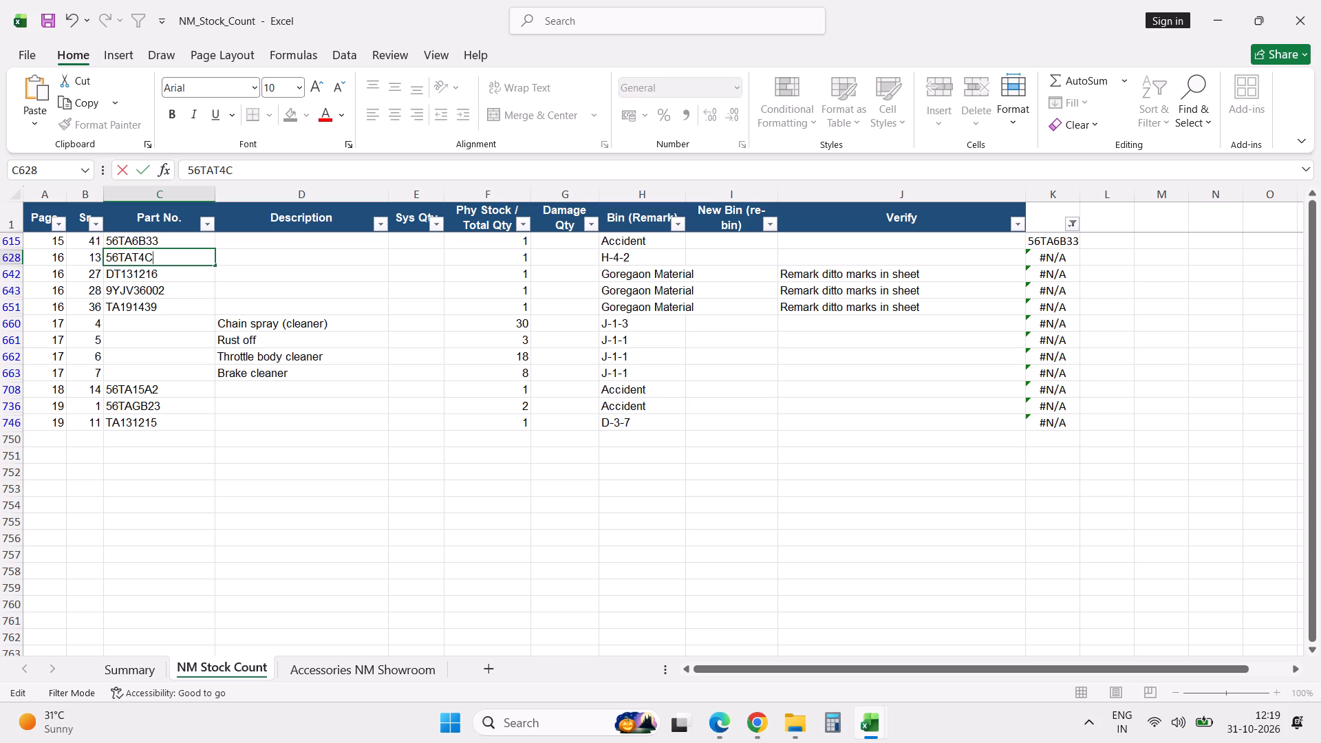
key("z")
key("Return")
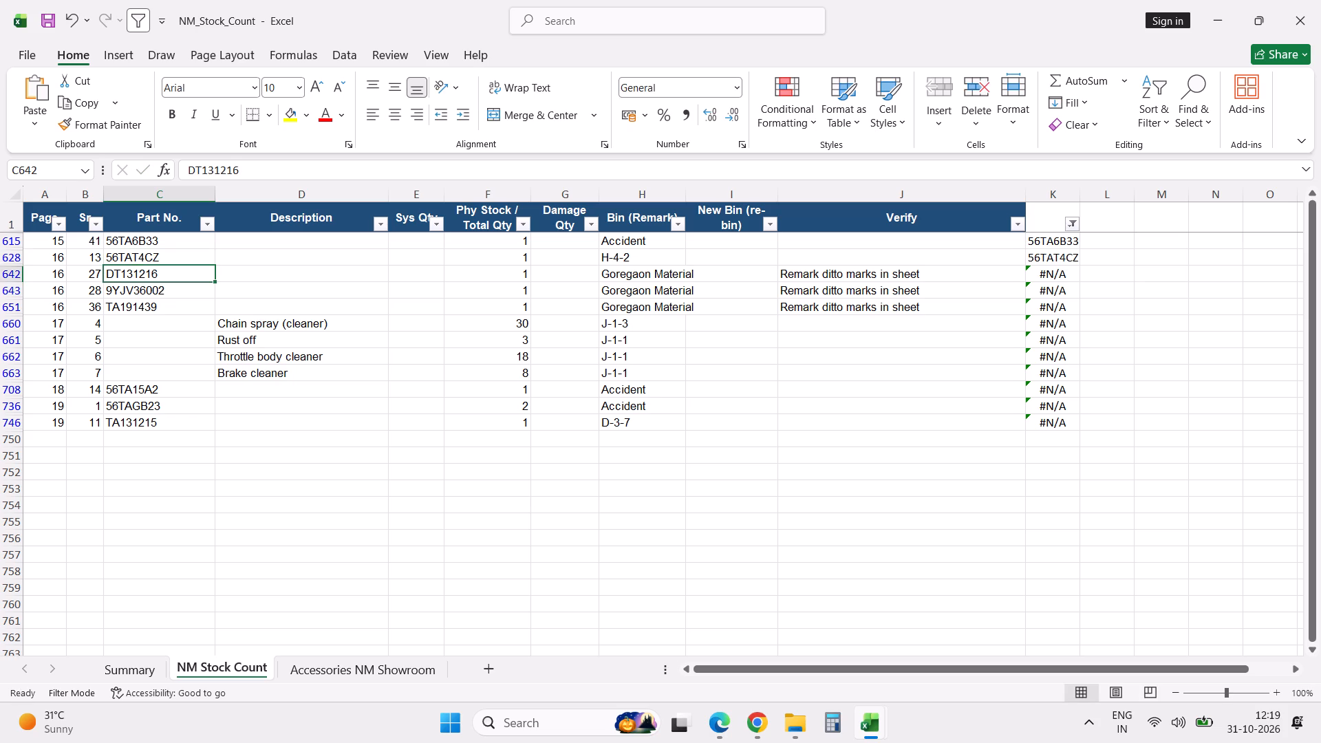
left_click(206, 231)
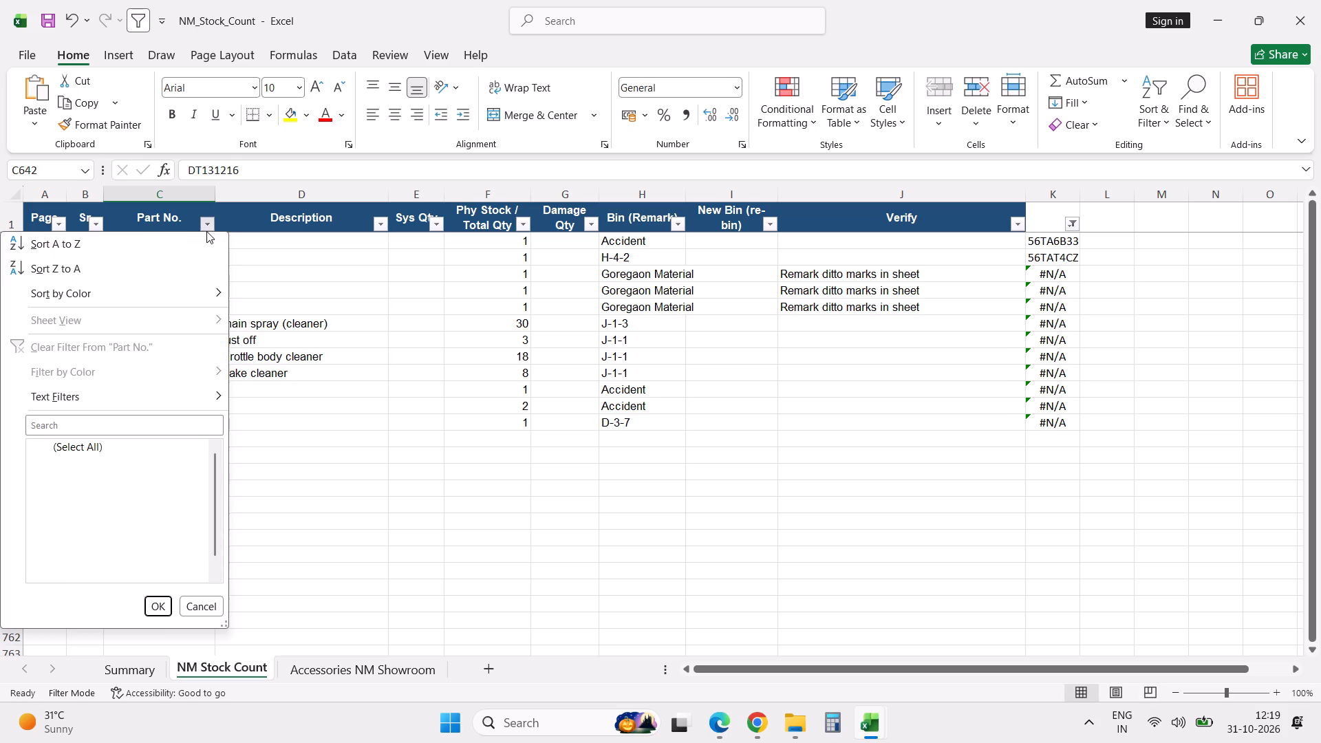
left_click(160, 599)
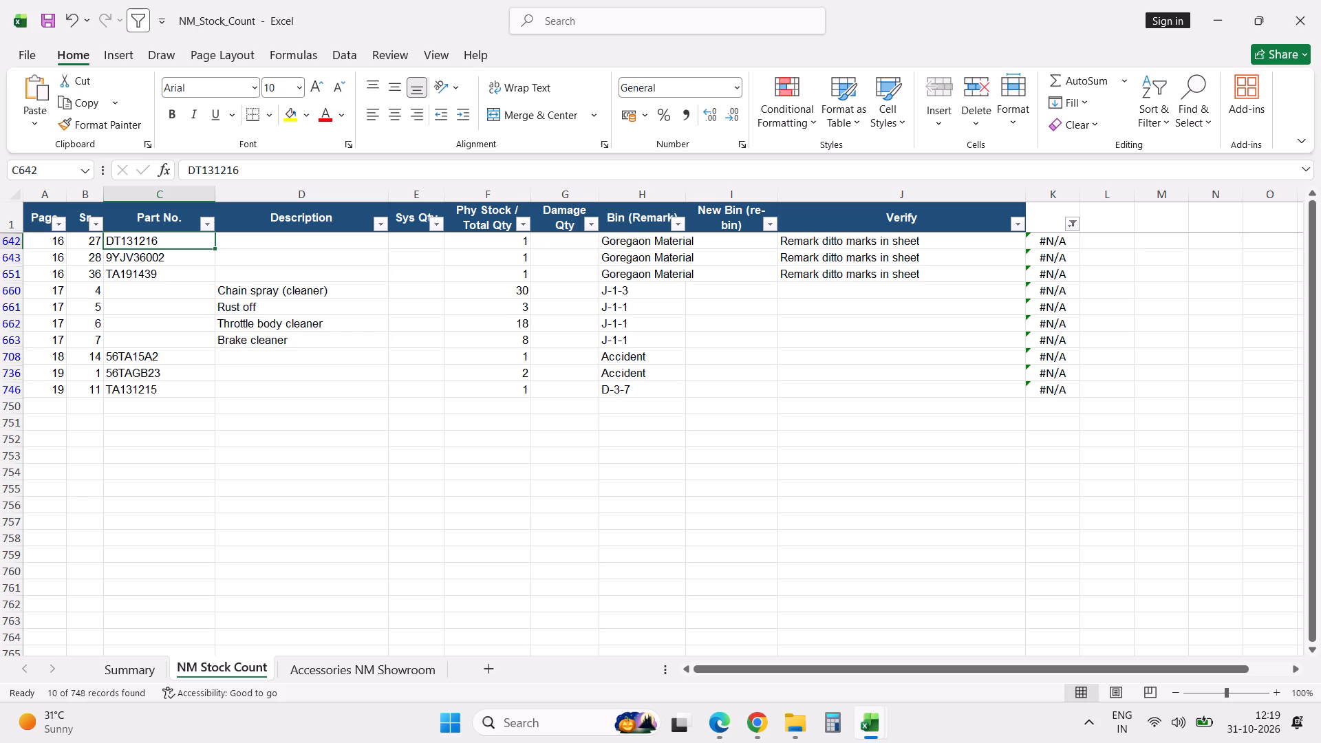
Correct part number DT131216 on page 16 to DT131214.
double_click(175, 241)
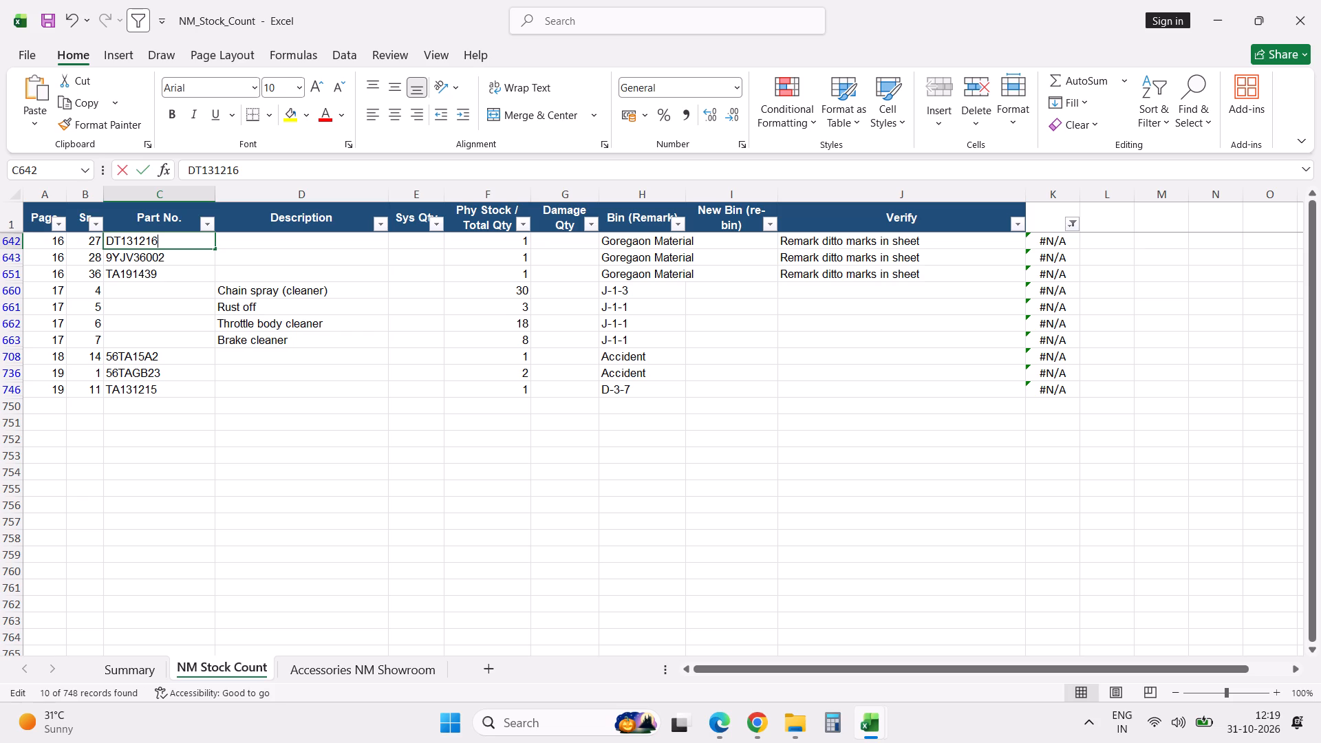
key("BackSpace")
key("4")
key("Return")
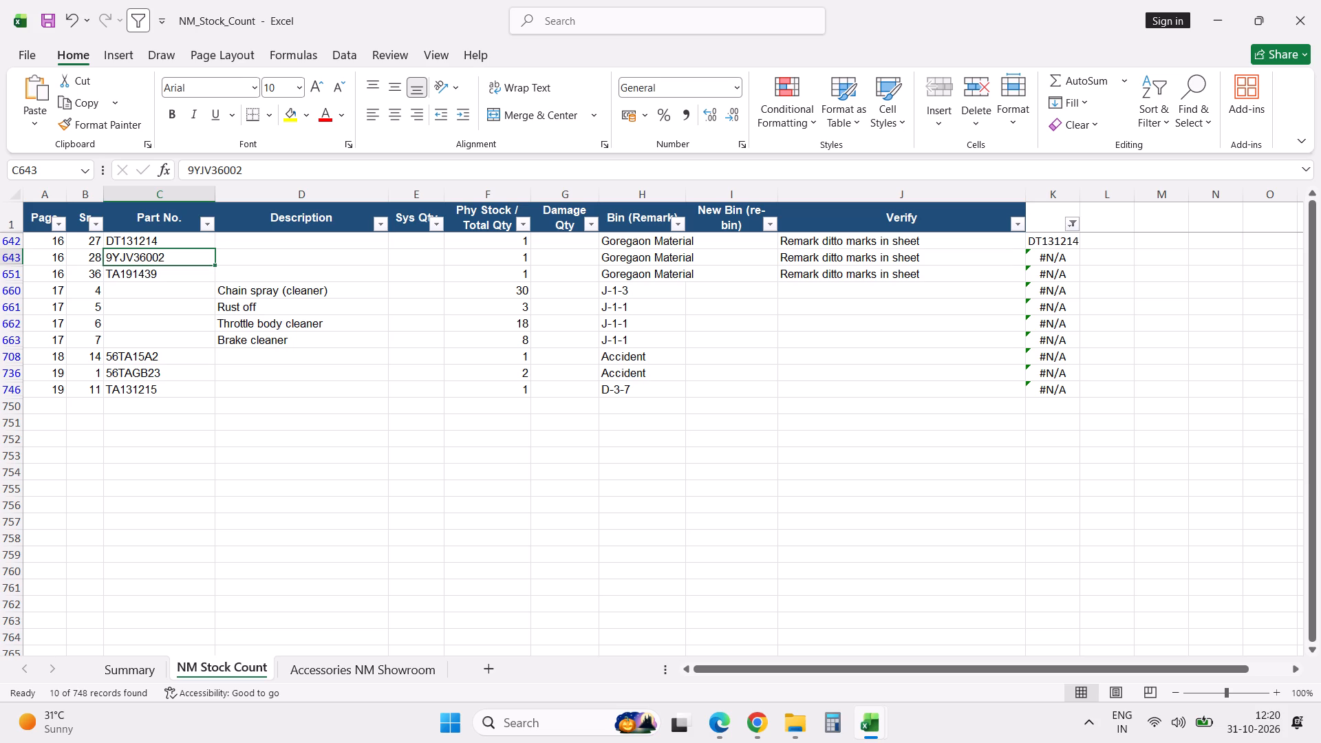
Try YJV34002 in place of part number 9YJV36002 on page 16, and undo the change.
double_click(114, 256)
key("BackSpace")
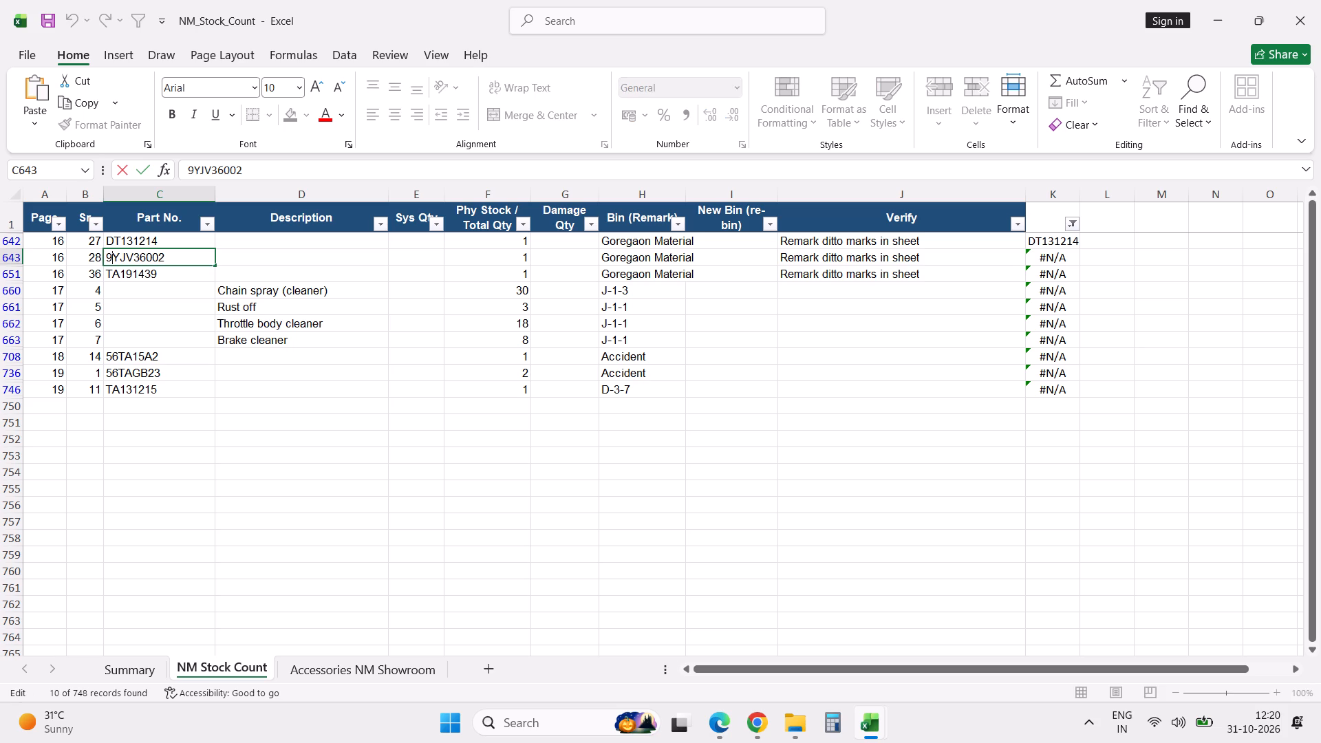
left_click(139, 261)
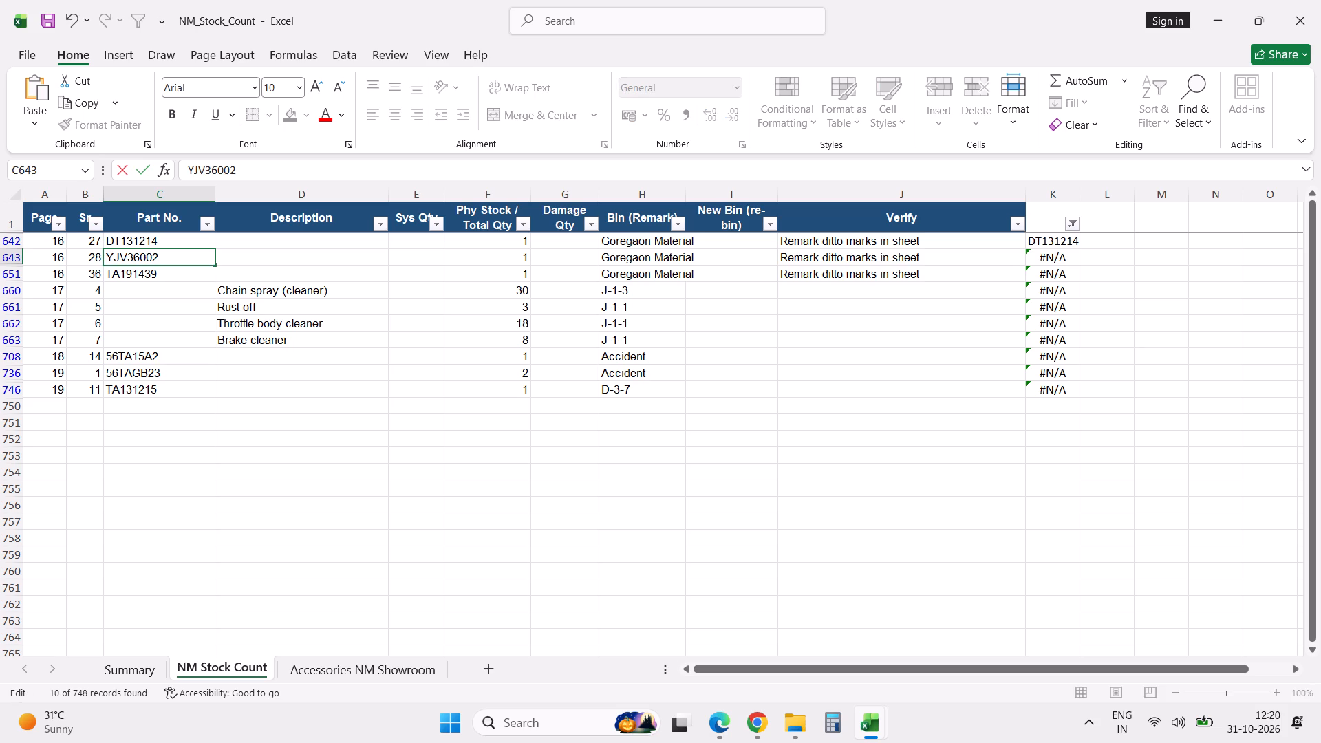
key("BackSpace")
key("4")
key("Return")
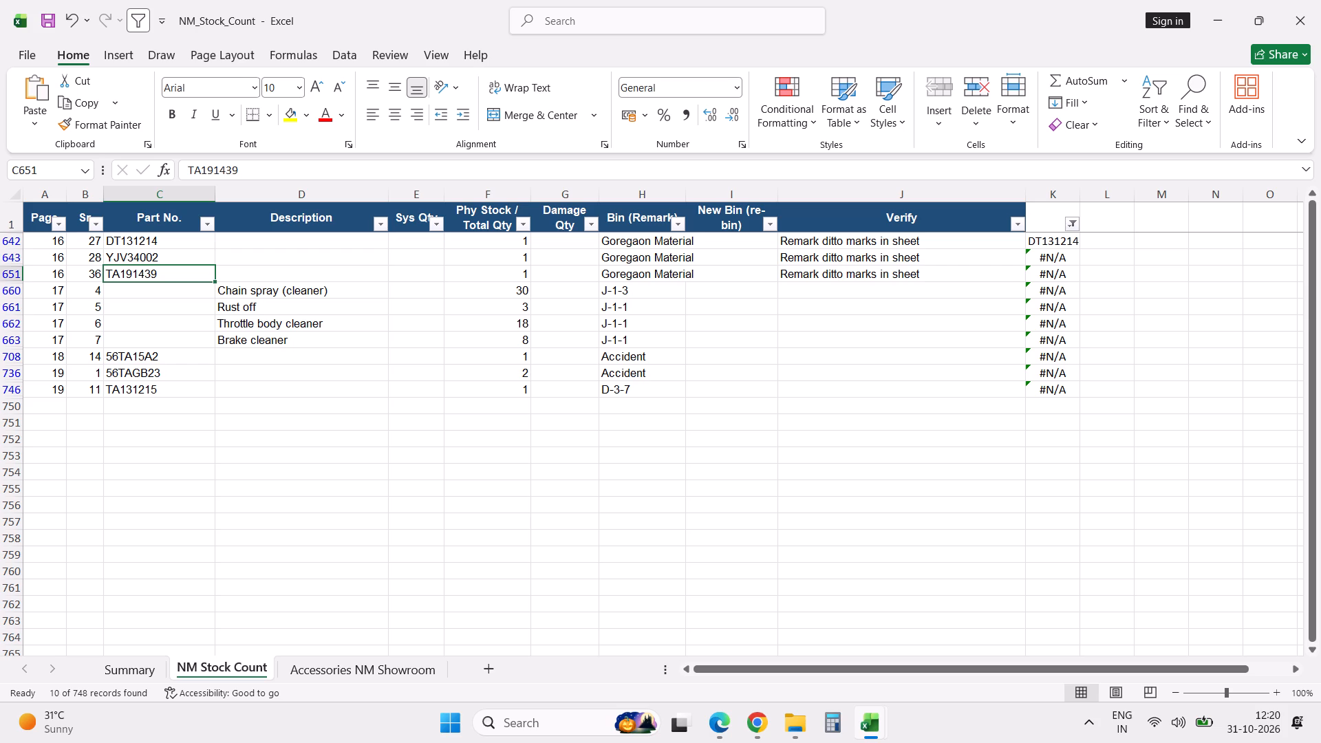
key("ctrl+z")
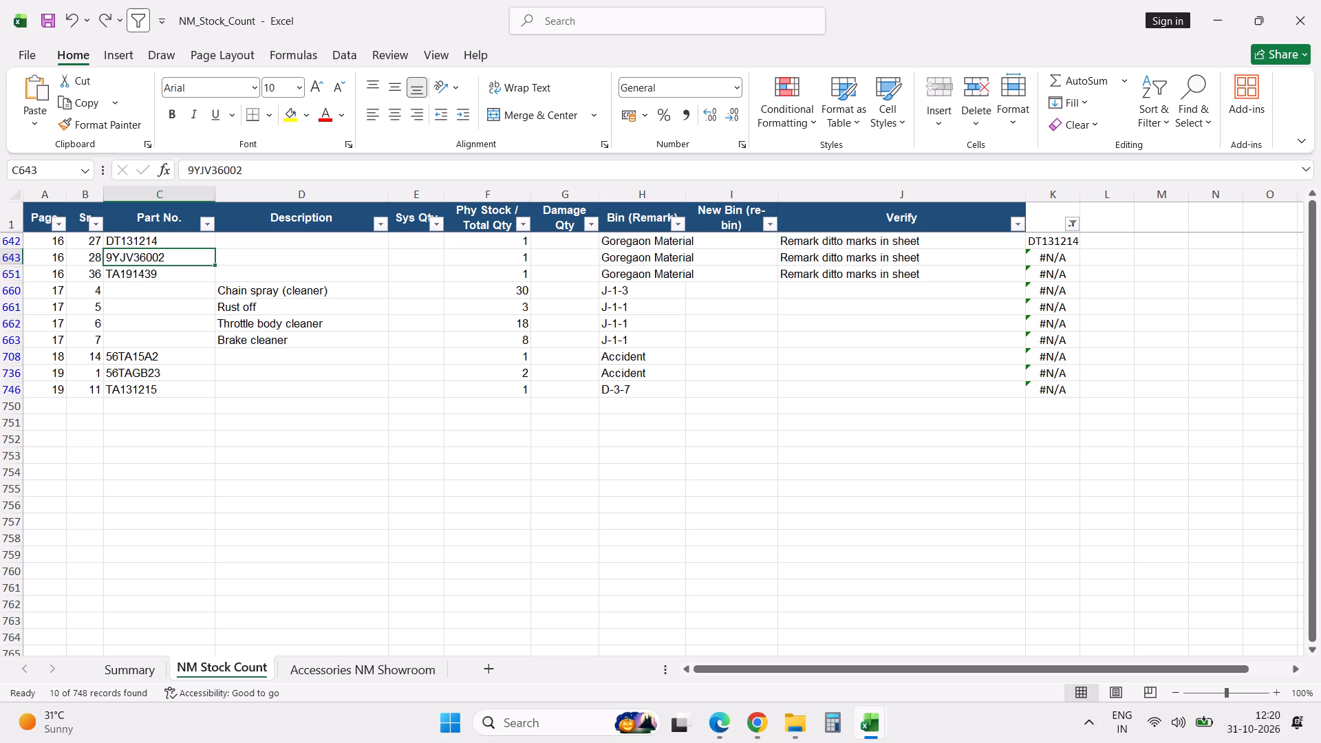
In the stock valuation workbook, clear the second Part Code filter and filter the first Part Code column for 4002.
key("alt+Tab")
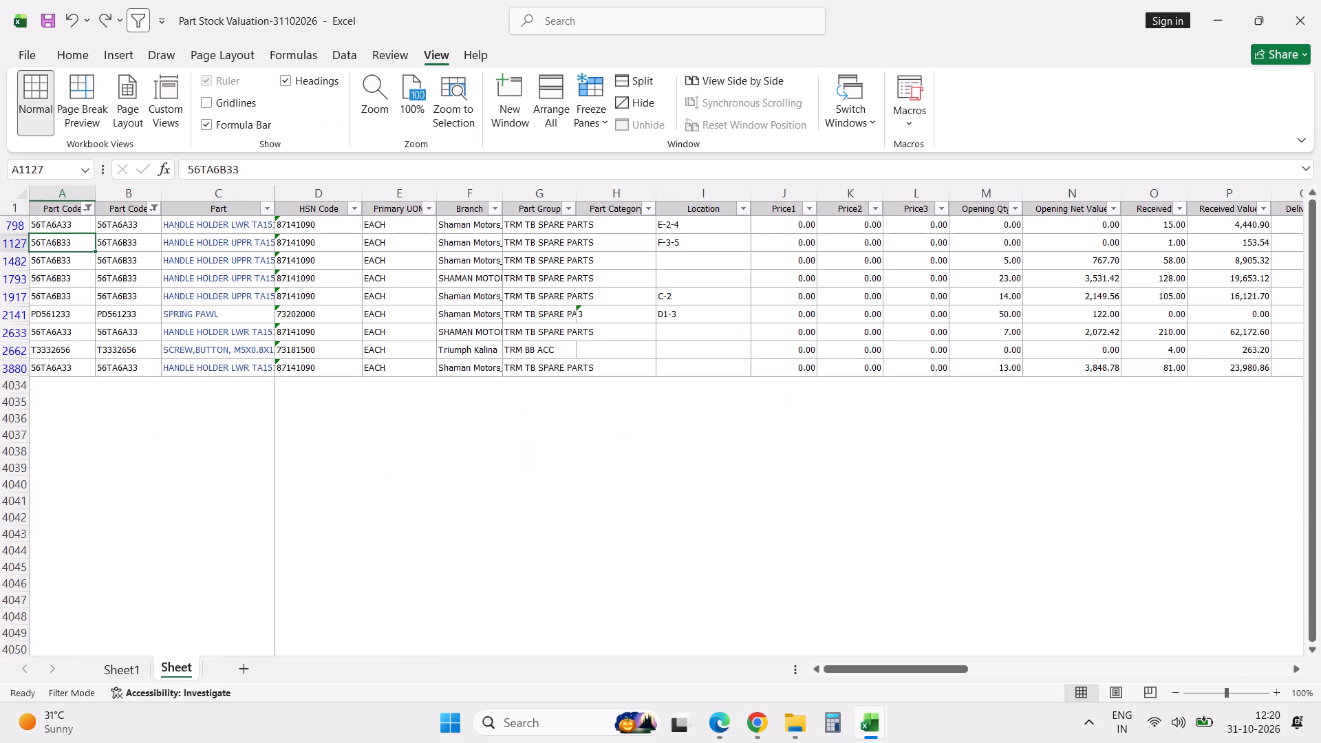
left_click(158, 211)
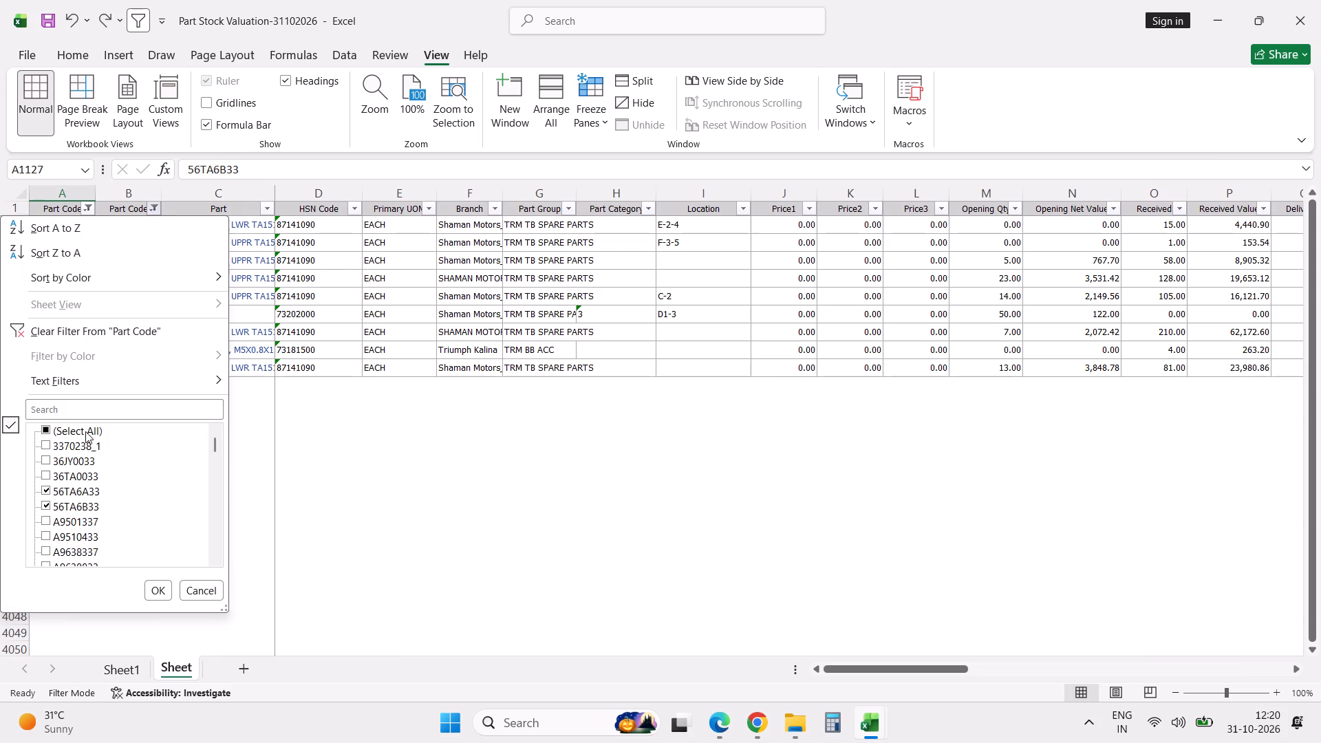
left_click(87, 429)
left_click(155, 593)
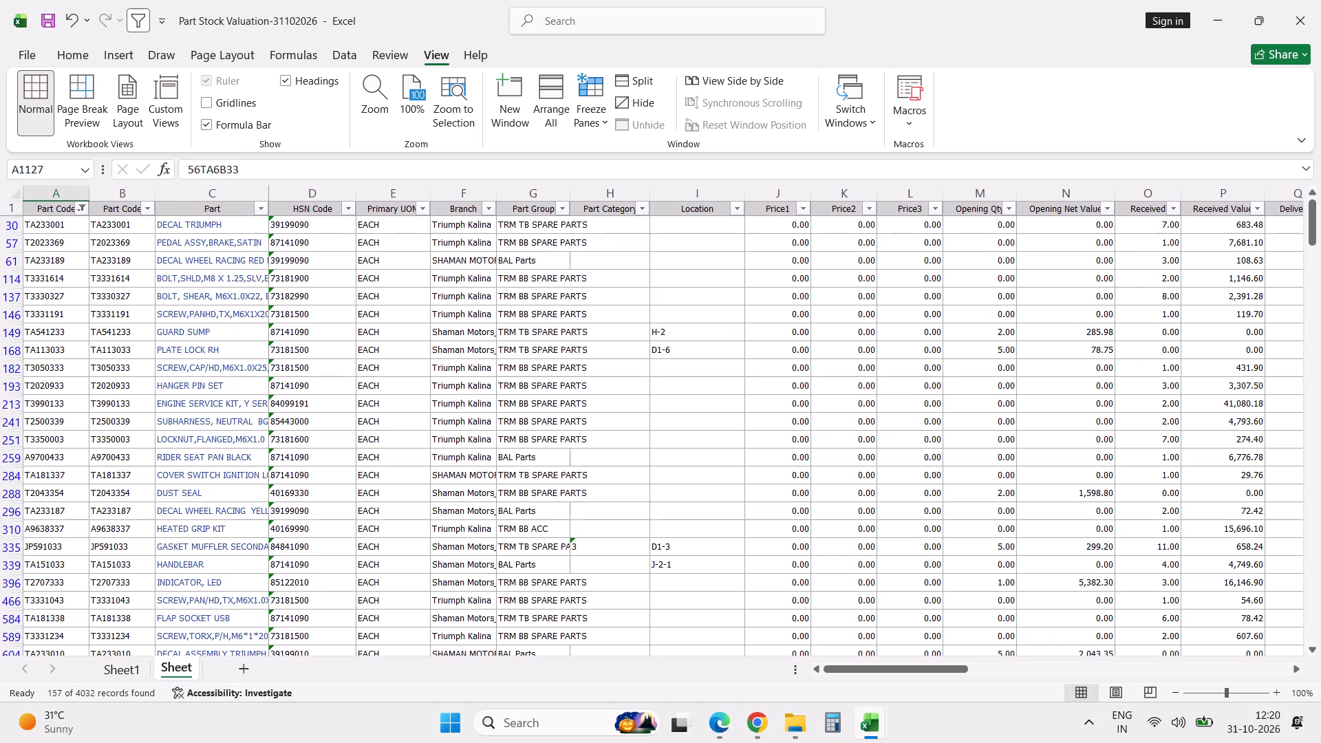
left_click(83, 210)
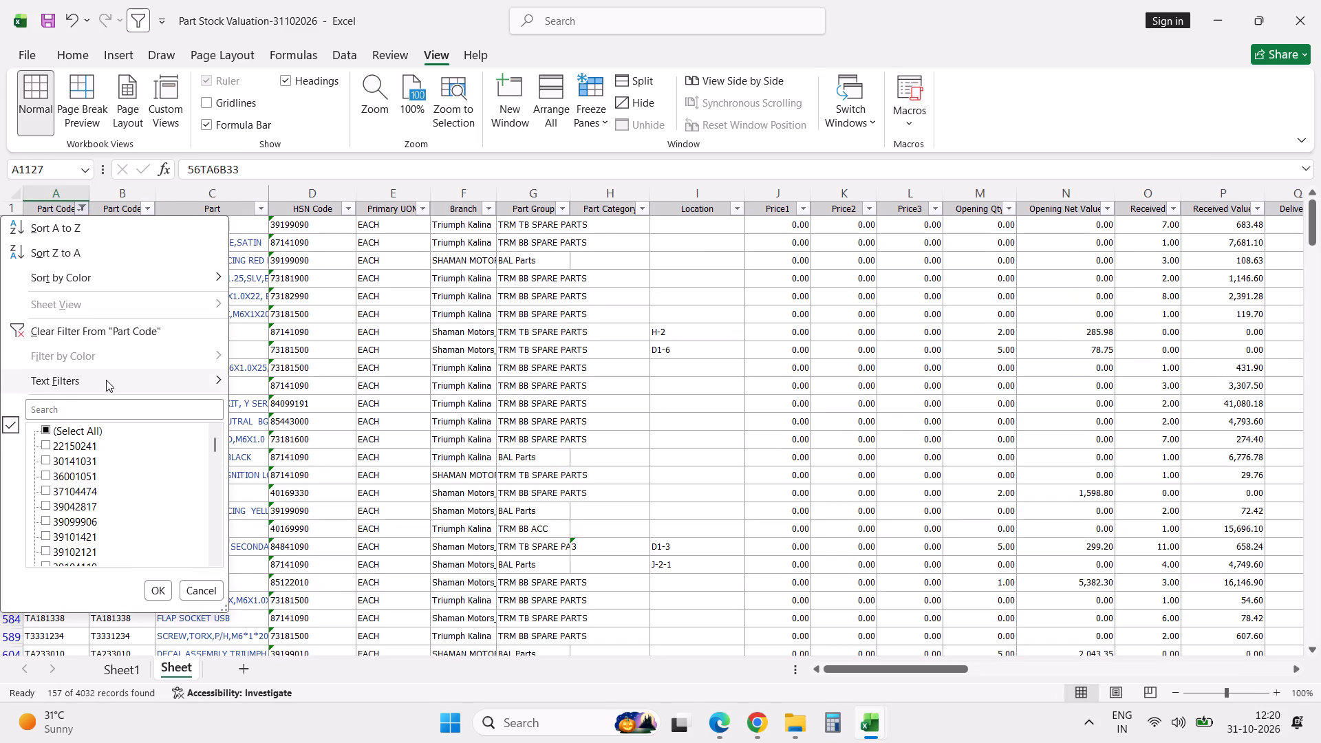
left_click(107, 409)
type("4002")
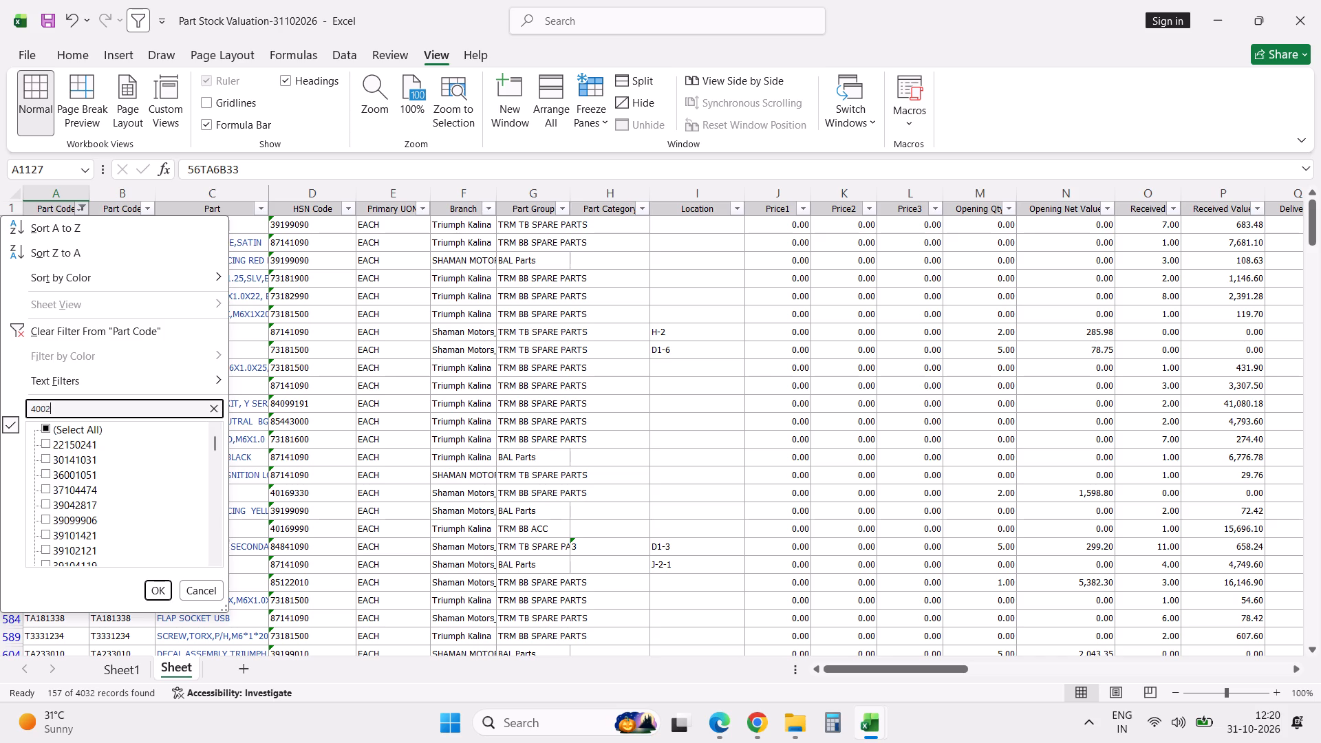
key("Return")
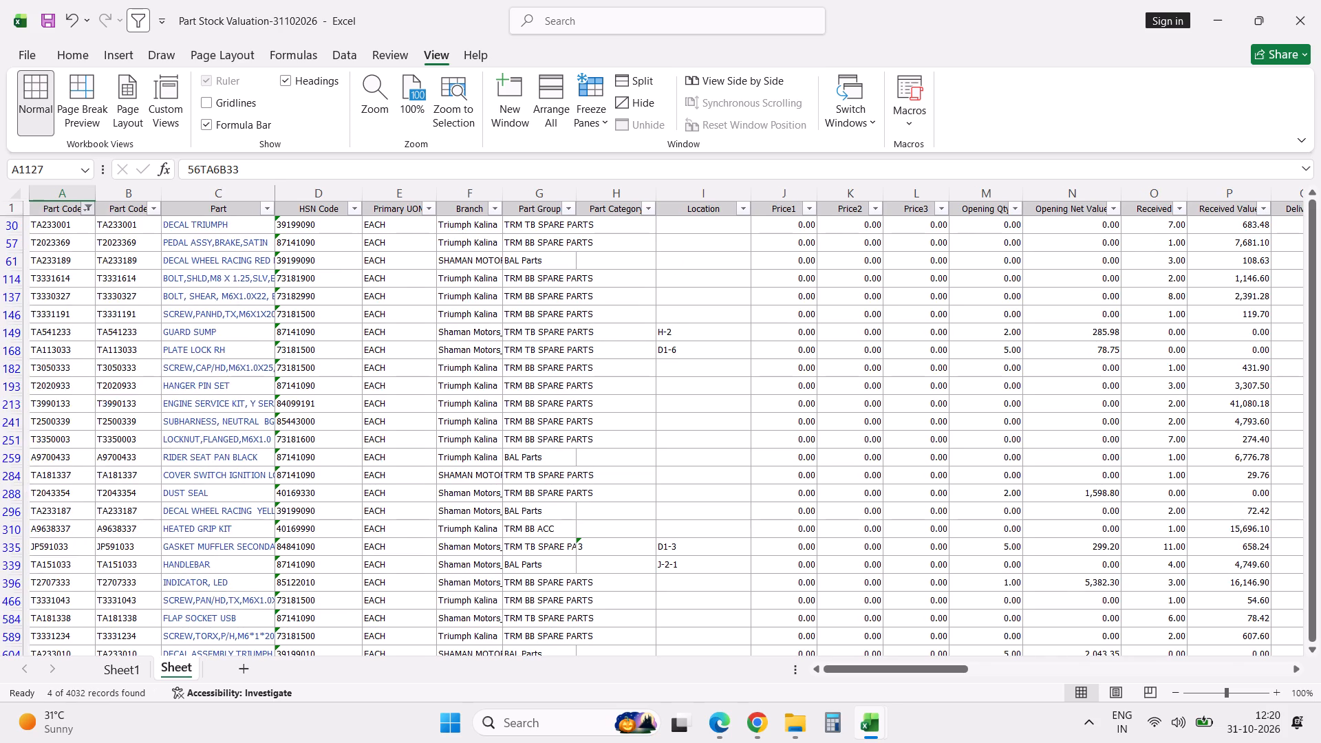
Copy part code YJU34002, paste it over part number 9YJV36002 on page 16 of NM_Stock_Count, and reapply the filter.
left_click(74, 273)
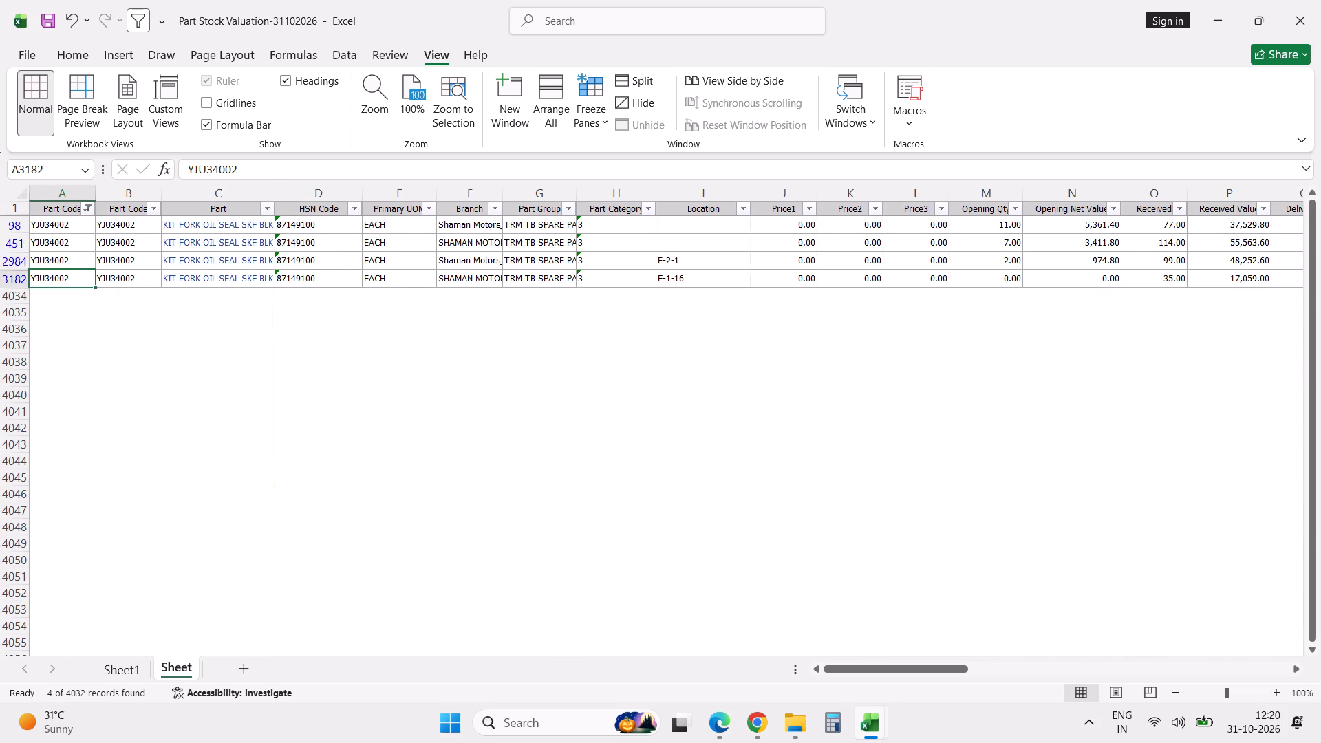
double_click(213, 171)
key("ctrl+c")
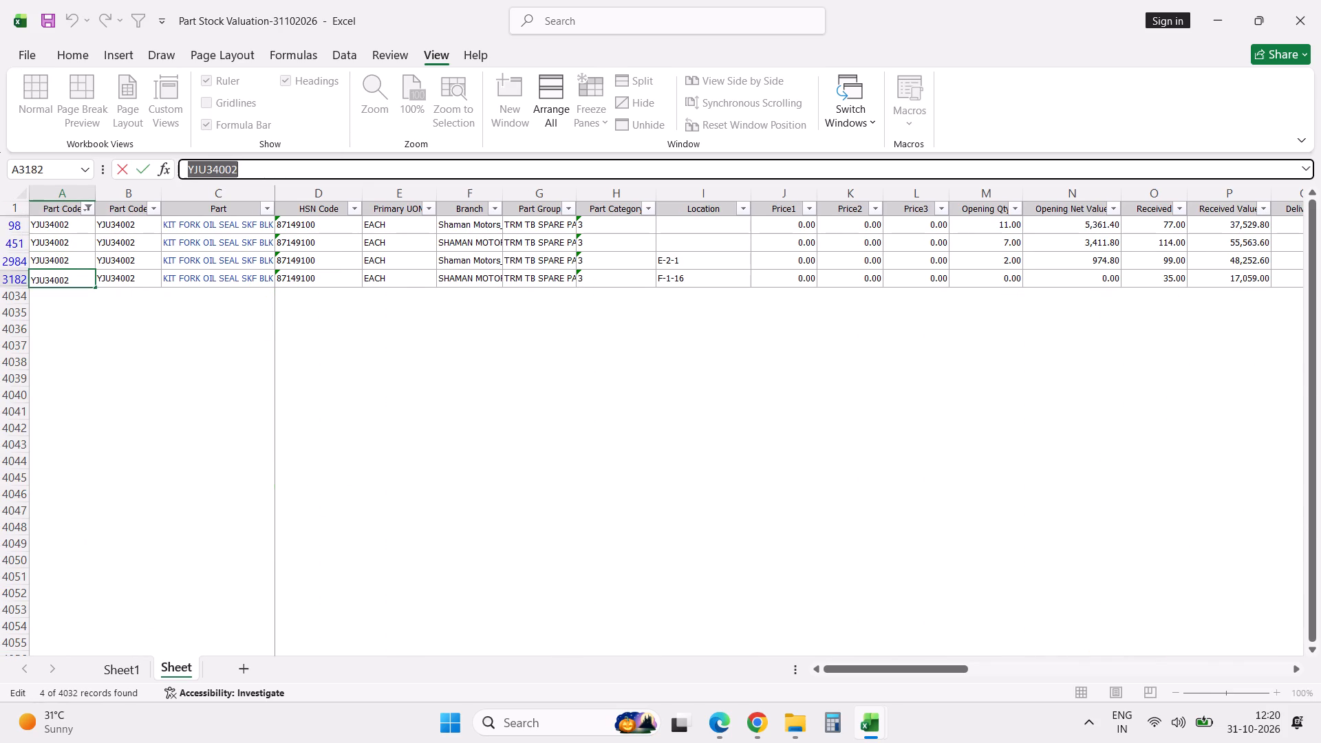
key("alt+Tab")
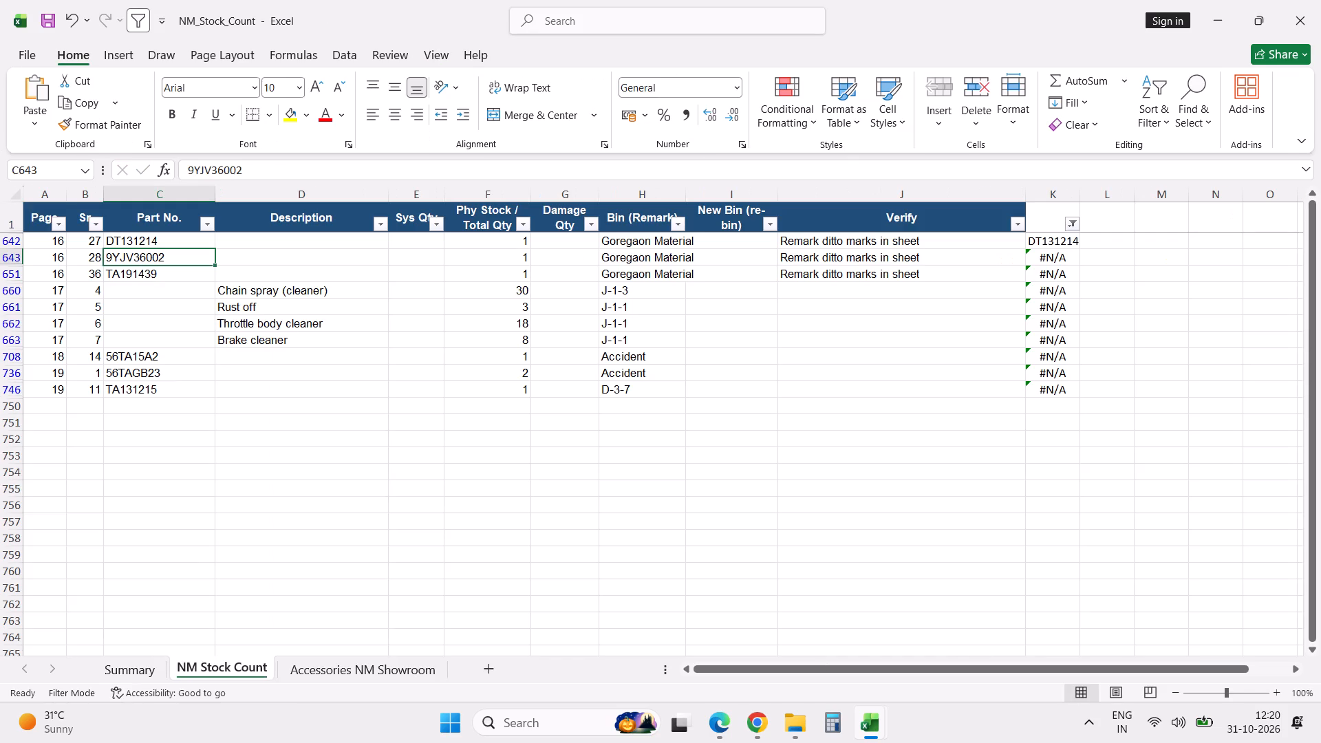
key("ctrl+v")
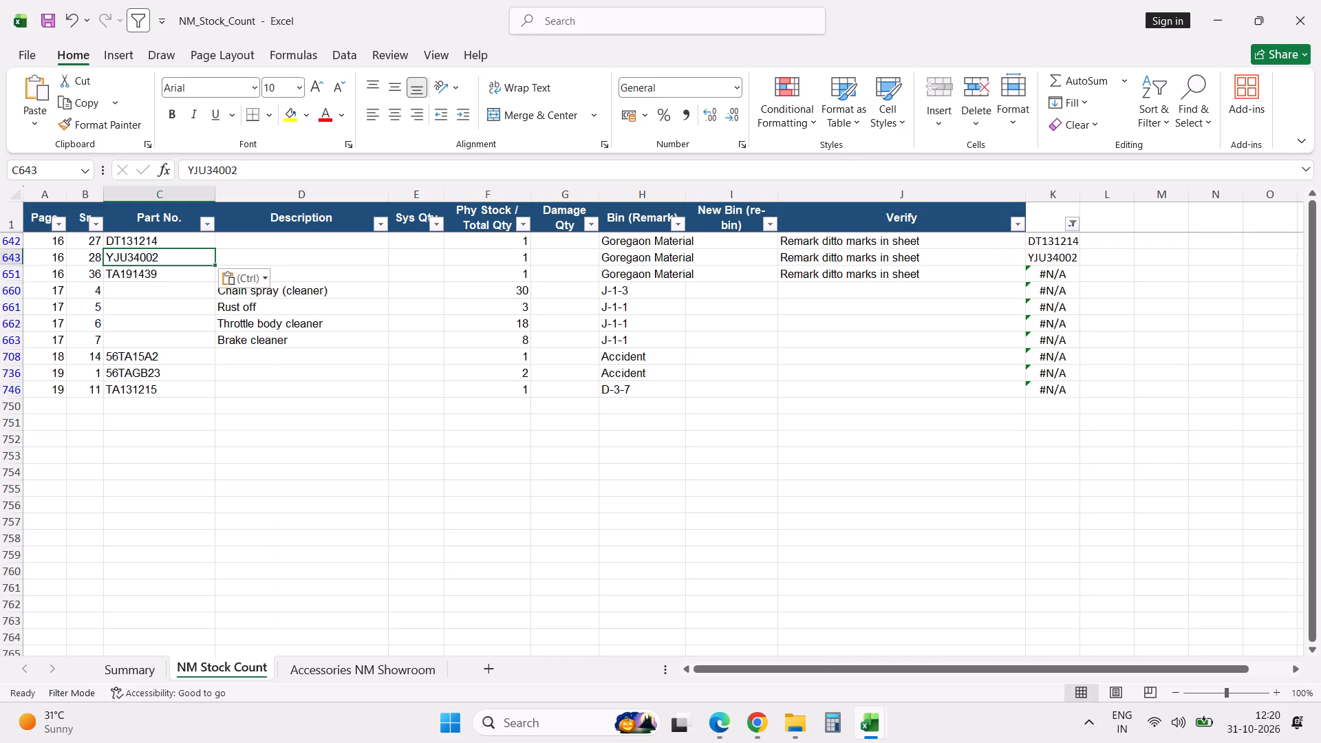
left_click(209, 230)
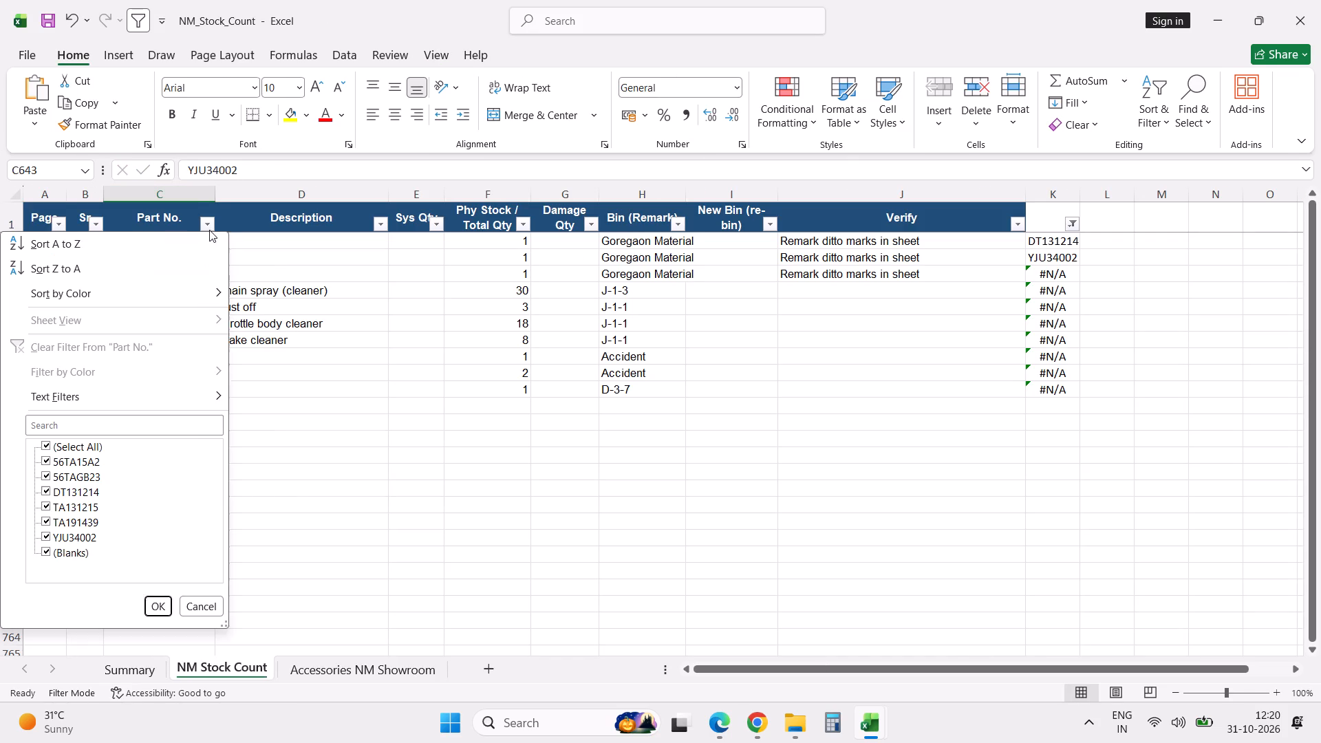
left_click(161, 602)
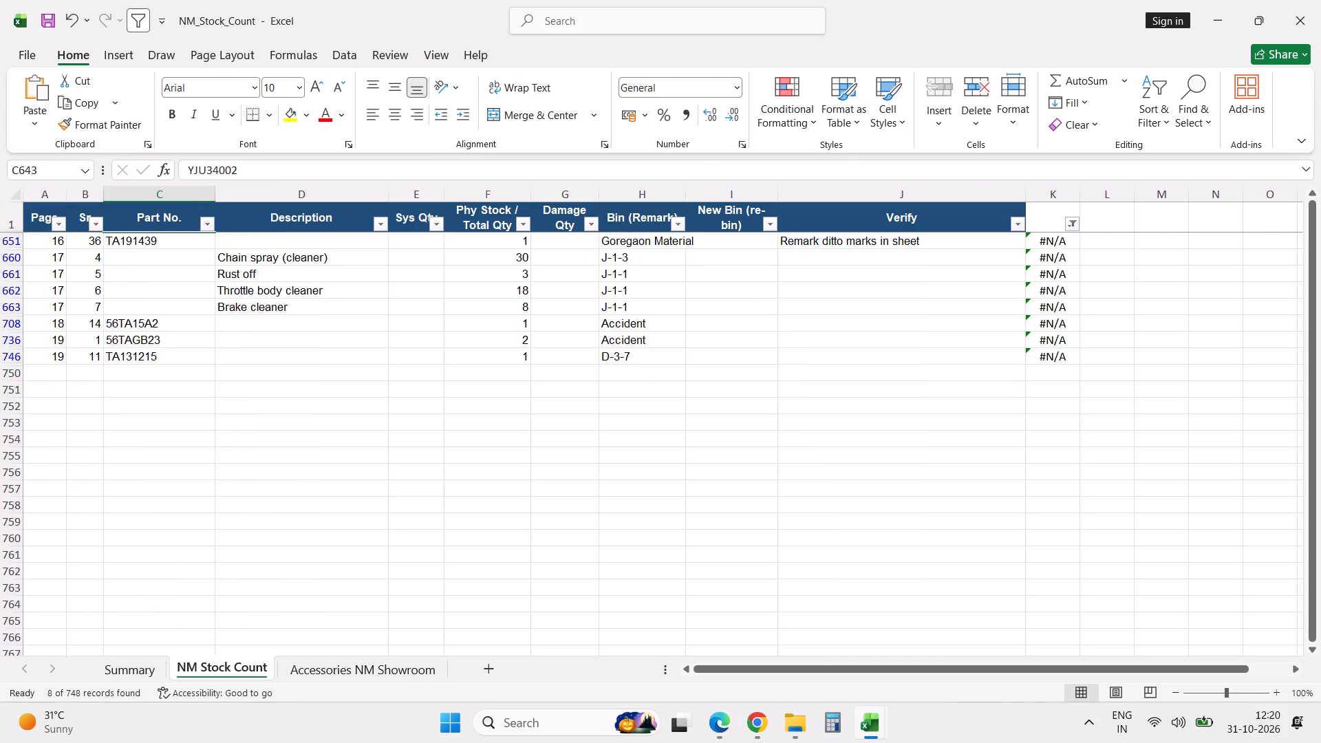
For part number TA191439 on page 16, filter the valuation workbook's first Part Code column for codes containing 439.
left_click(165, 240)
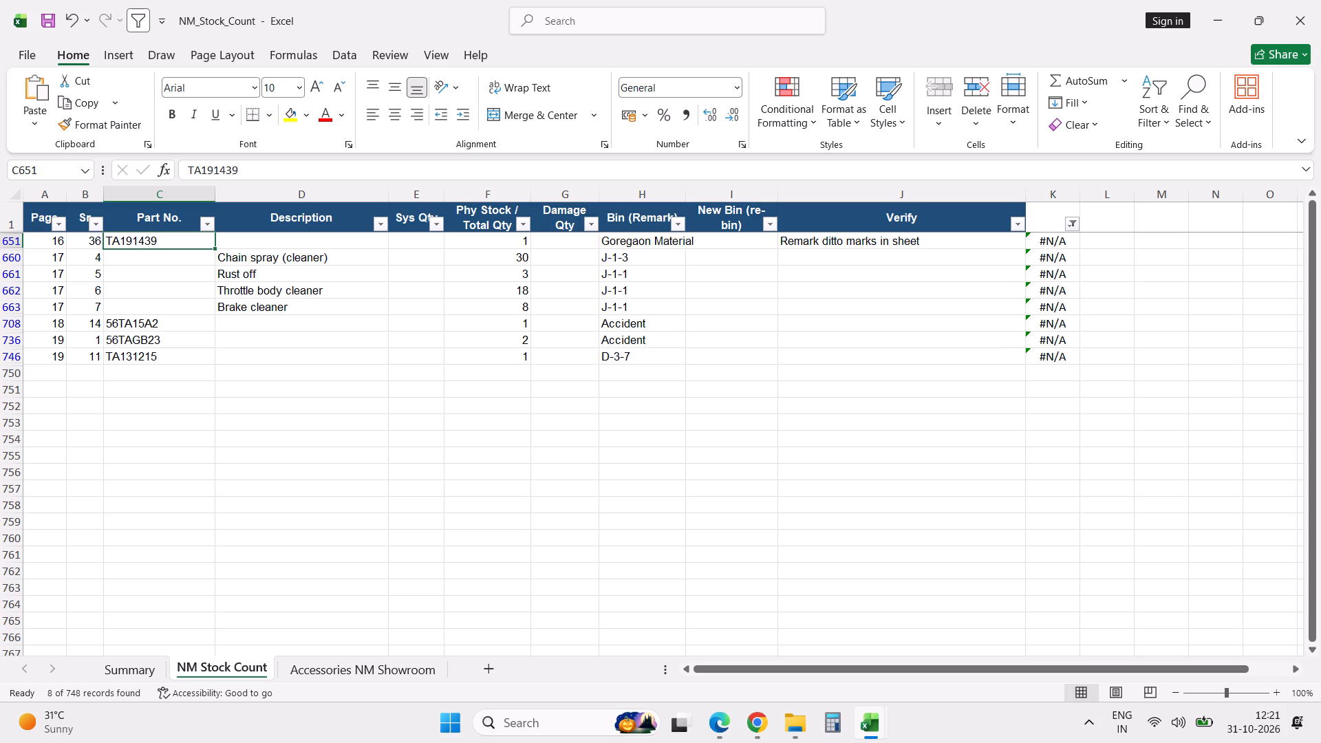
key("alt+Tab")
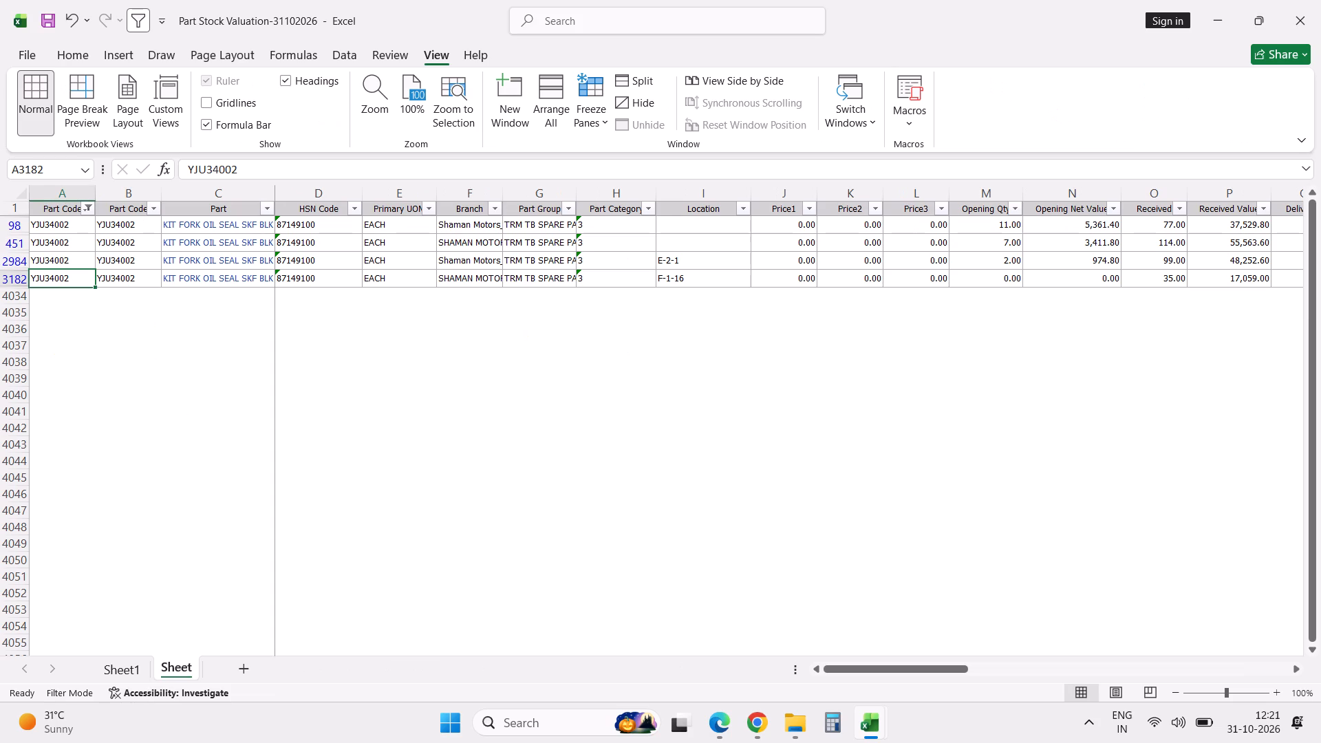
left_click(89, 206)
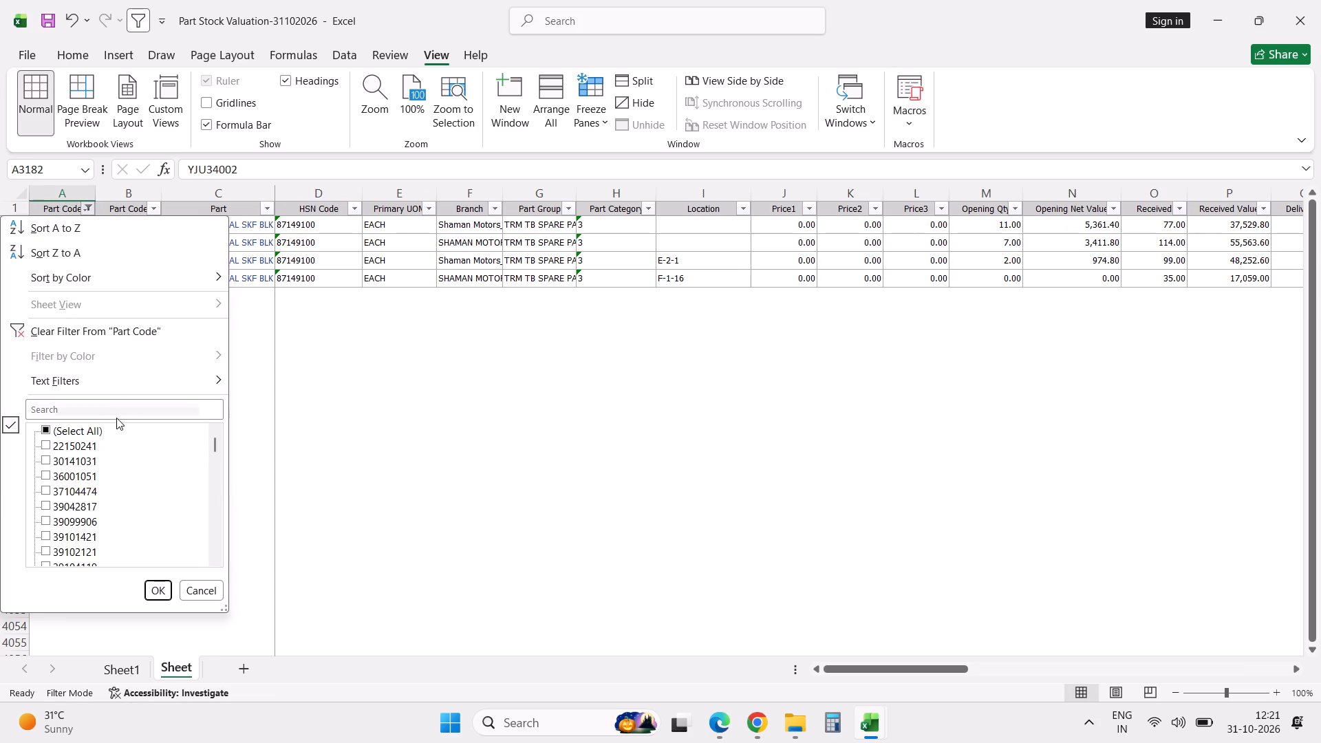
left_click(127, 409)
type("439")
key("Return")
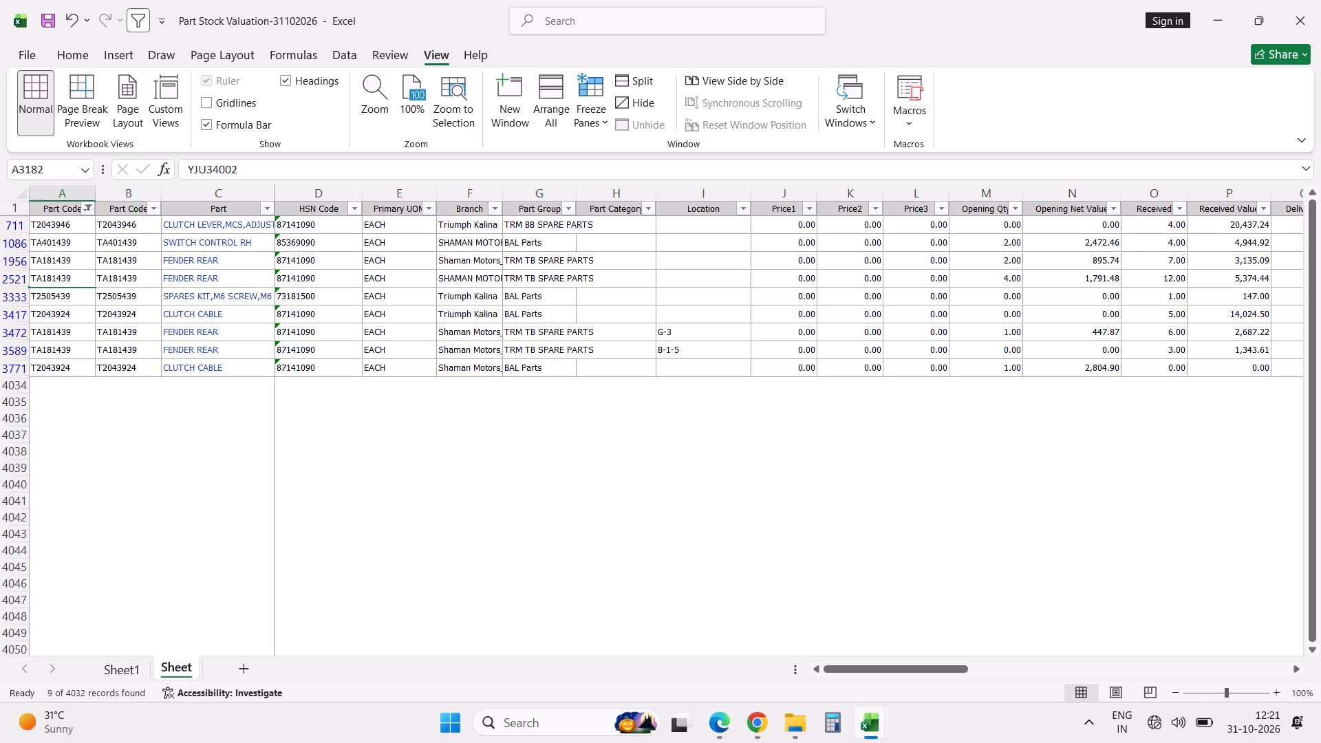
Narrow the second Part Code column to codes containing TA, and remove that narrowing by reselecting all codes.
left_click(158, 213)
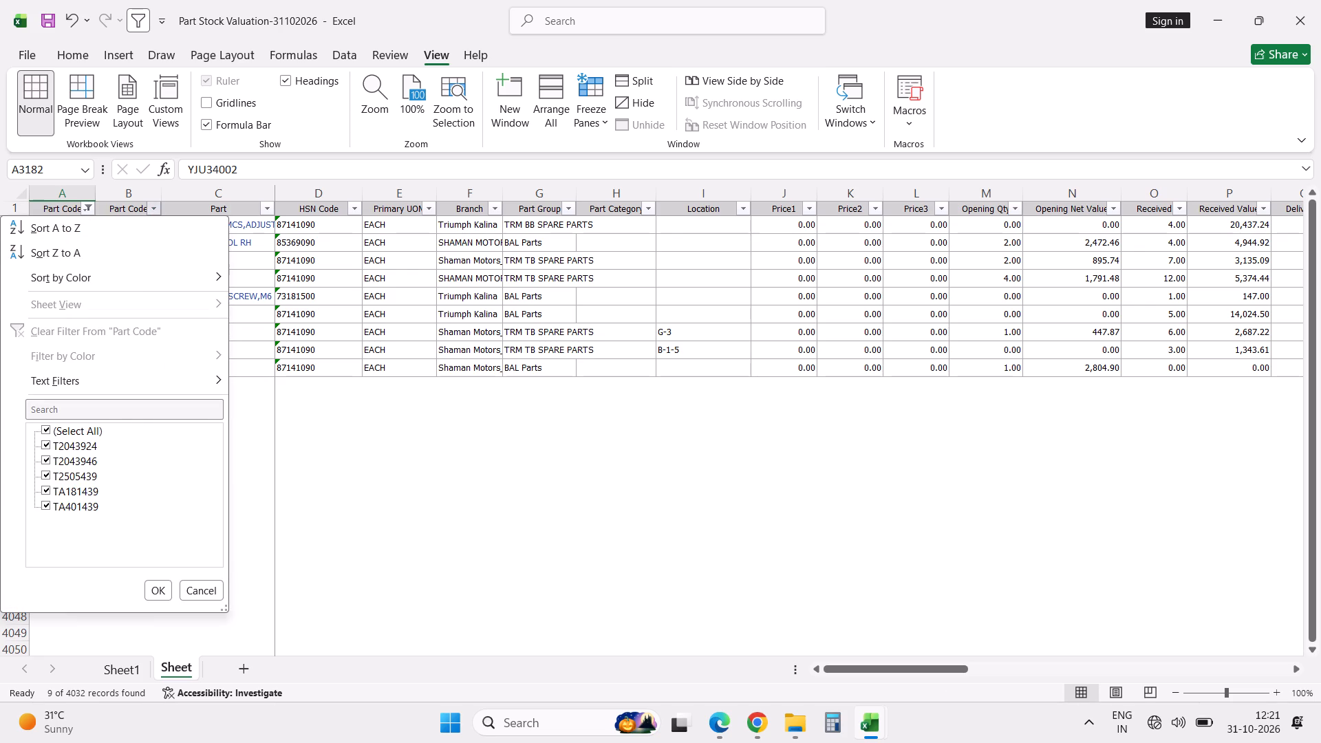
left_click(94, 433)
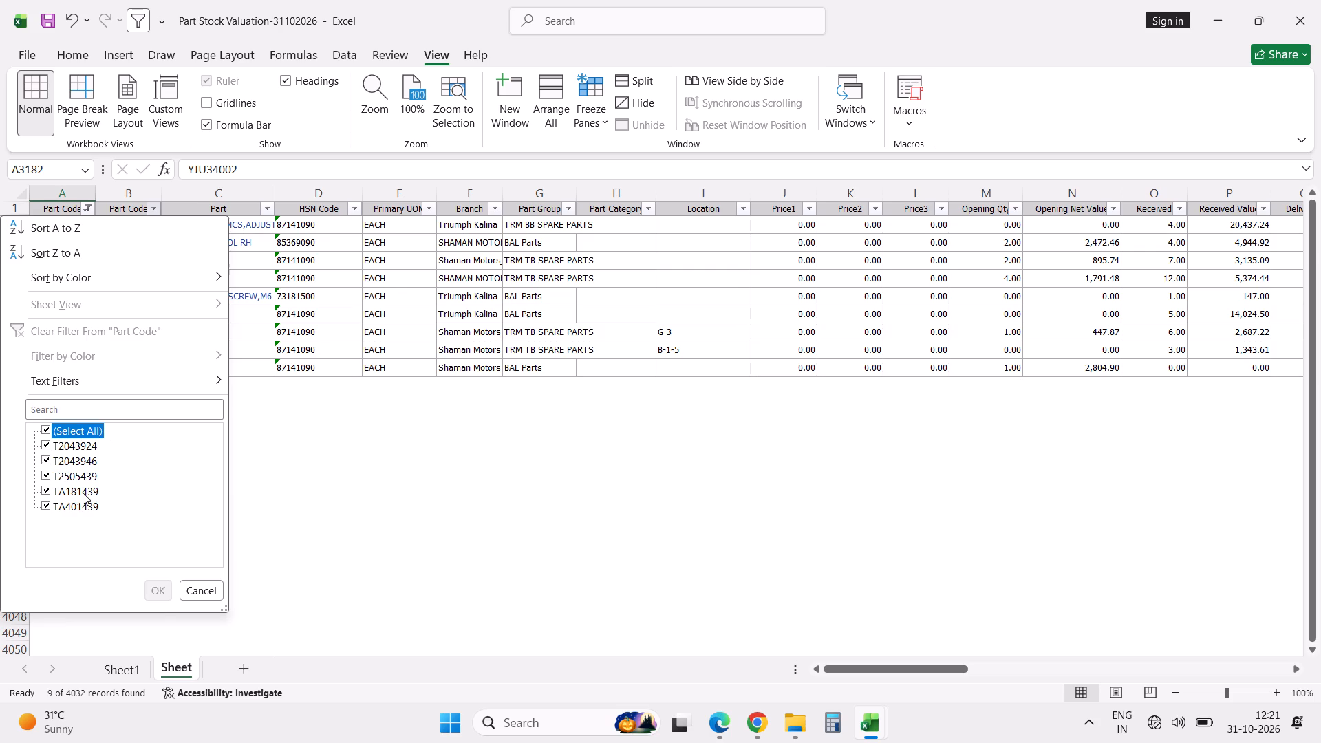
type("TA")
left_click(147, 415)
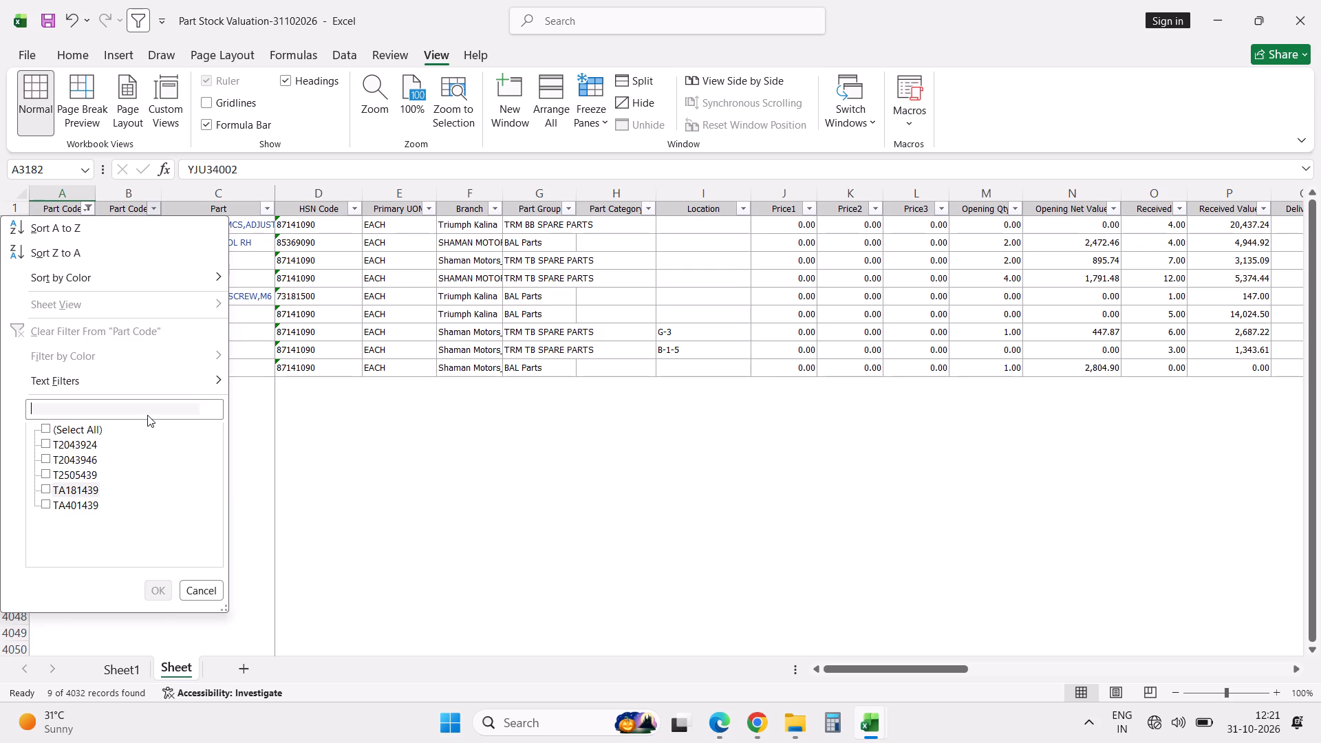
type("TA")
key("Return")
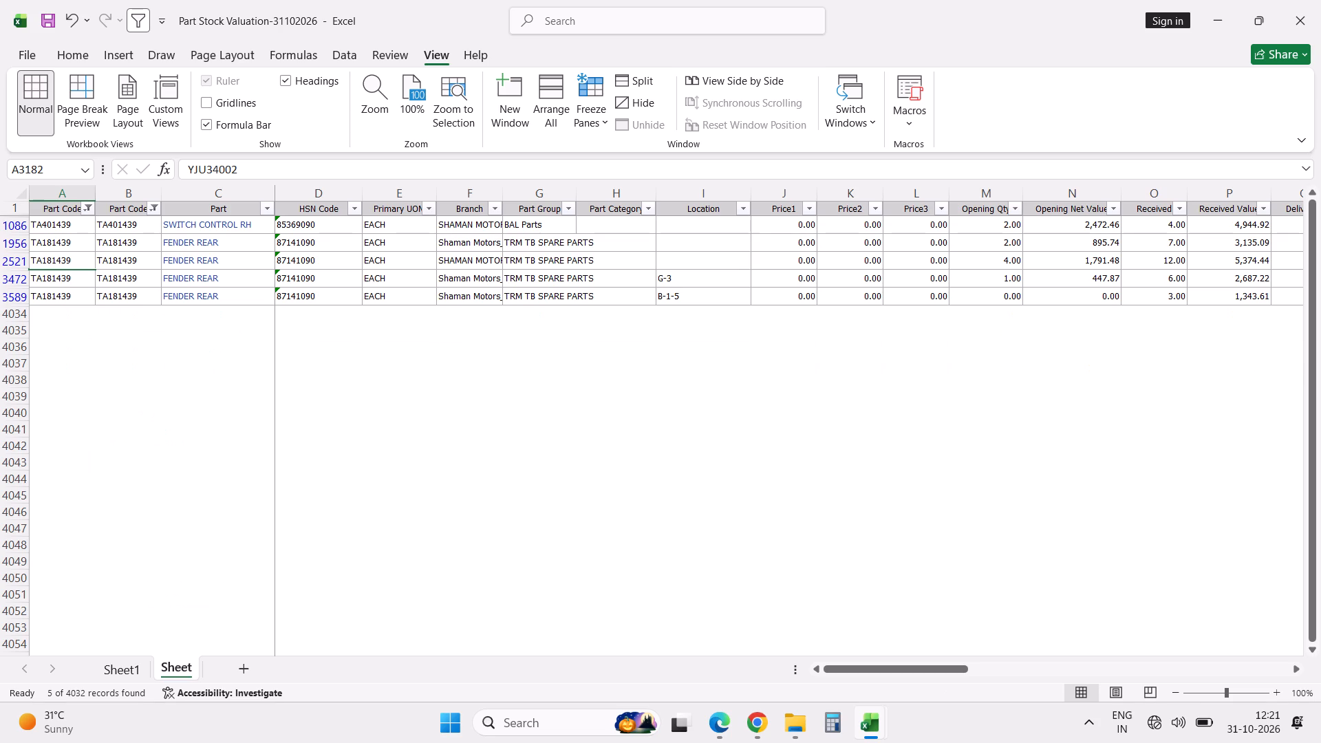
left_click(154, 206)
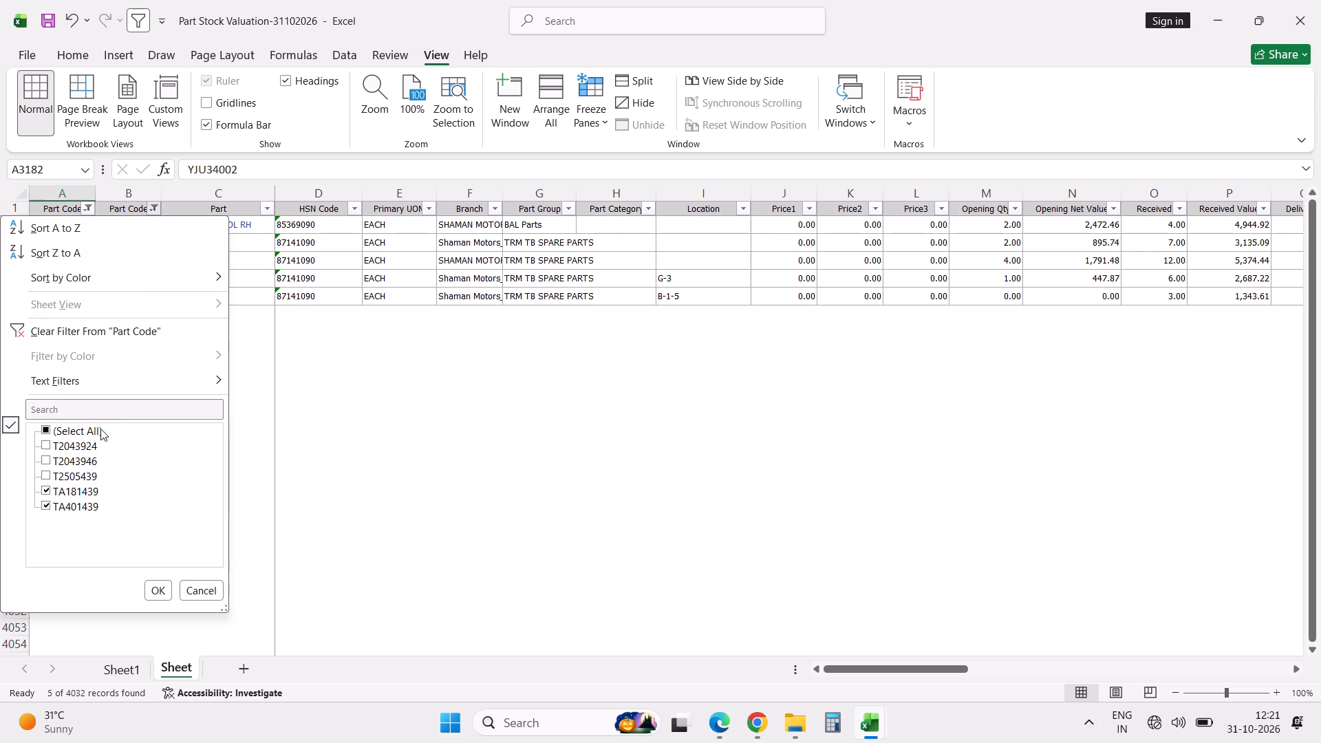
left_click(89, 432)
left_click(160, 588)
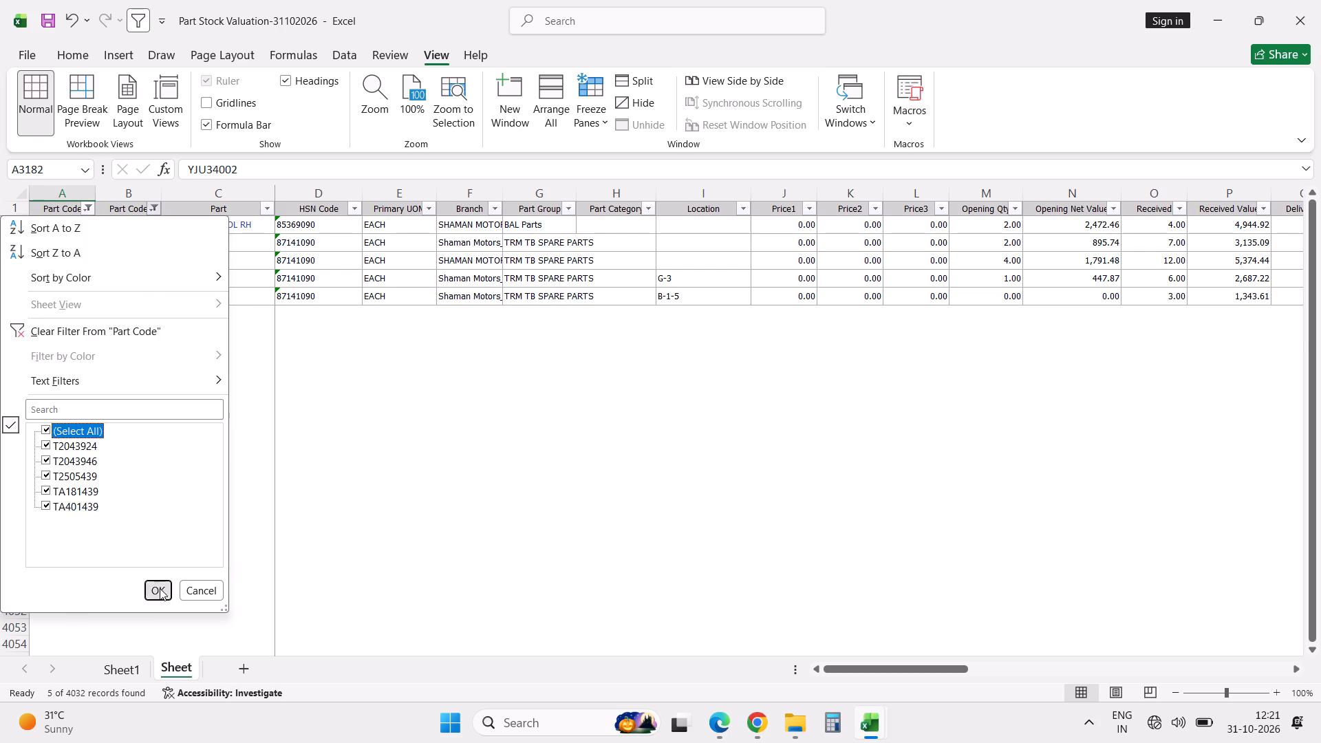
Filter the first Part Code column of the valuation list for codes containing TA1814.
left_click(89, 214)
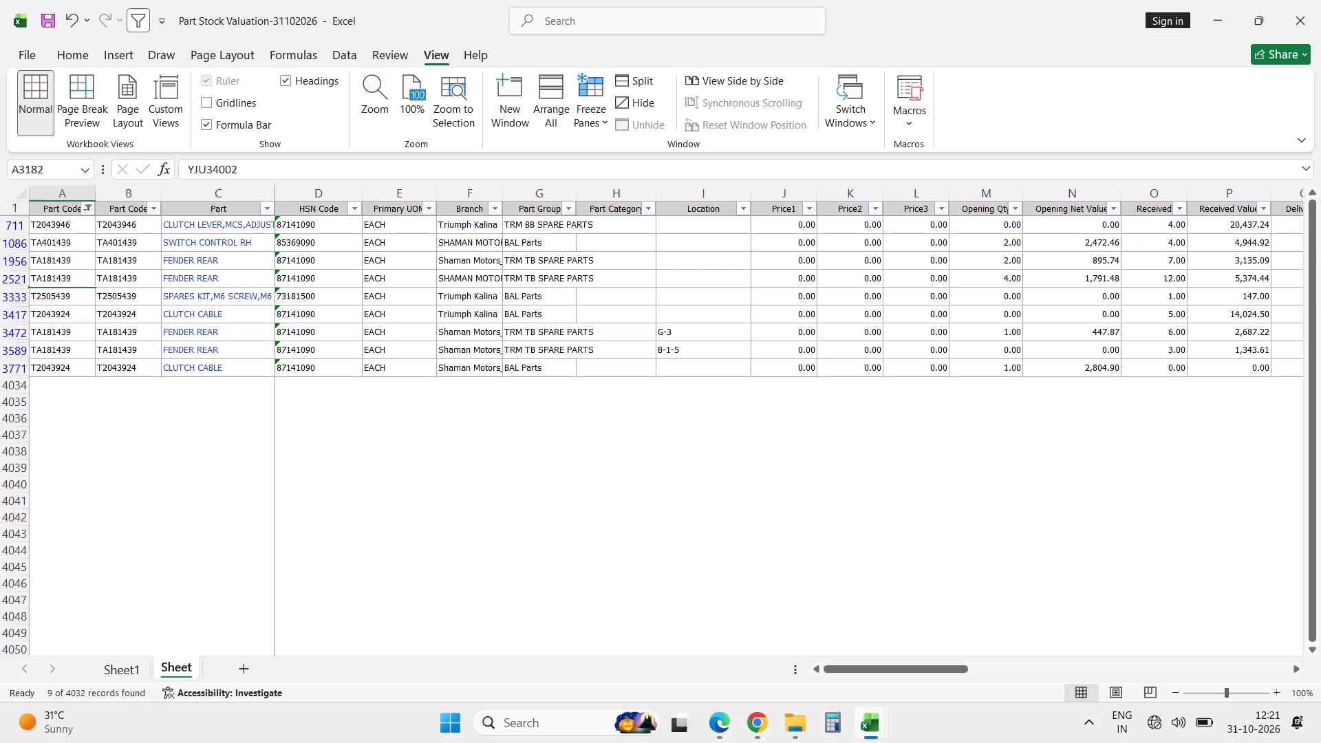
left_click(95, 416)
left_click(98, 413)
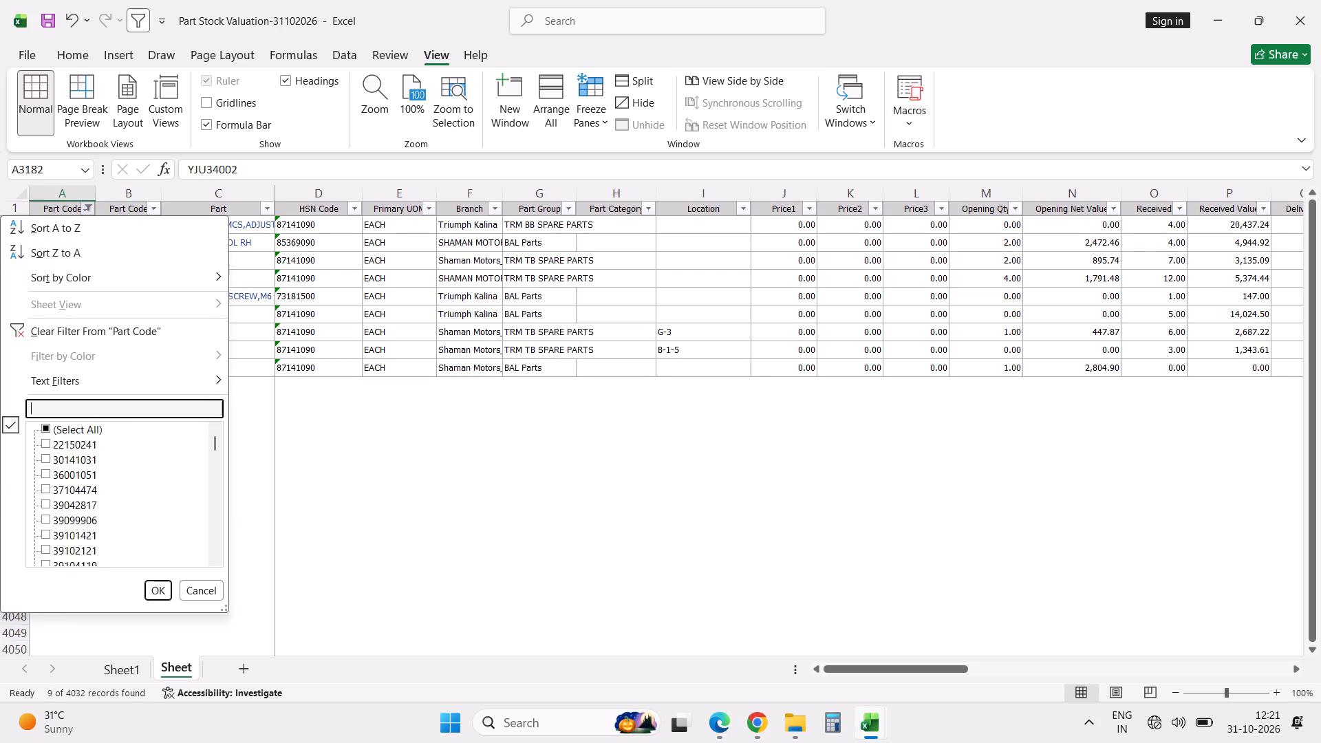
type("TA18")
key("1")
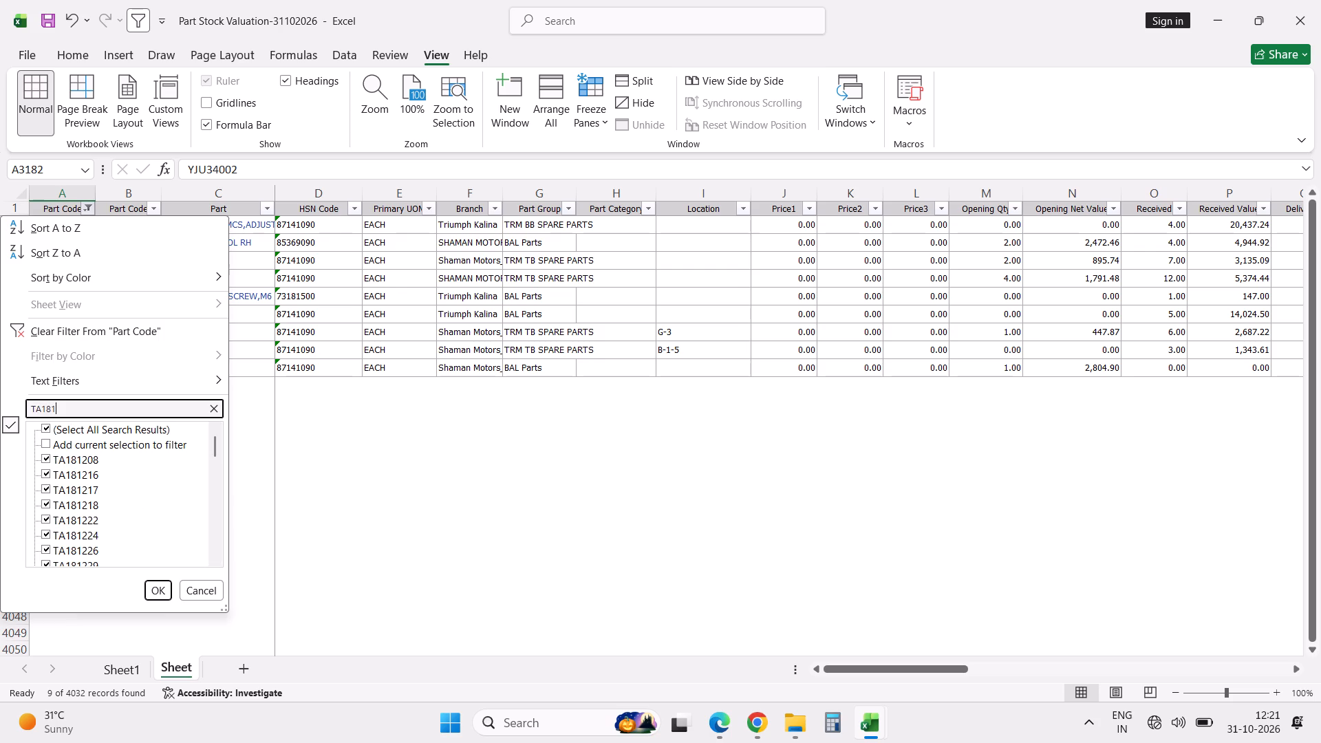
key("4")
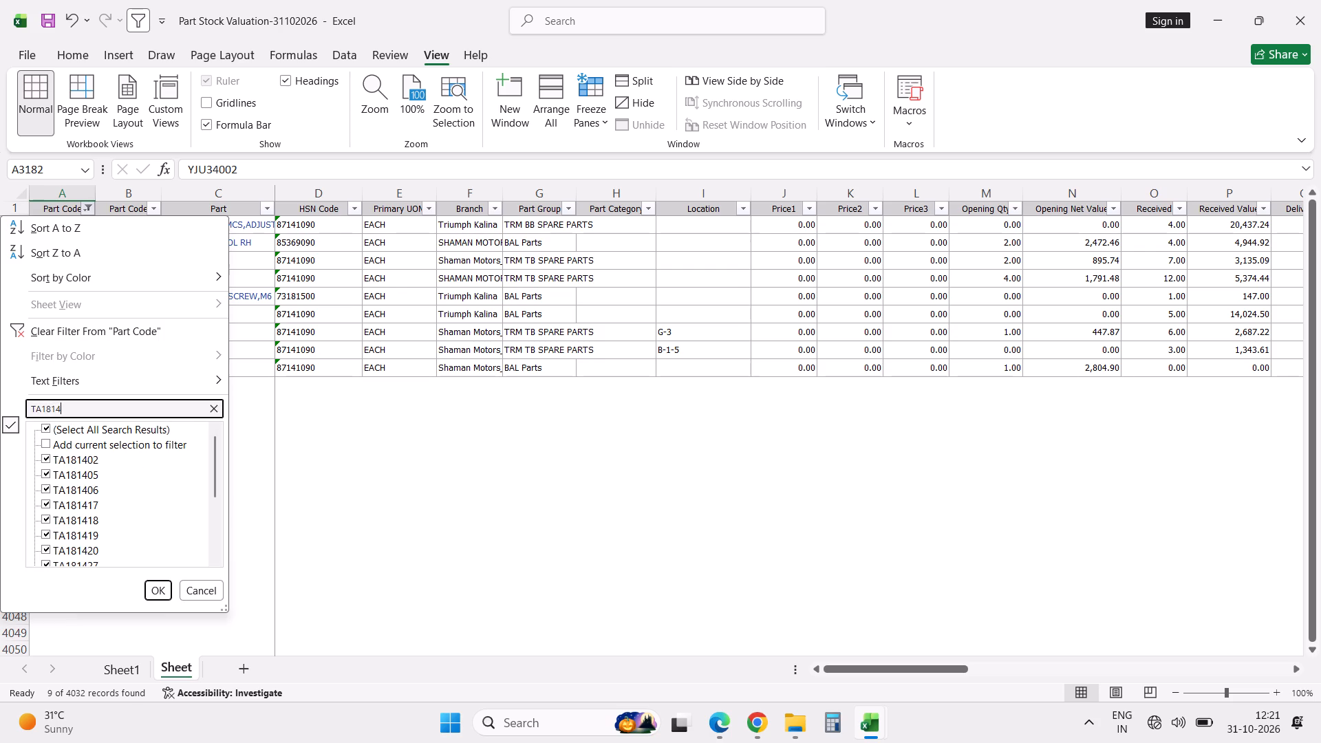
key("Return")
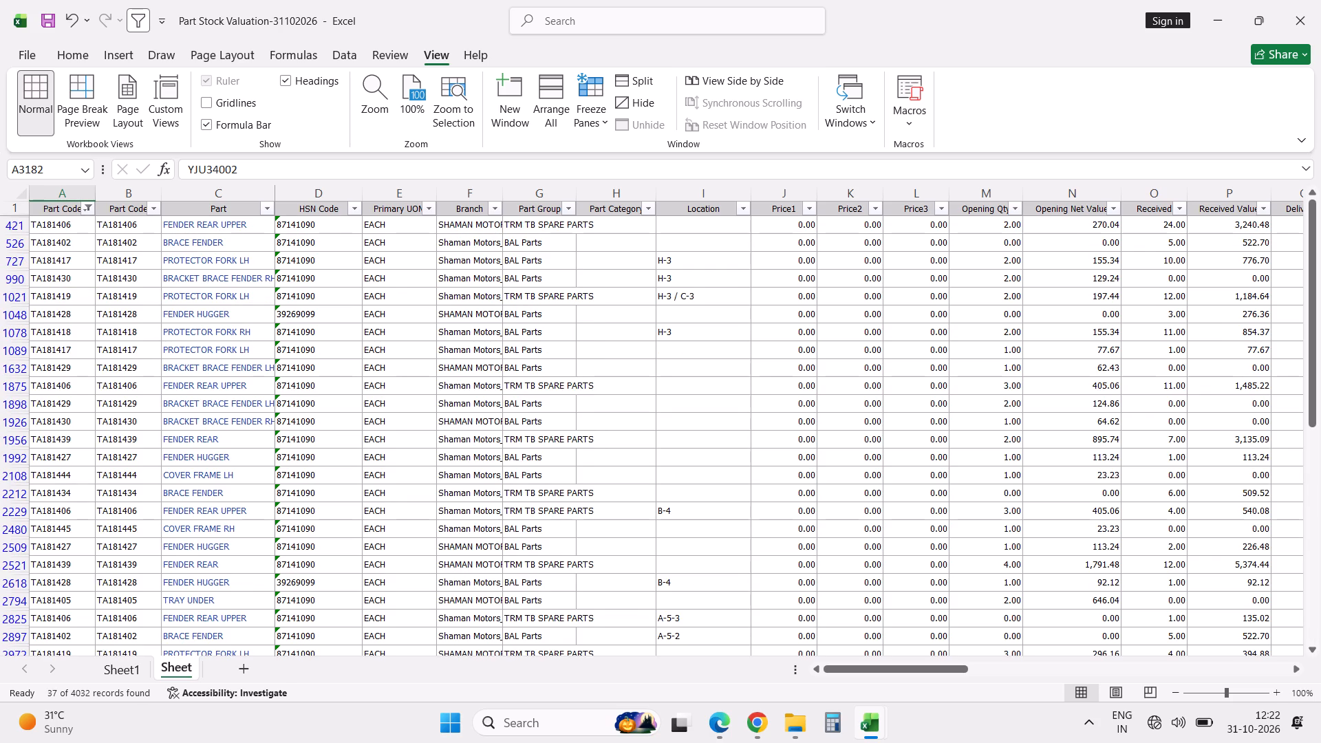
Apply an ends-with text filter of 9 to the second Part Code column.
left_click(117, 406)
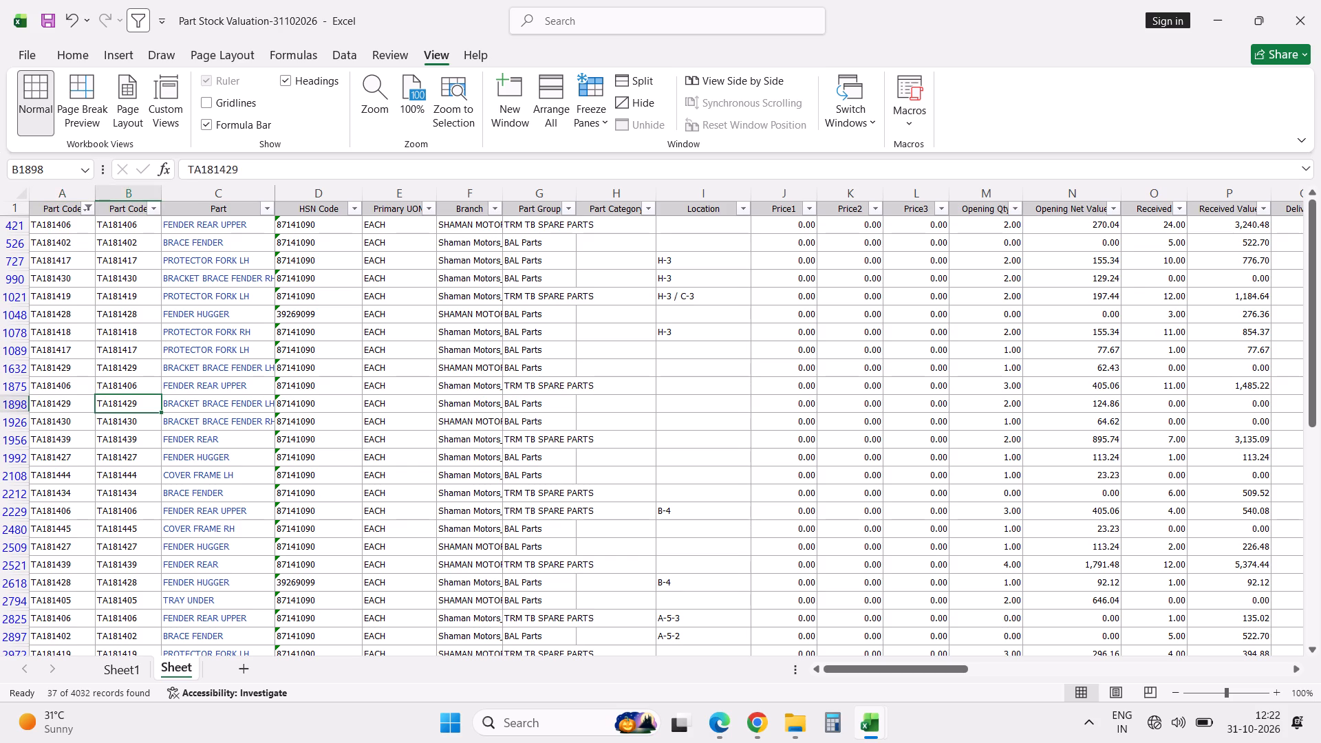
left_click(151, 210)
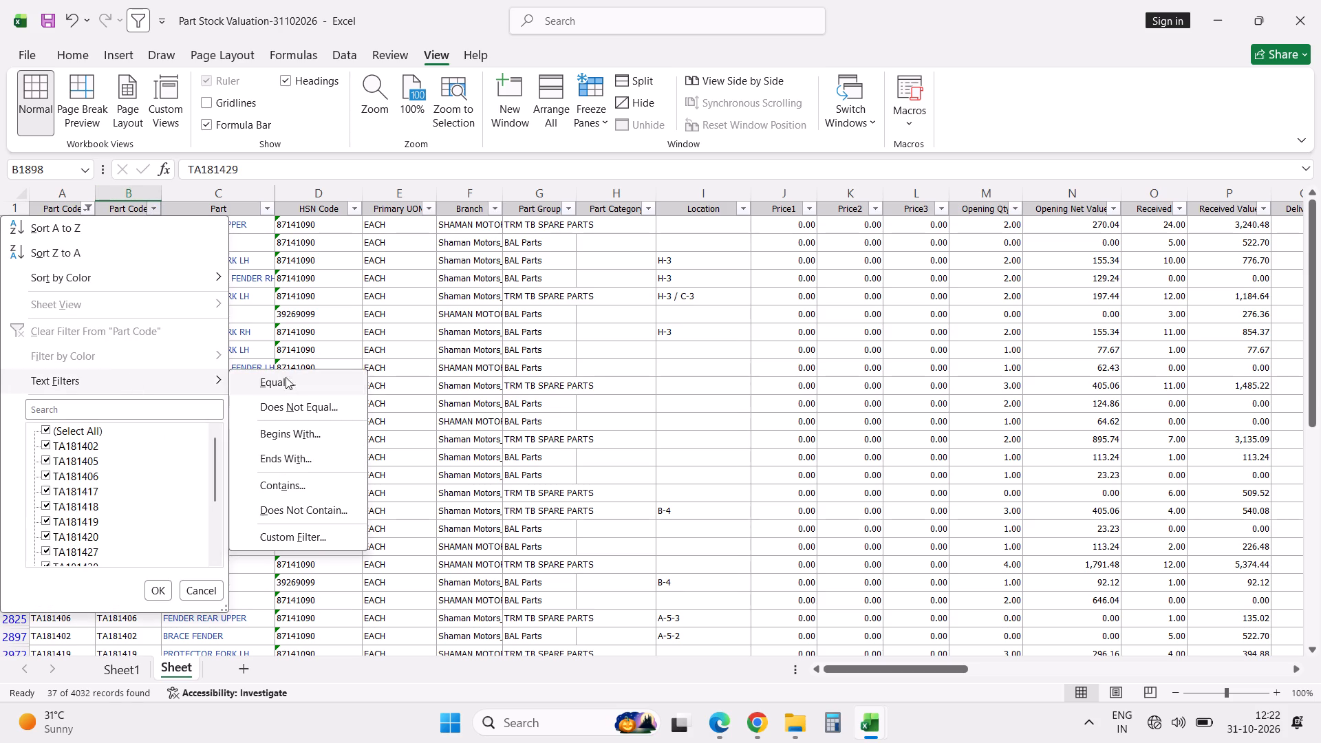
left_click(311, 466)
key("9")
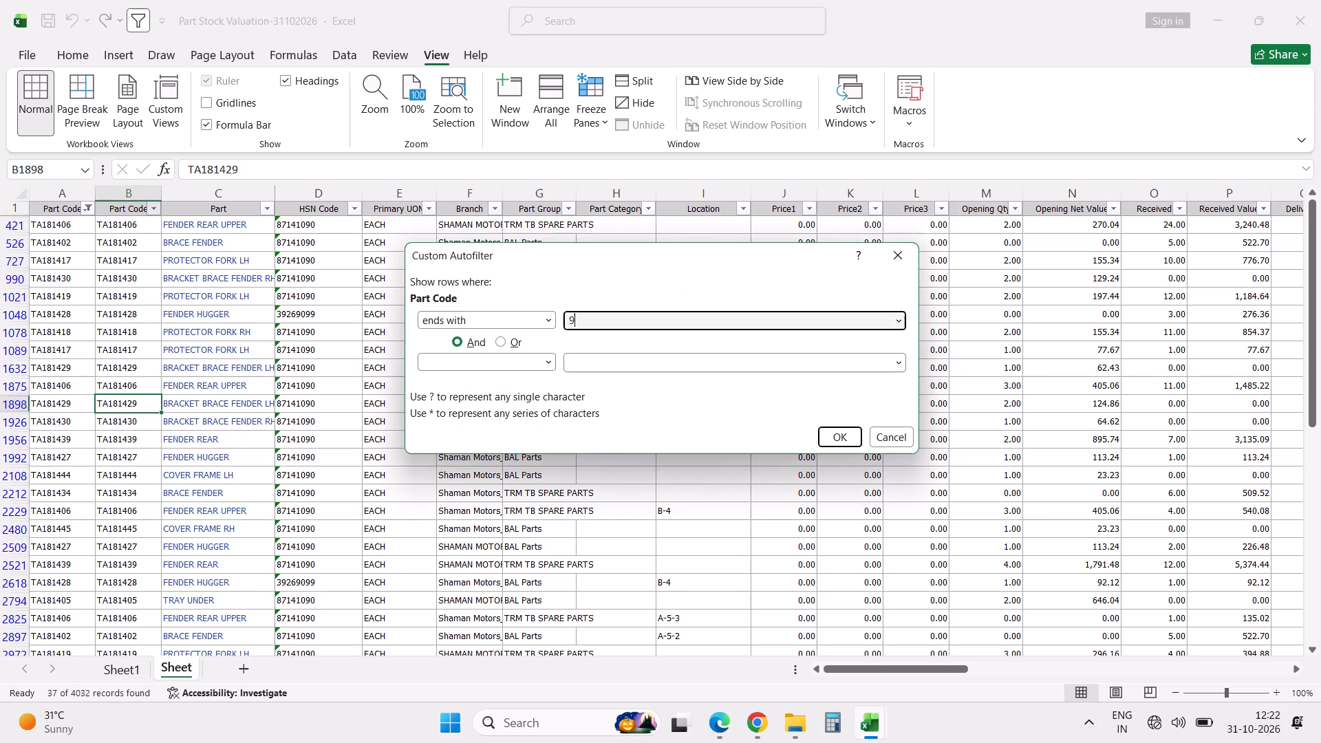
key("Return")
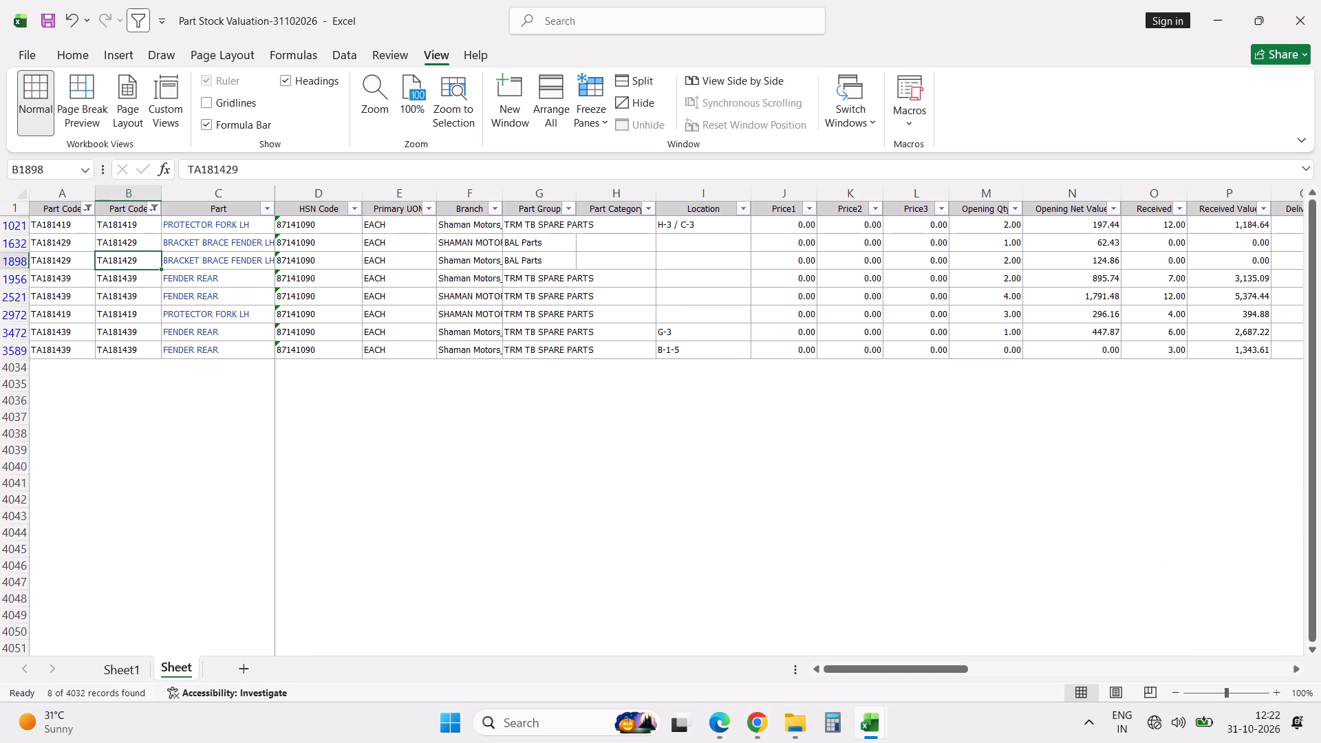
Filter the Branch column to show only Shaman Motors_Navi Mumbai.
left_click(497, 210)
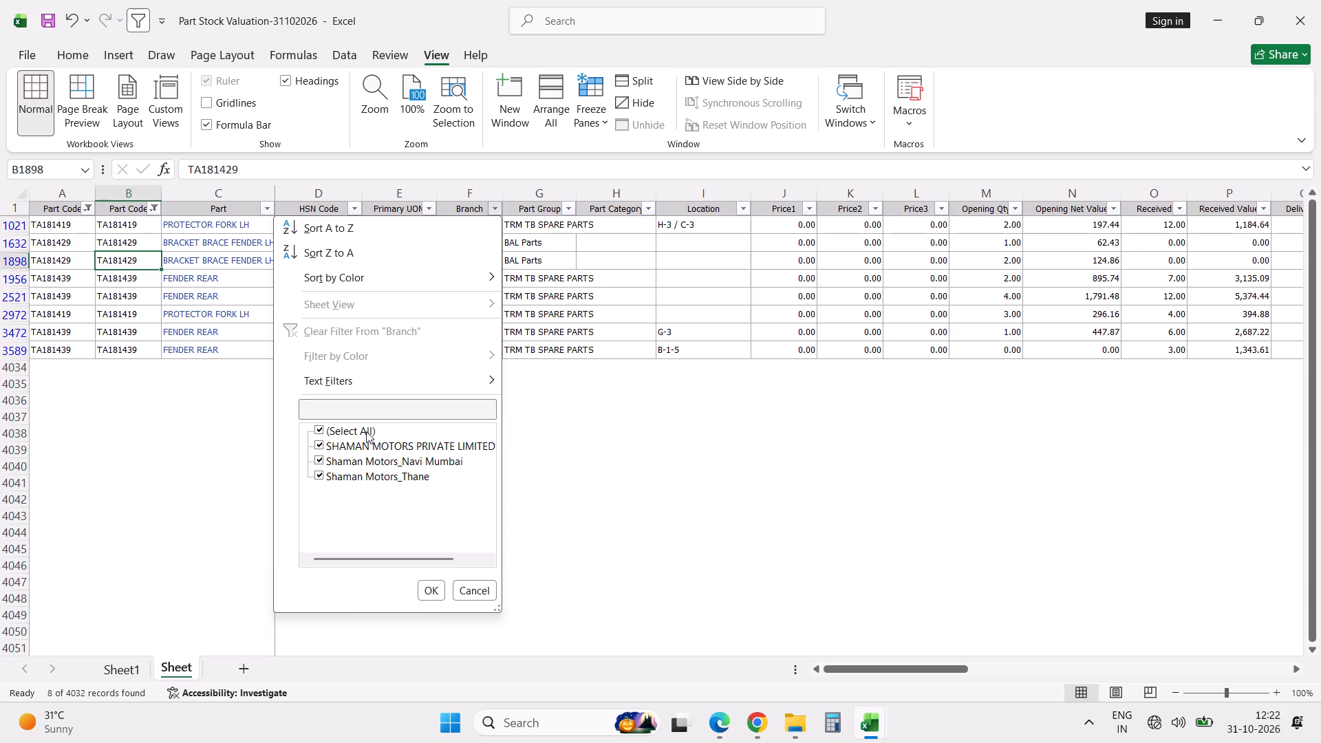
left_click(366, 431)
left_click(363, 459)
left_click(436, 592)
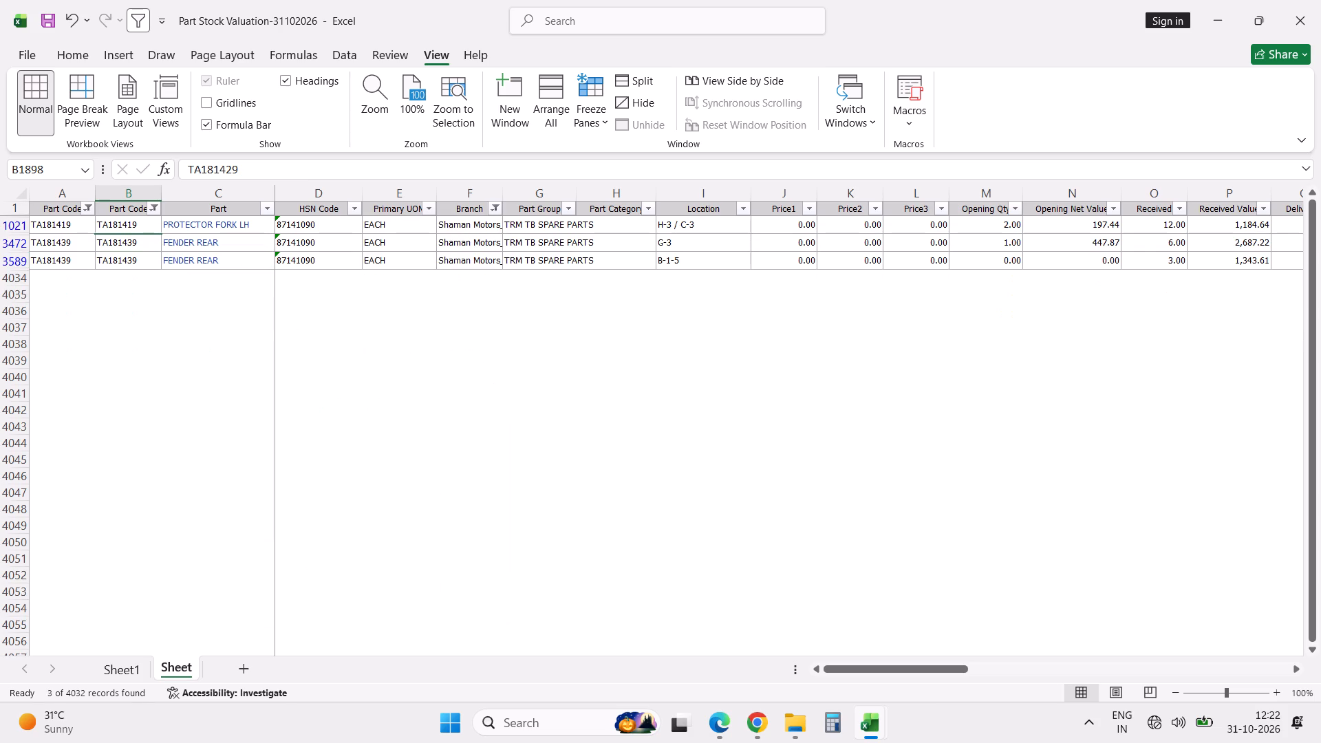
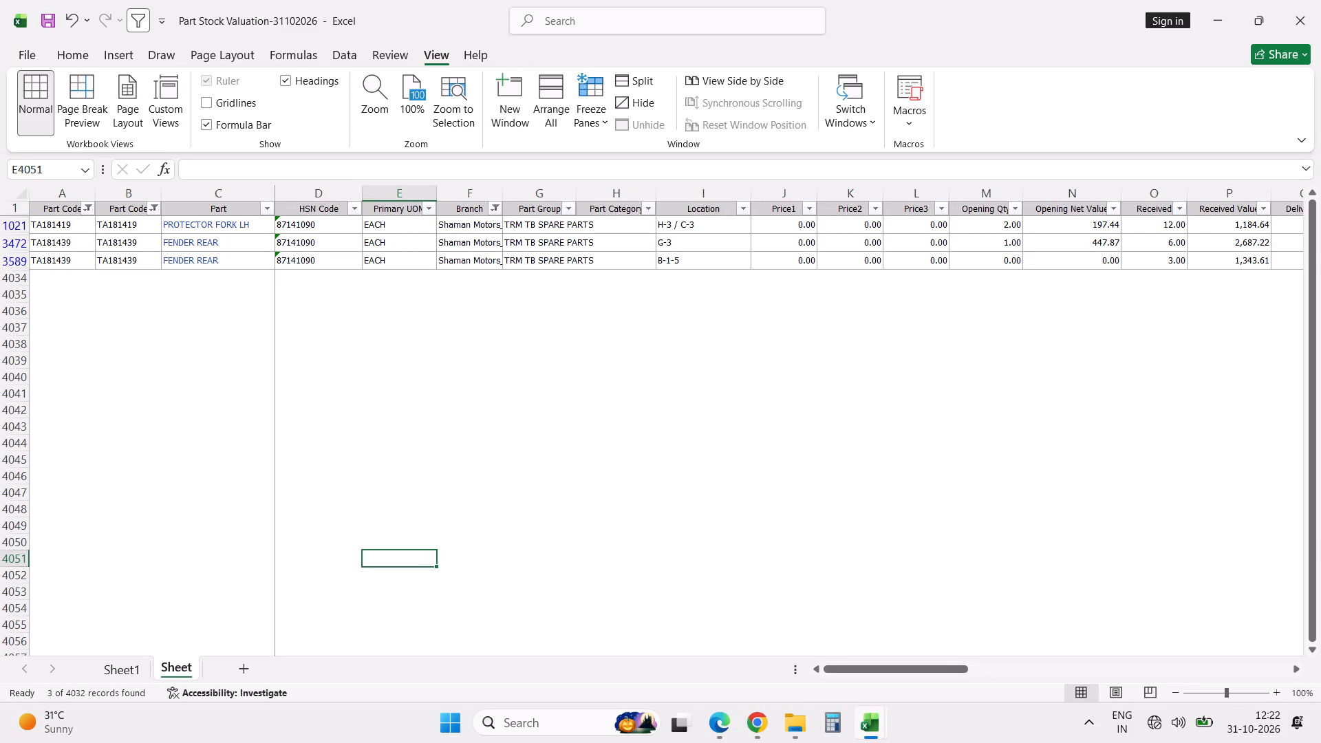
Switch to the NM_Stock_Count workbook and remove the column filters from the NM Stock Count sheet.
left_click(141, 228)
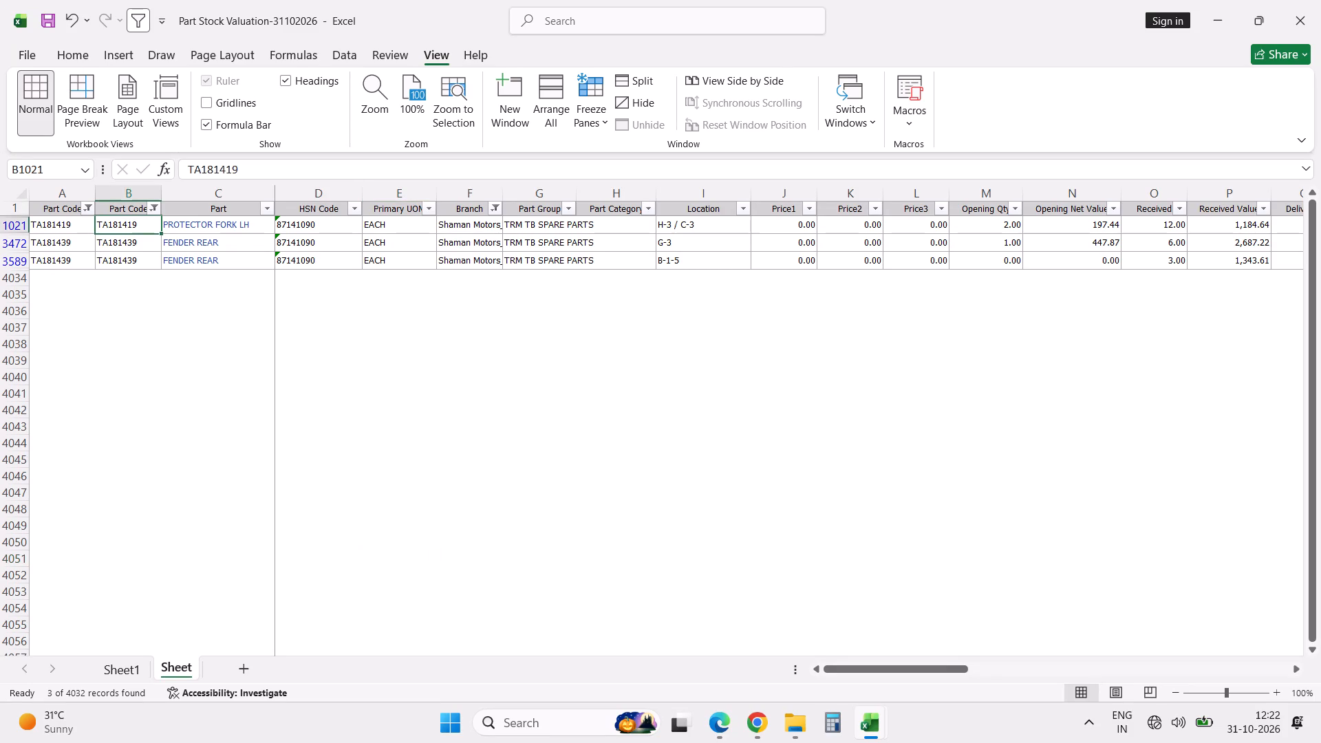
key("ctrl+c")
key("alt+Tab")
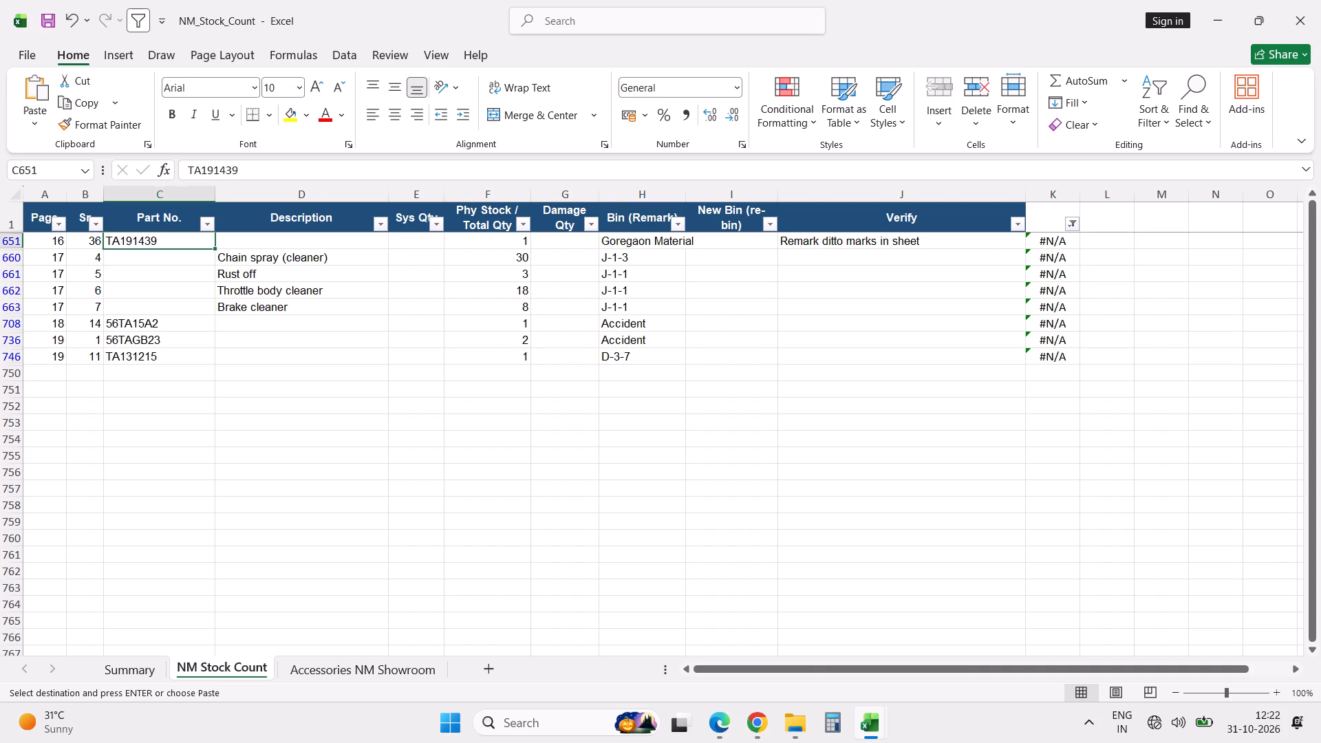
left_click(264, 430)
type("DFF")
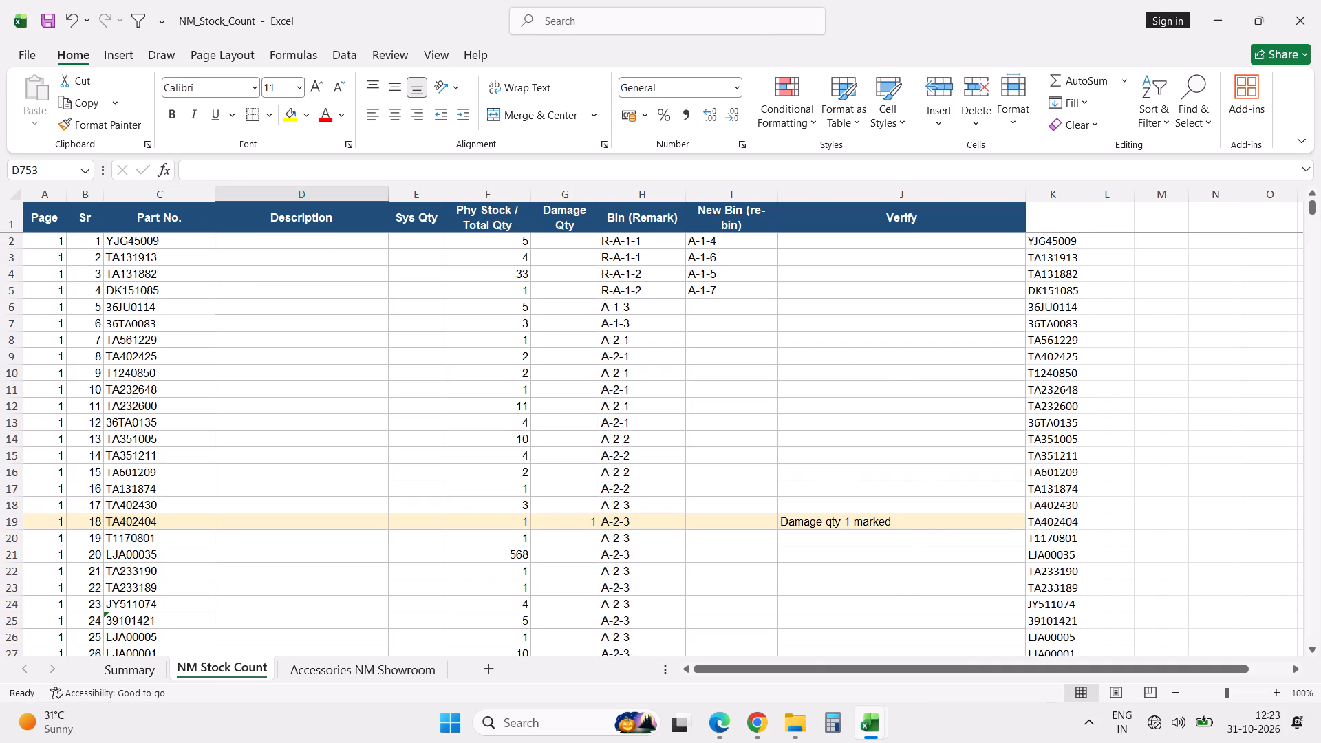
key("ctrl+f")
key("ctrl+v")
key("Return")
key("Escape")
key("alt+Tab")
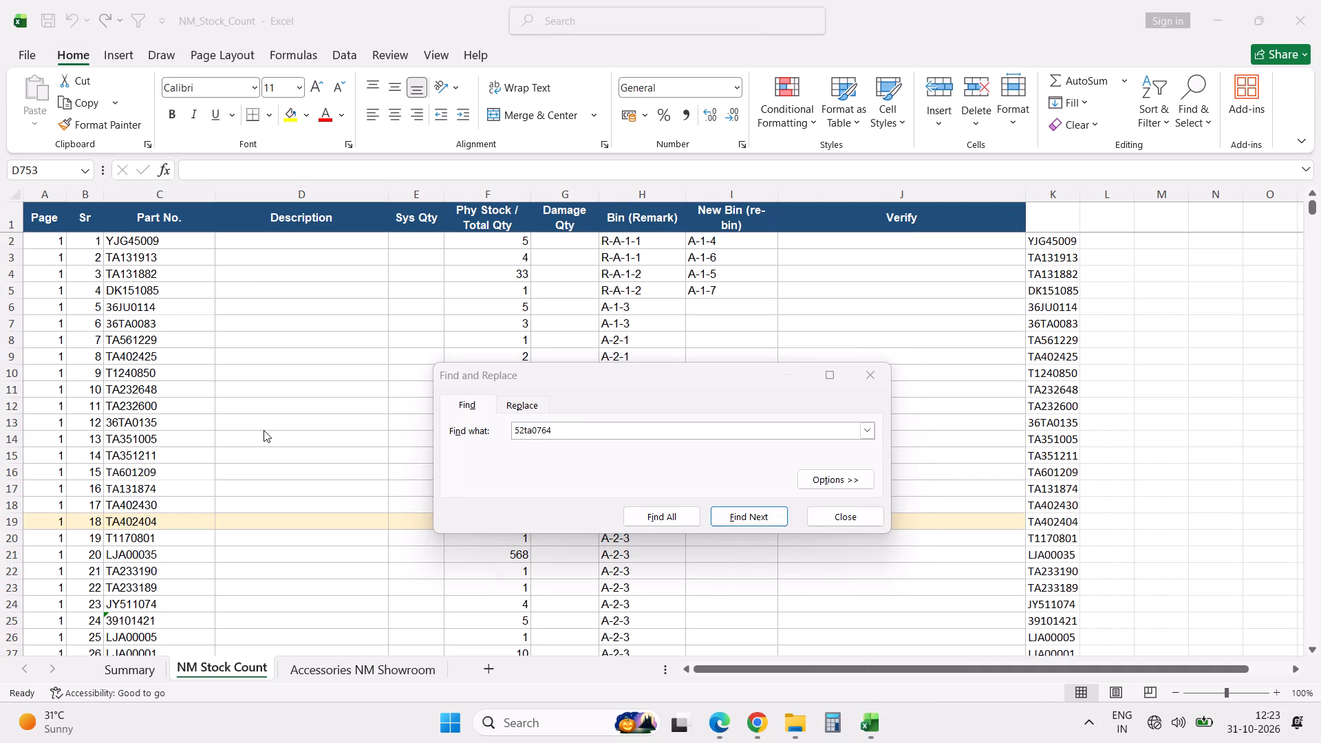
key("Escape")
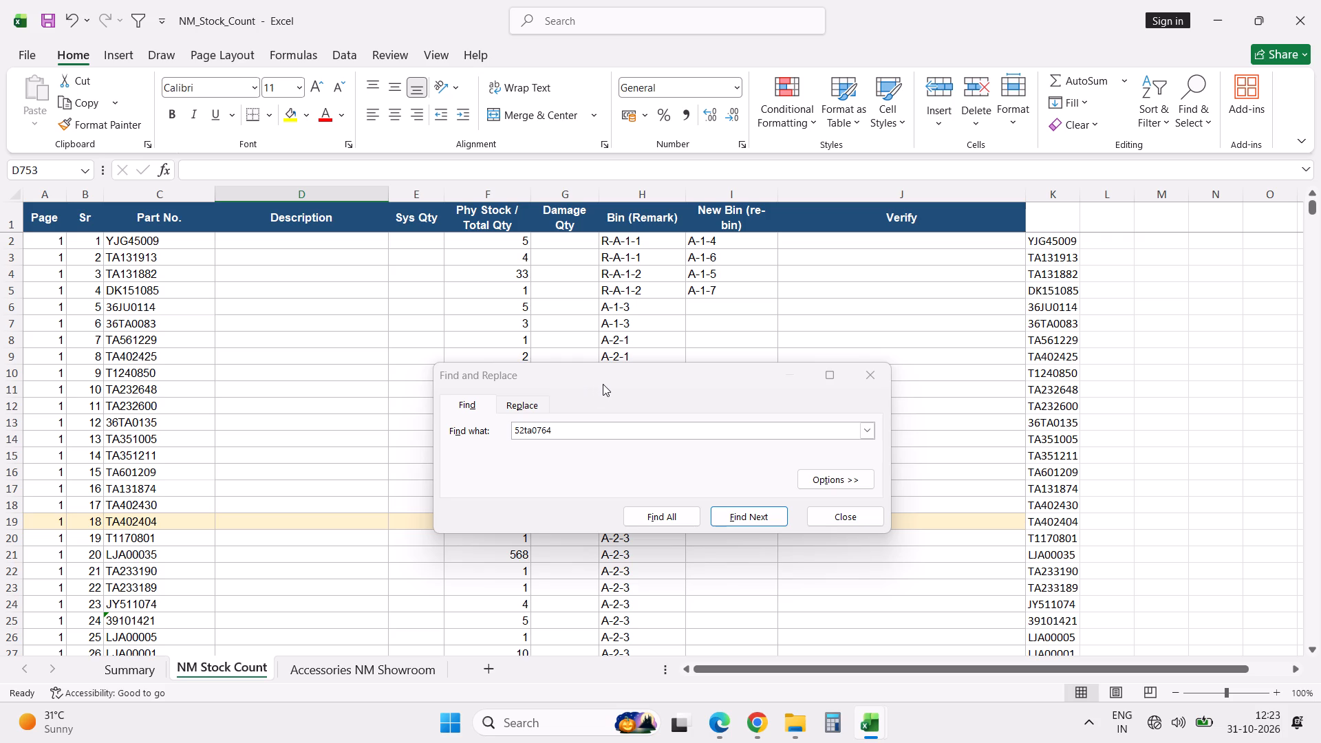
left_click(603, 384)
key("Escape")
Copy part code TA181419 from the stock valuation workbook, find it in the NM Stock Count sheet, and go to its next occurrence.
key("alt+Tab")
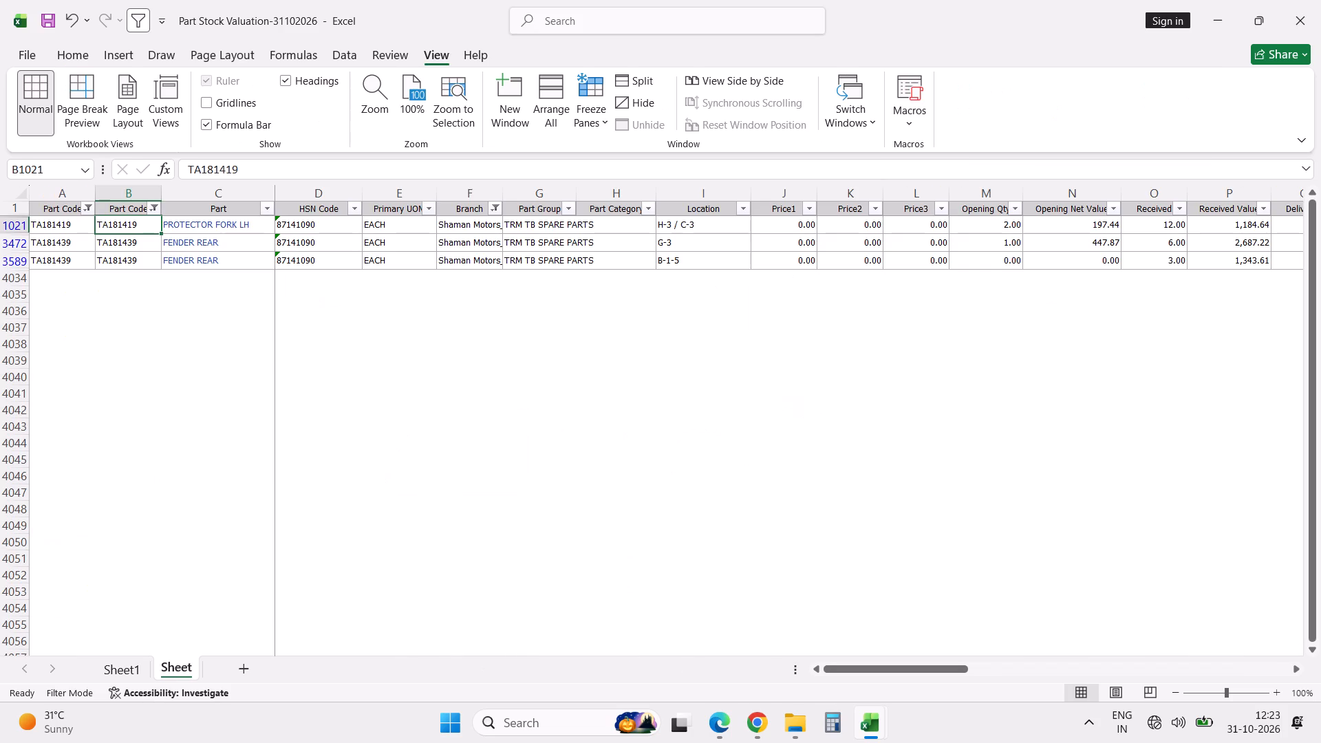
key("ctrl+c")
key("alt+Tab")
key("ctrl+f")
key("ctrl+v")
key("Return")
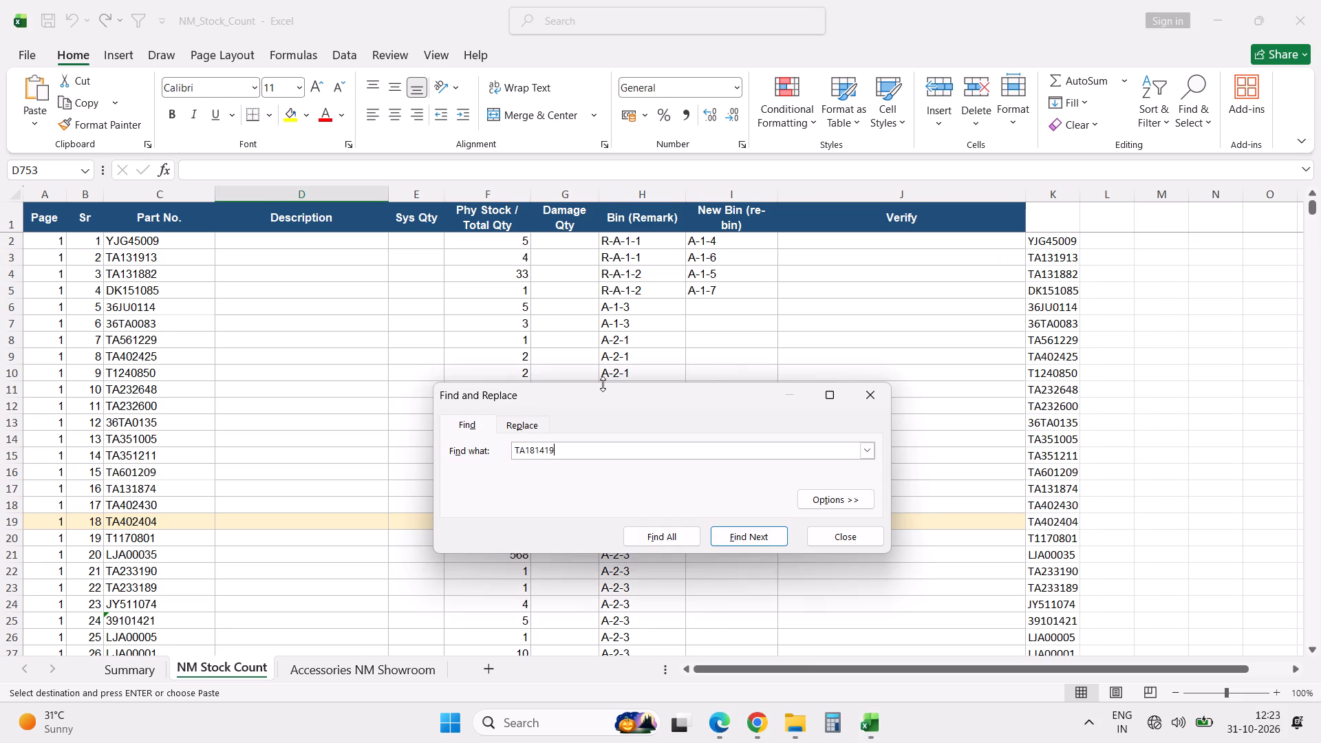
key("Escape")
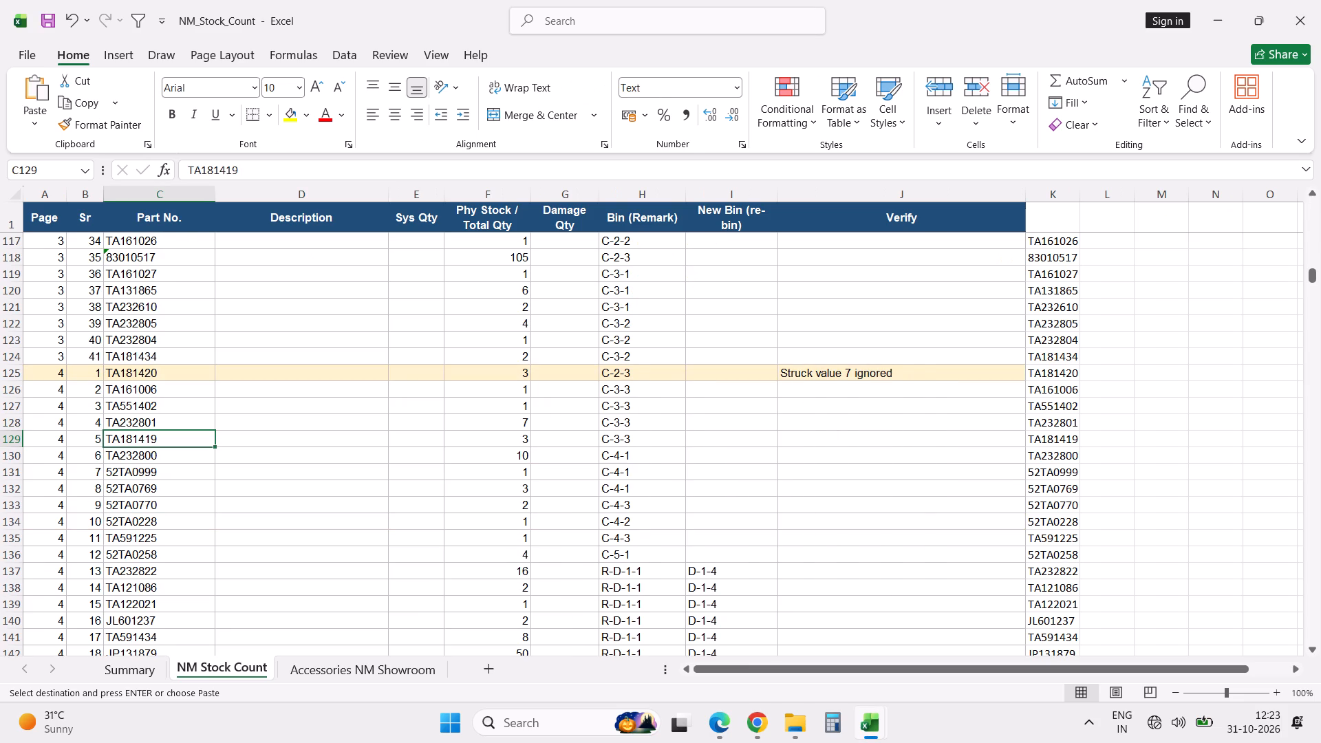
key("ctrl+f")
key("Return")
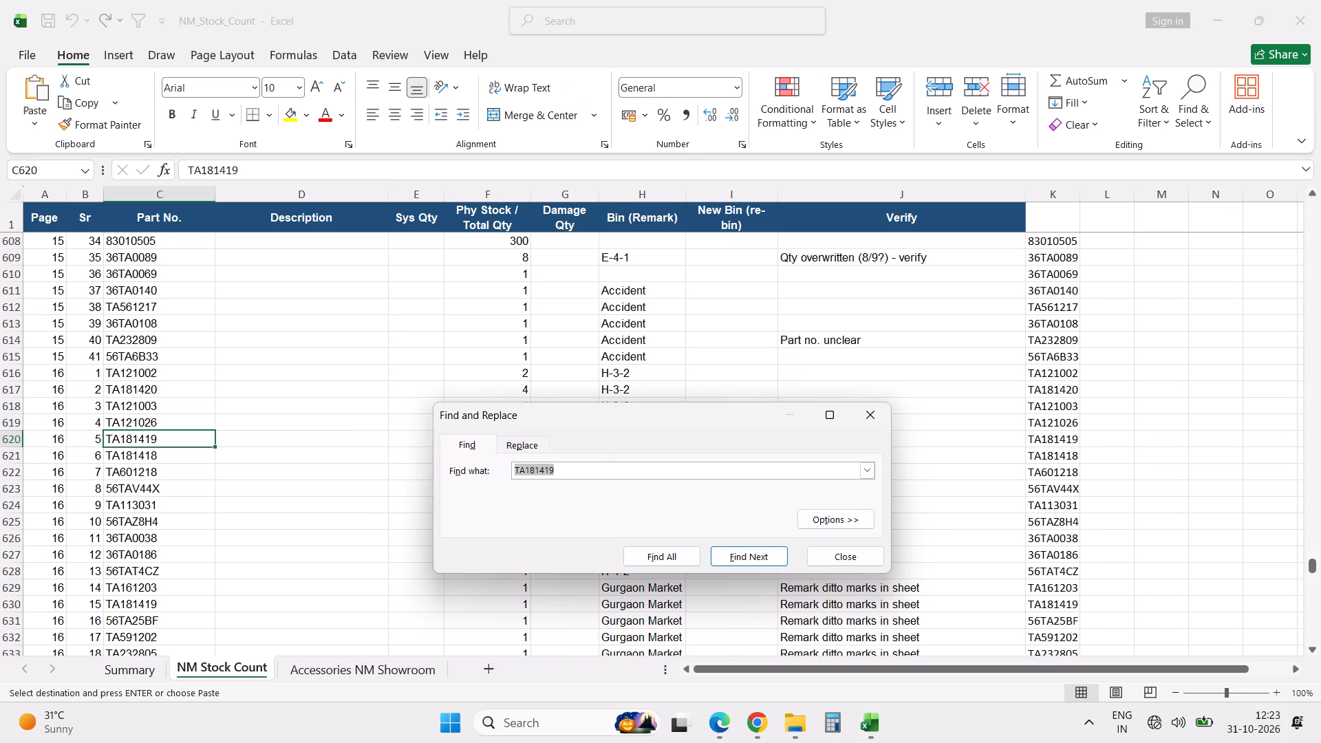
key("Escape")
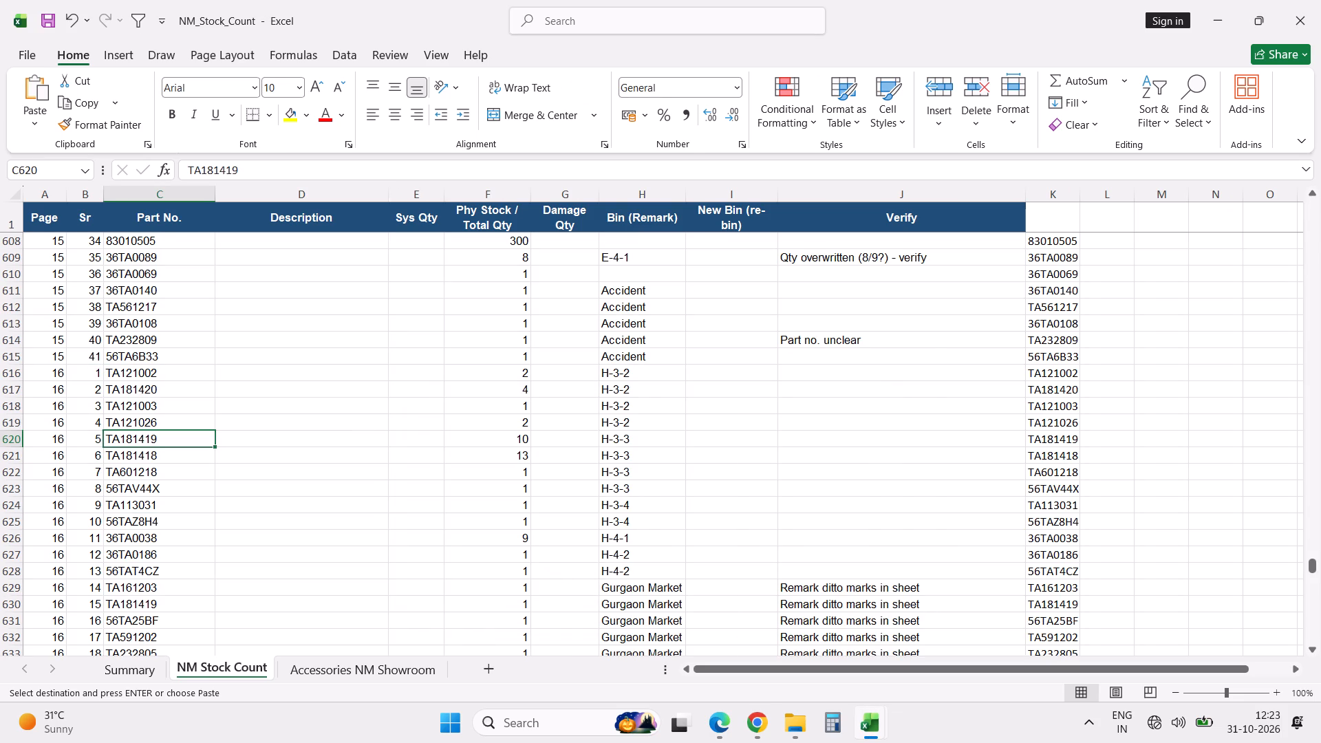
Check the available and net stock columns for the filtered part codes in the stock valuation workbook.
key("alt+Tab")
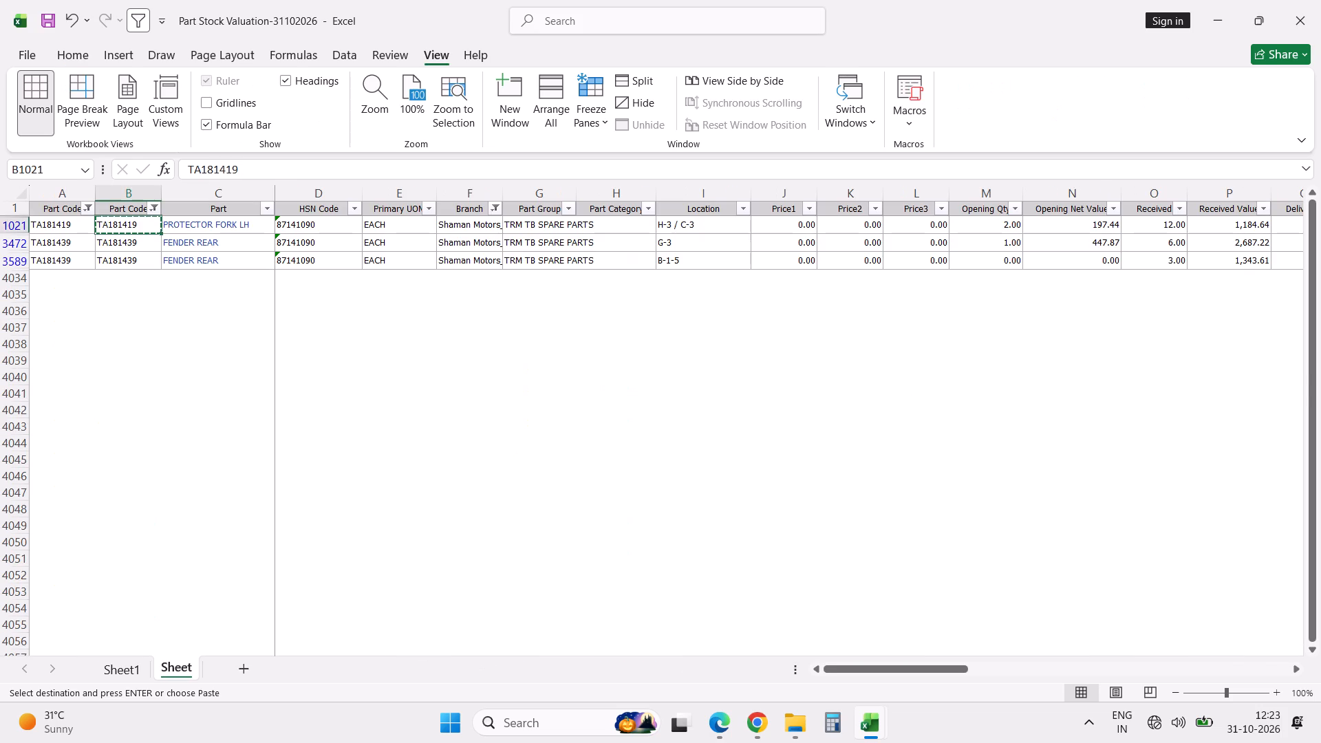
key("Up")
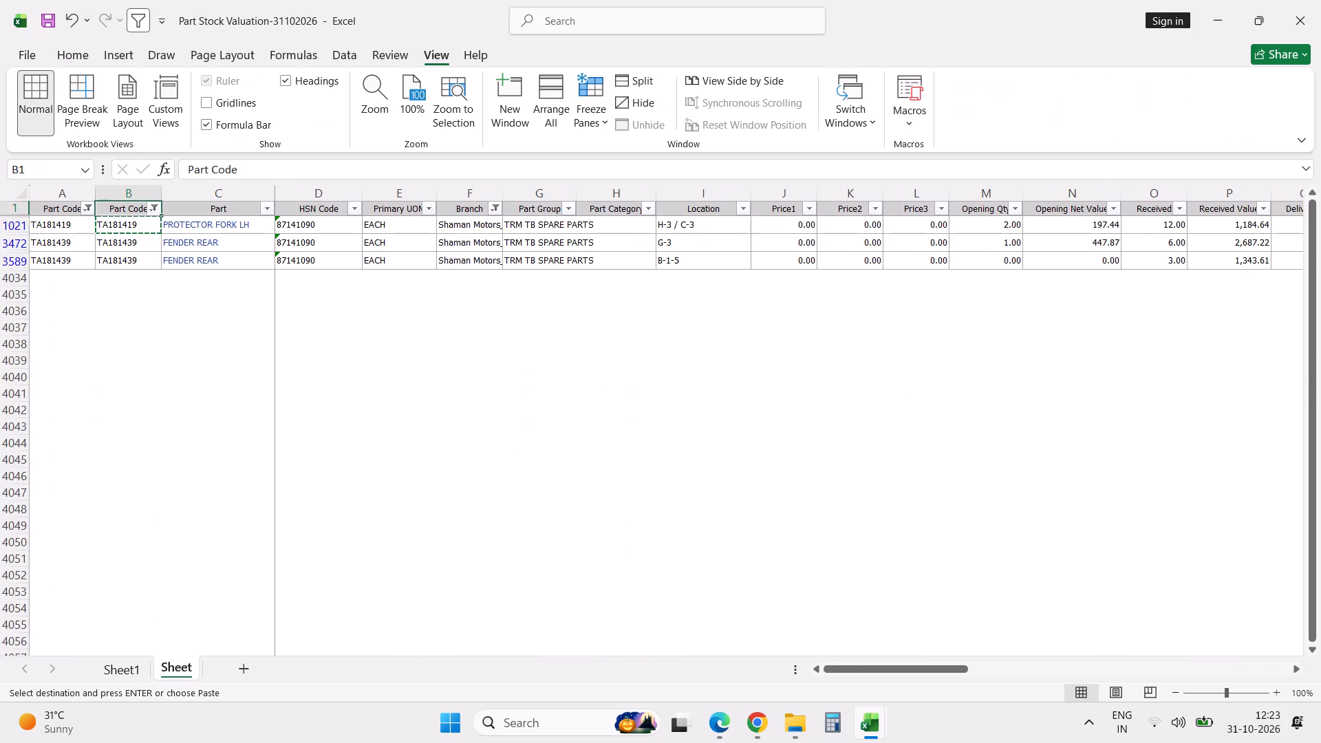
key("ctrl+Right")
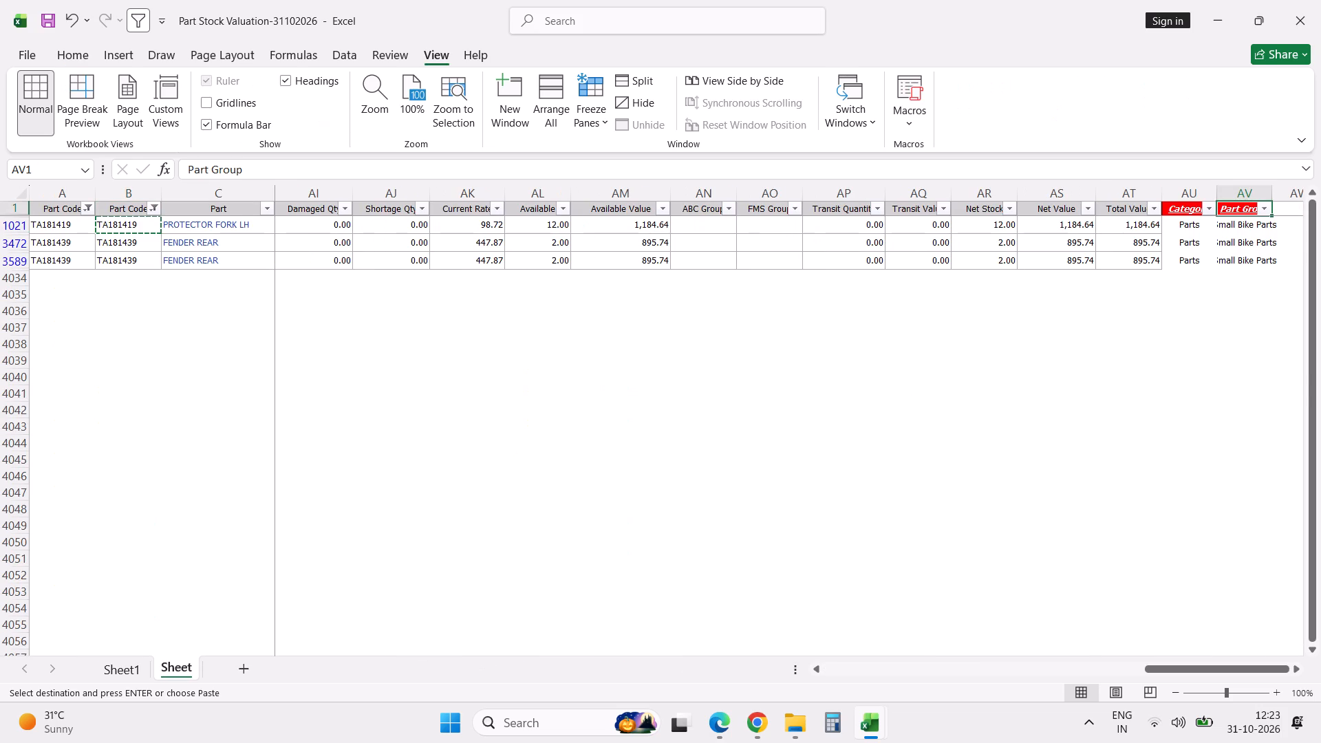
Review the NM Stock Count entries below the second TA181419 row and compare rows 650 and 651, part numbers TA181439 and TA191439.
key("alt+Tab")
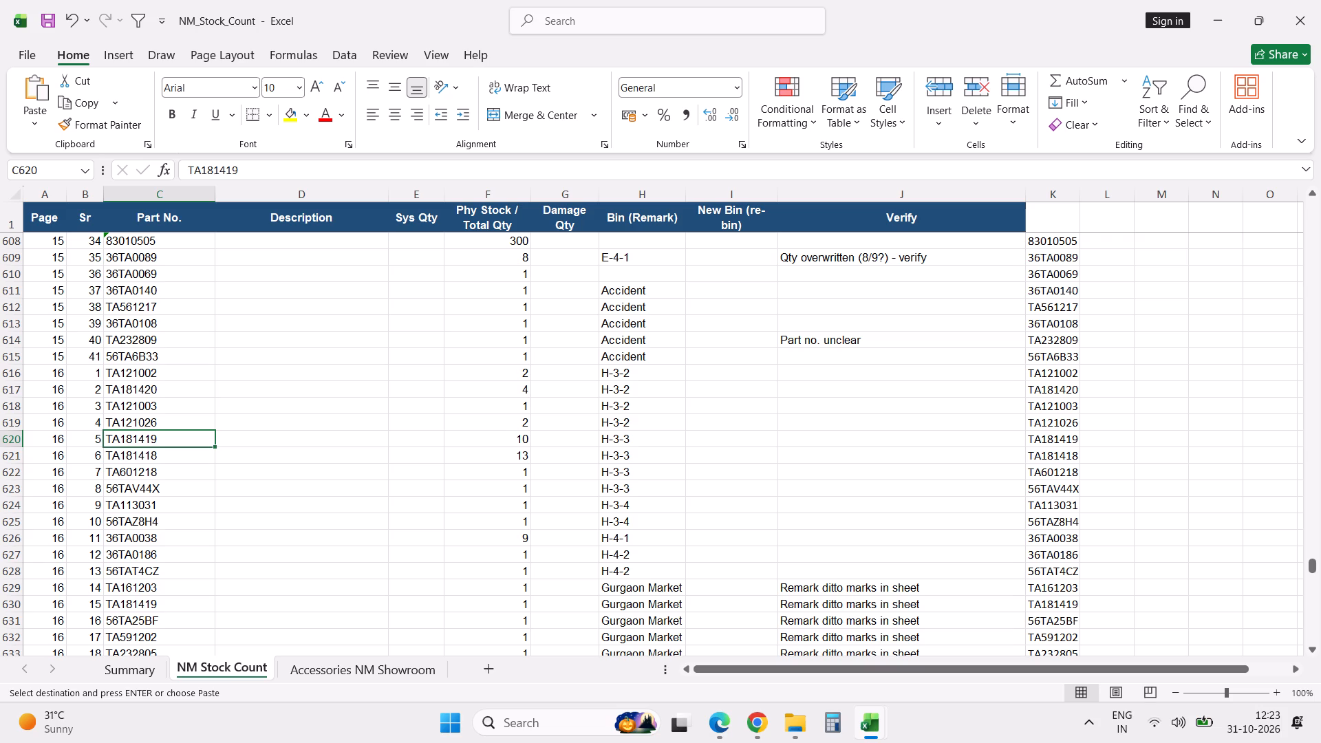
key("Down")
key("Down")
key("Down")
key("Down")
key("Down")
key("Down")
key("Down")
key("Down")
key("Down")
key("Down")
key("Down")
key("Down")
key("Down")
key("Down")
key("Down")
key("Down")
key("Down")
key("Down")
key("Down")
key("Down")
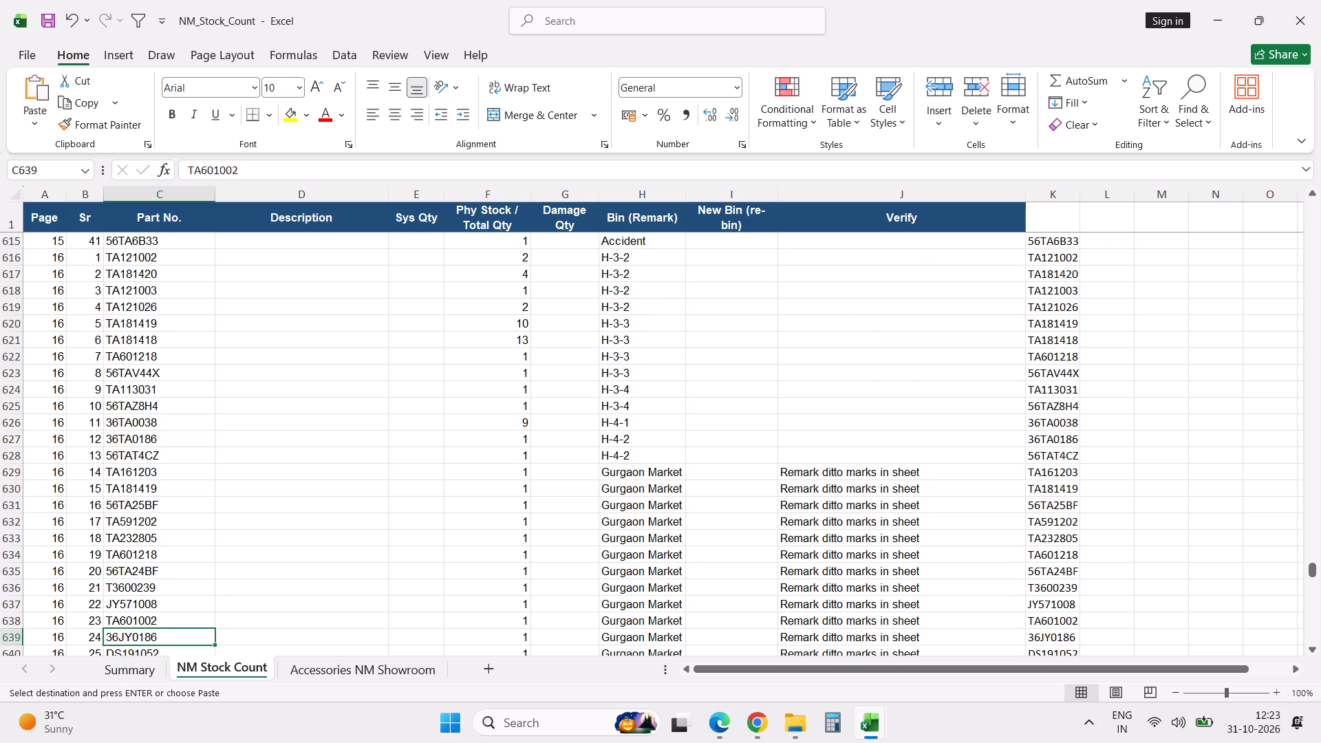
key("Down")
key("Down")
key("Down")
key("Down")
key("Down")
key("Down")
key("Down")
key("Down")
key("Down")
key("Down")
key("Down")
key("Down")
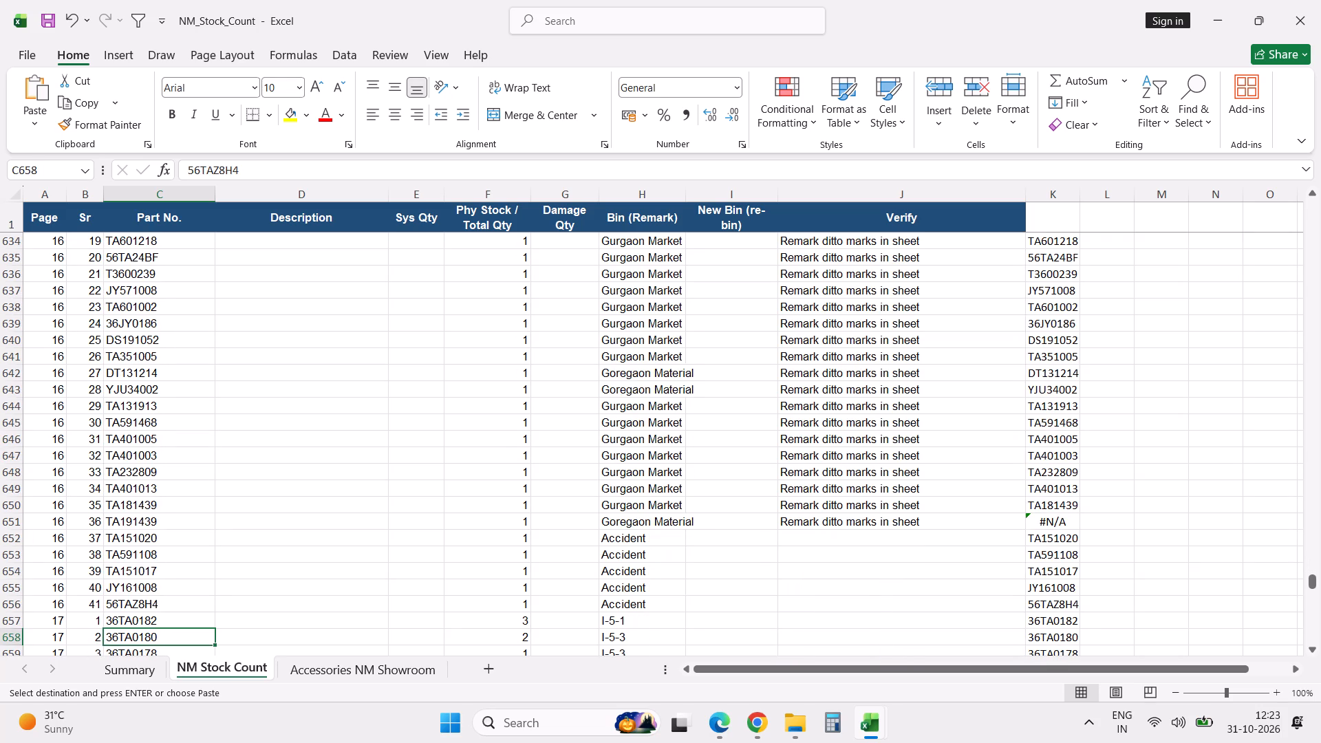
key("Up")
key("Up")
key("Up")
key("Up")
key("Up")
key("Up")
key("Up")
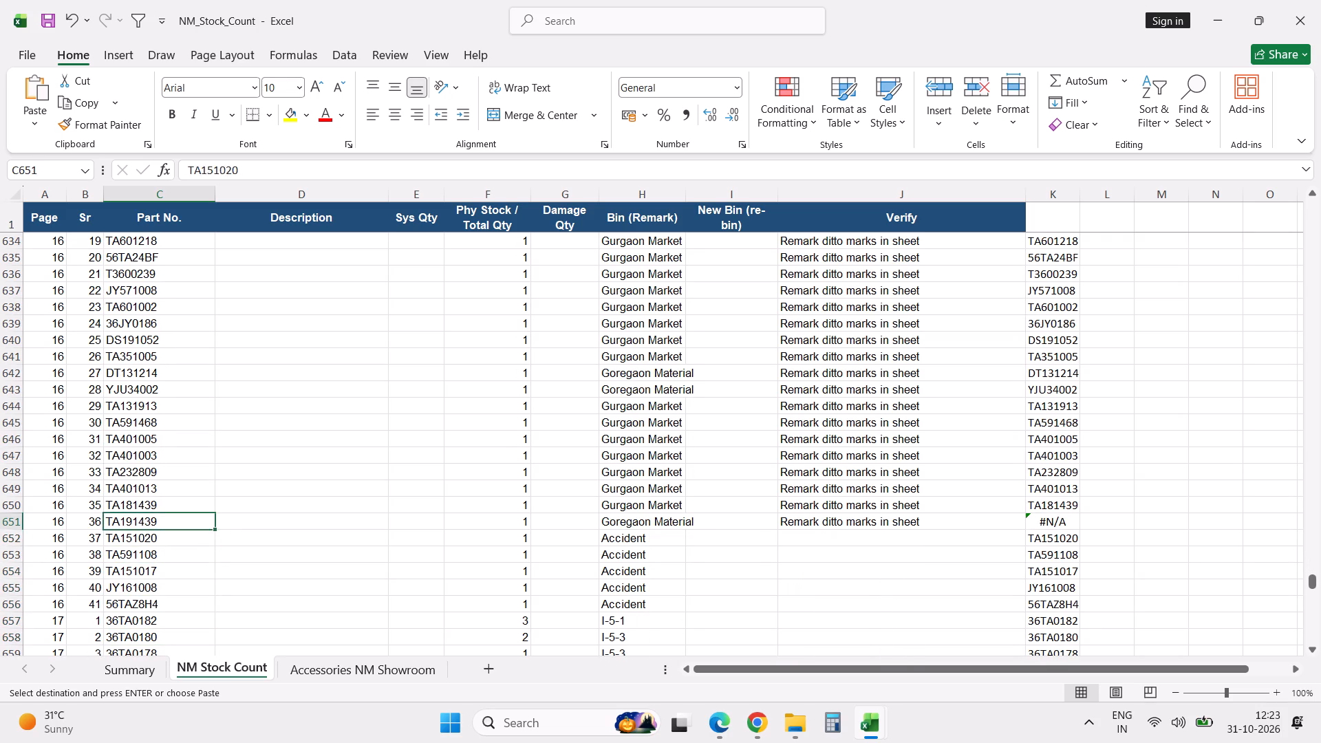
key("Up")
key("Up")
key("Down")
key("shift+Down")
key("shift+Right")
key("shift+Right")
key("shift+Right")
key("shift+Right")
key("shift+Right")
key("shift+Right")
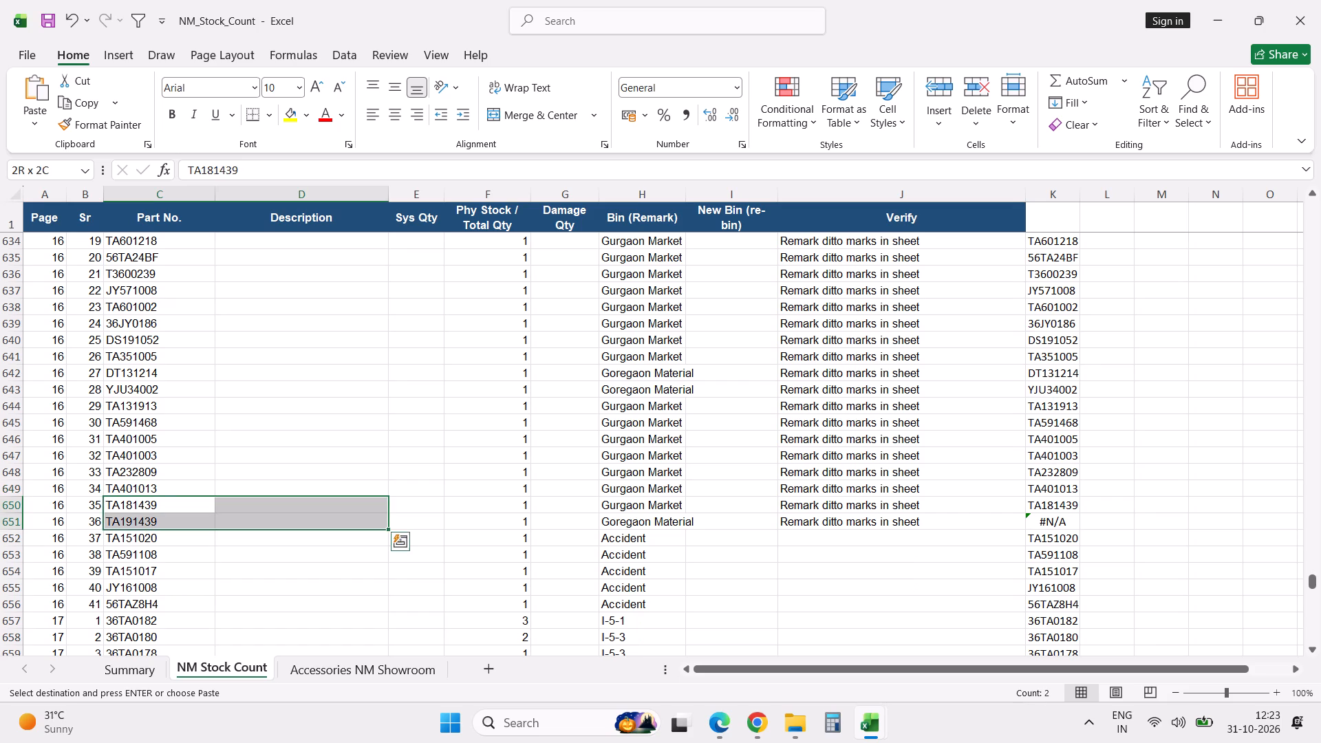
key("shift+Right")
key("shift+Right")
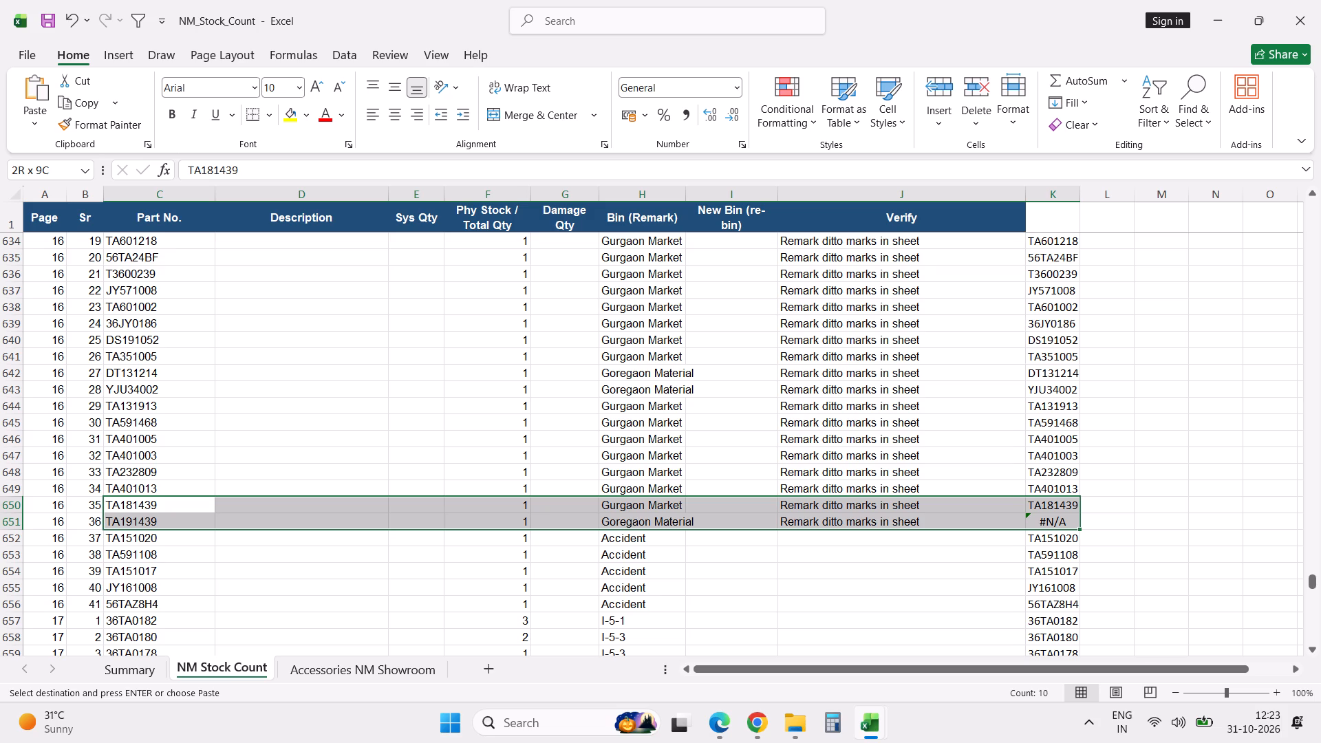
Switch to the Part List-28102026 workbook and clear the filters from its Part Code and Part columns.
key("alt+Tab")
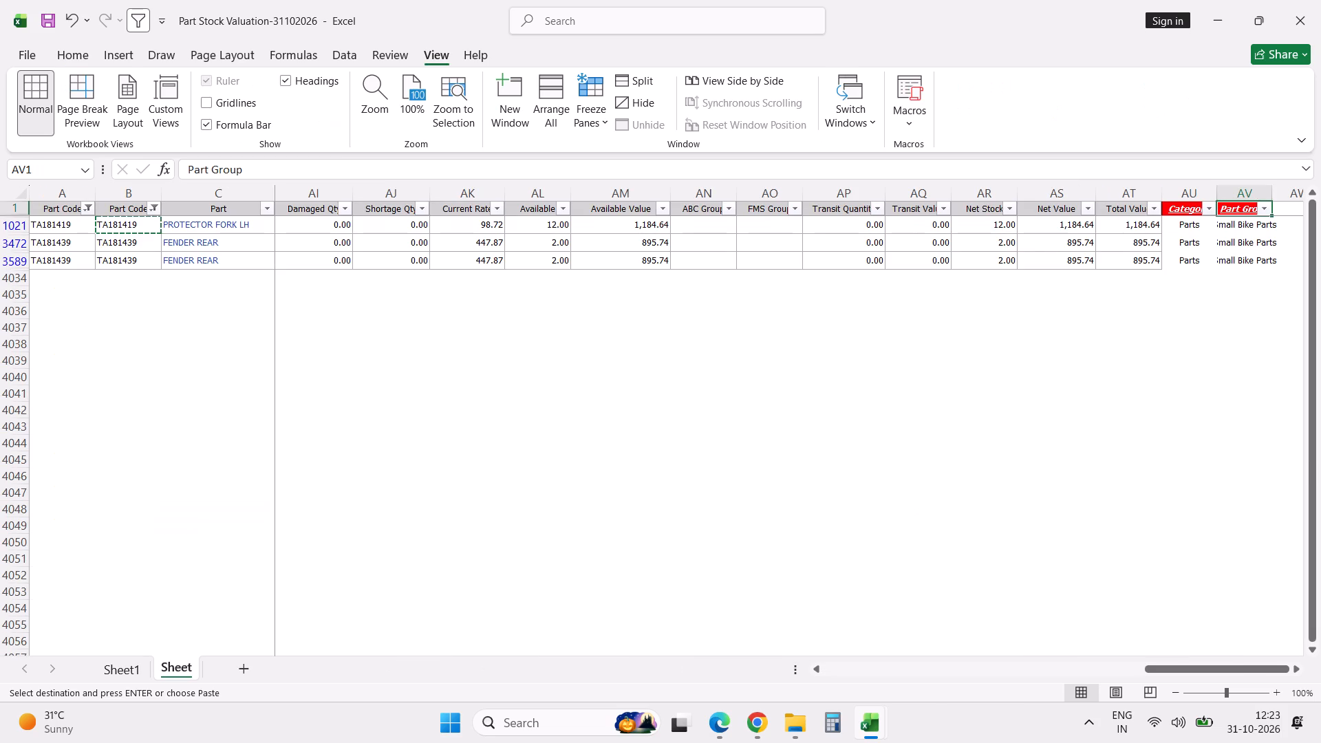
left_click(871, 725)
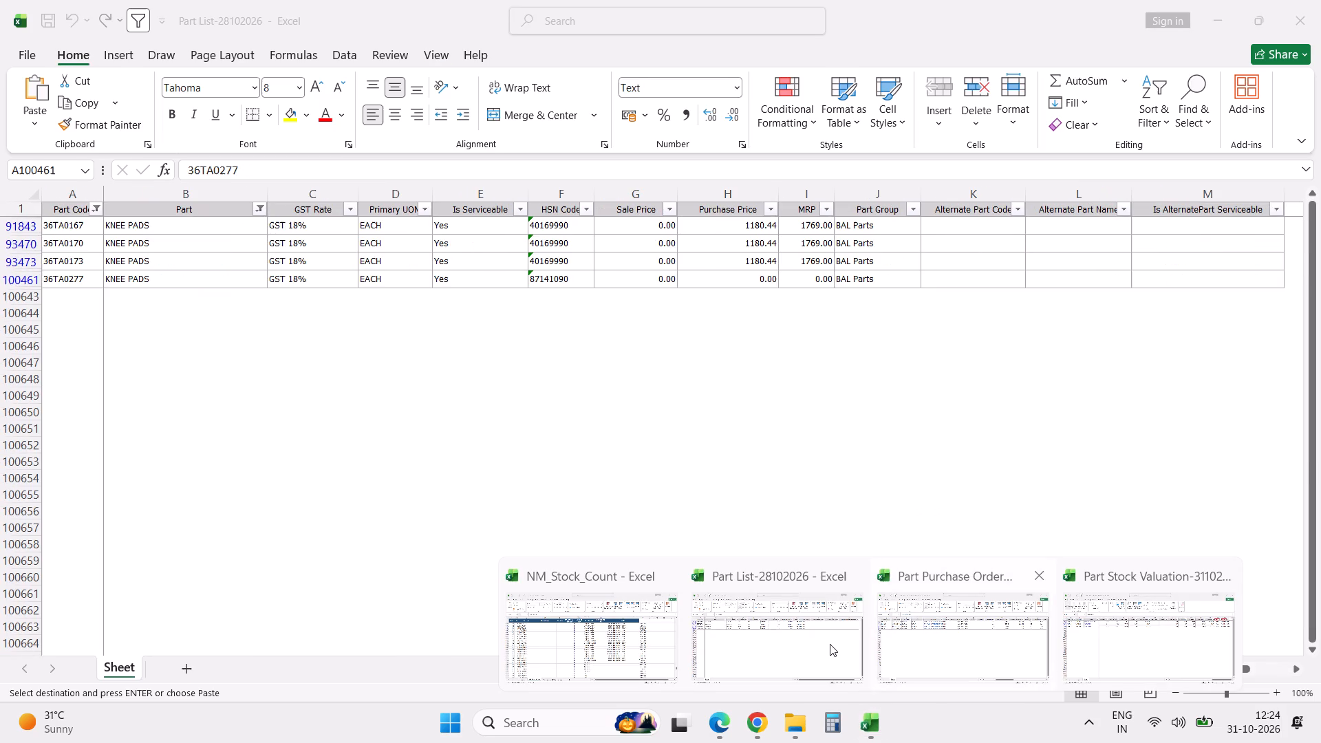
left_click(830, 644)
left_click(263, 212)
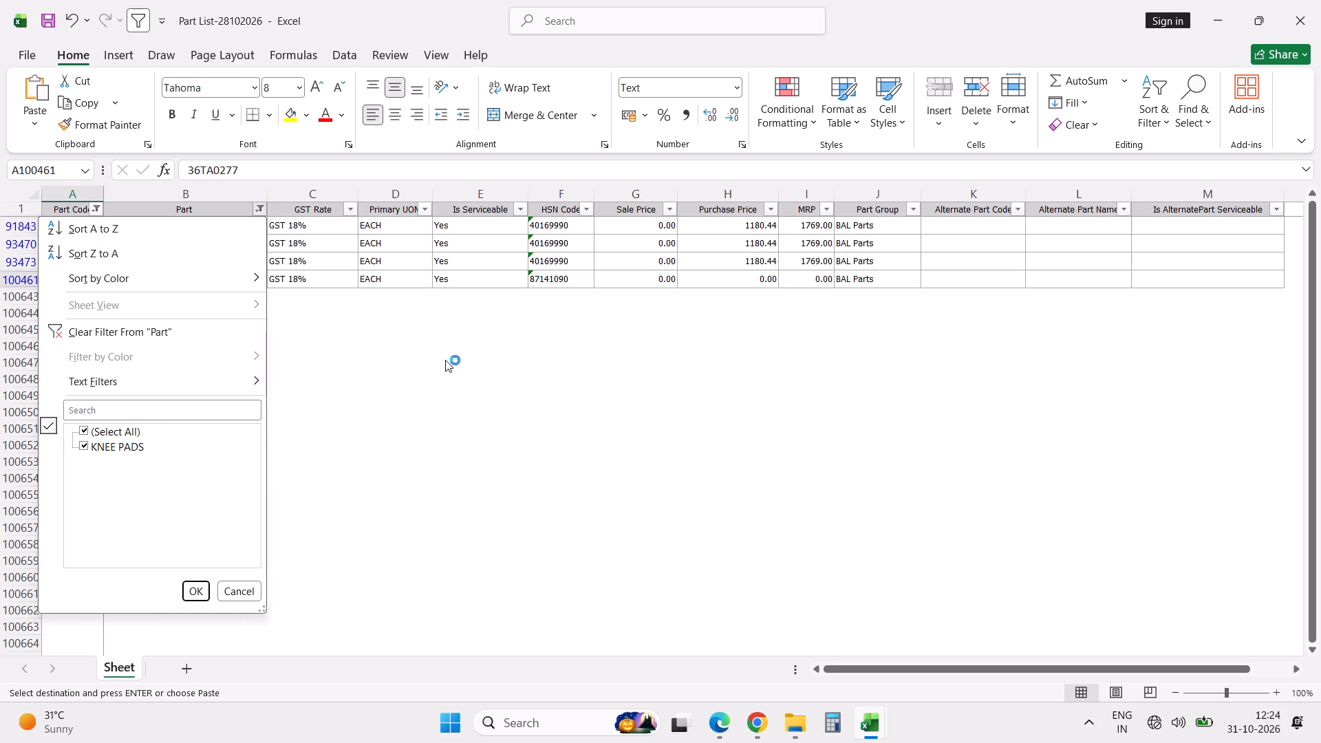
key("Escape")
left_click(96, 212)
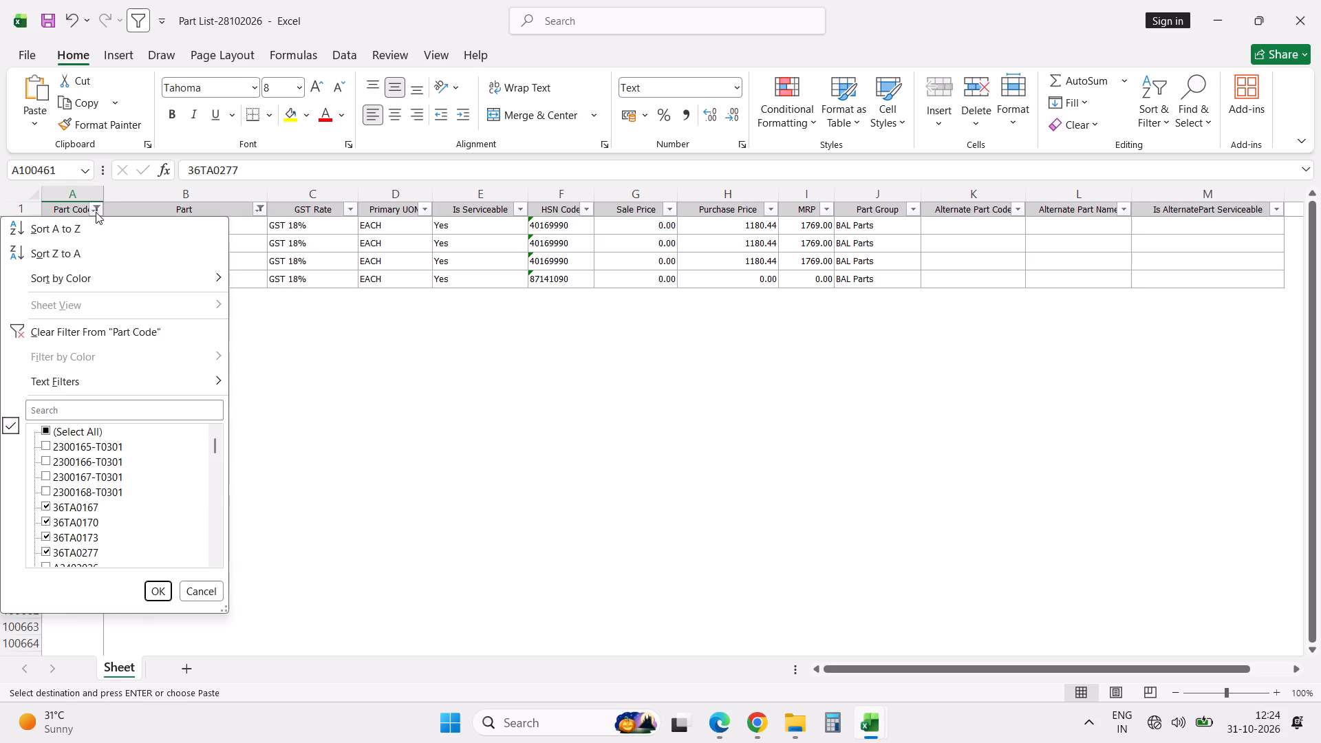
left_click(74, 429)
left_click(164, 587)
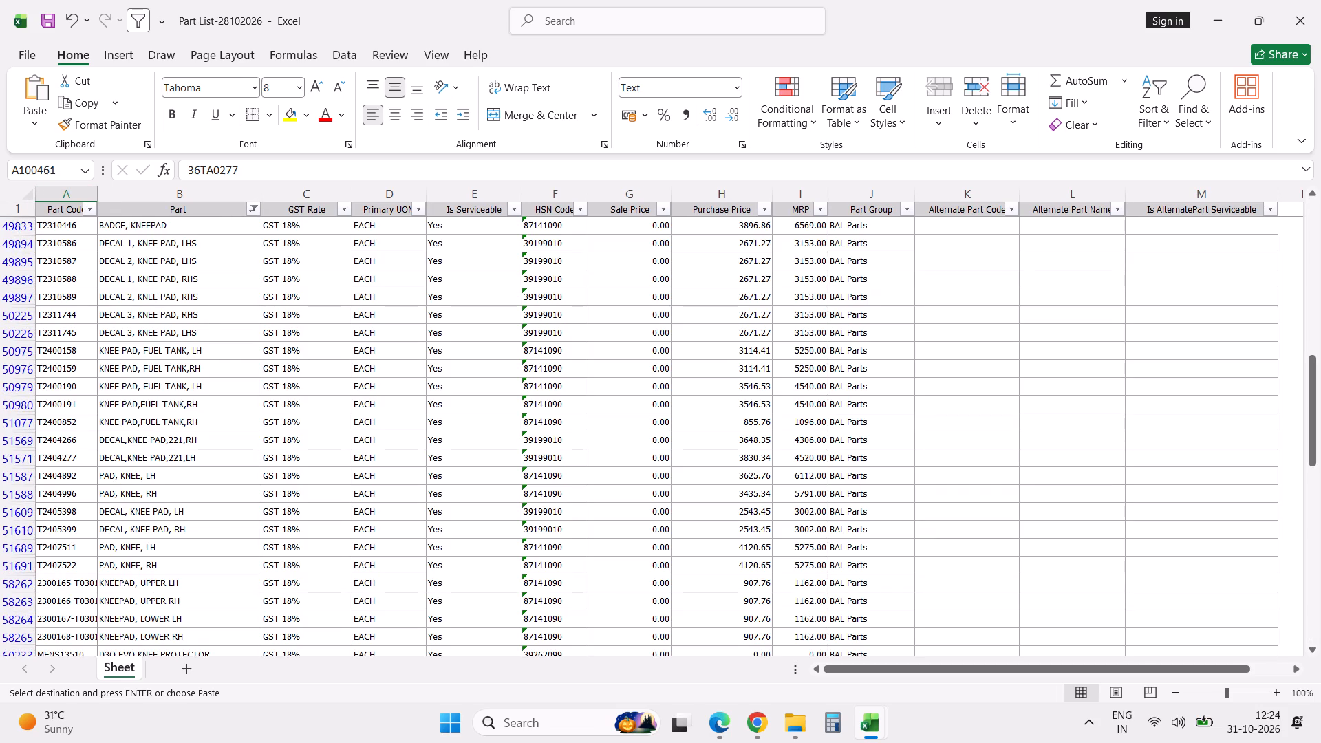
left_click(255, 210)
left_click(118, 438)
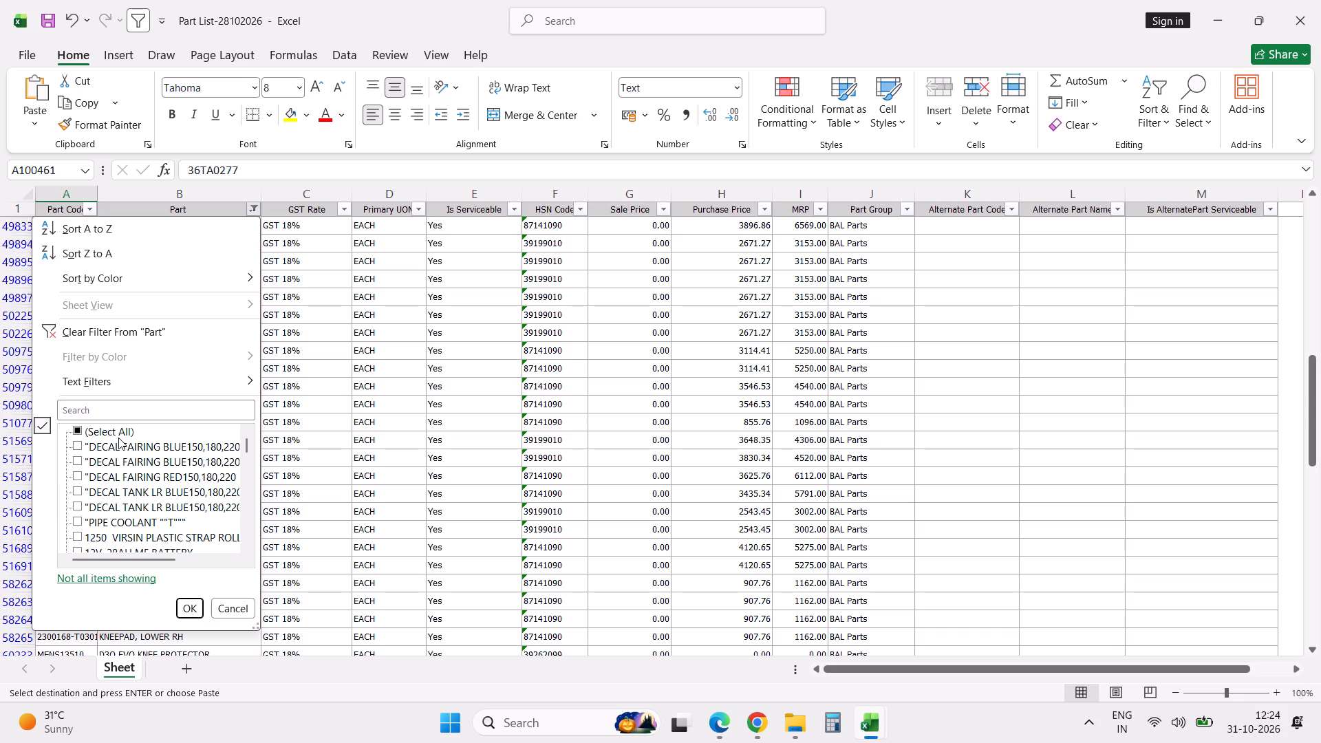
left_click(193, 609)
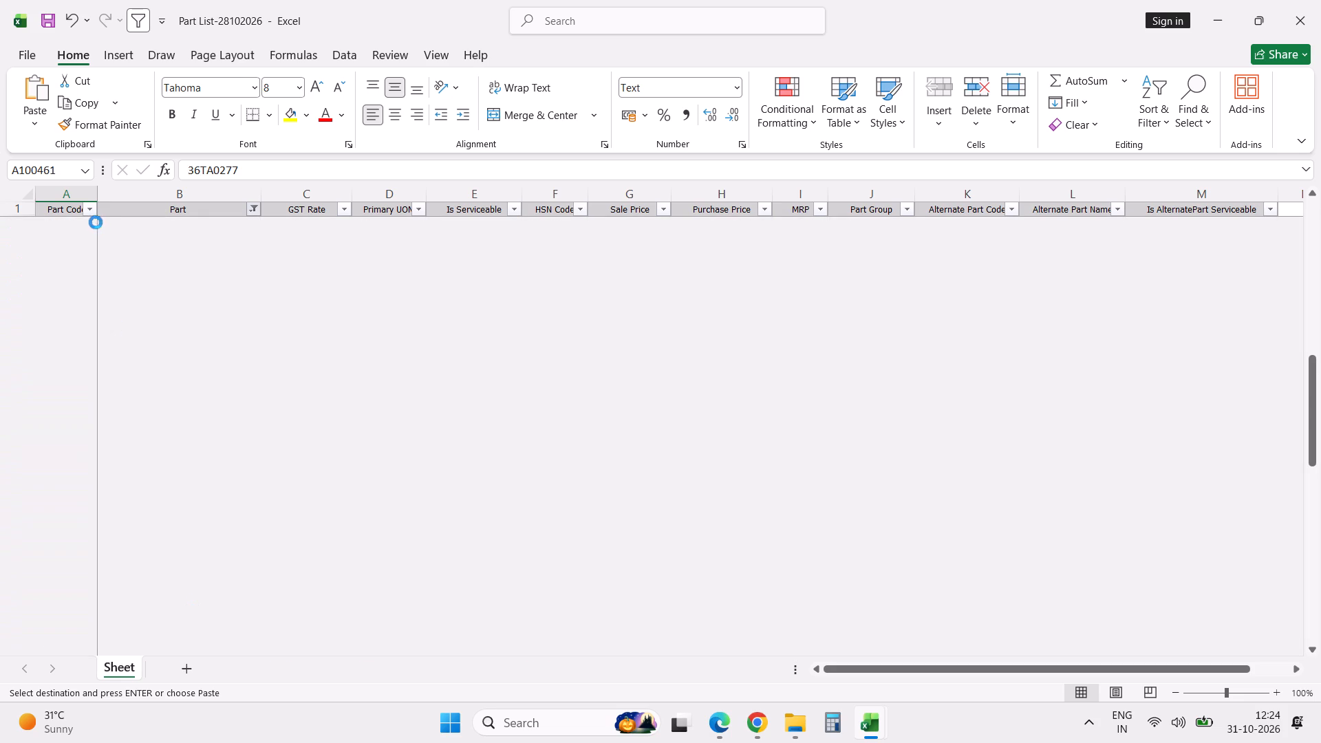
Filter the Part Code column of the part list for codes containing 1439.
left_click(91, 211)
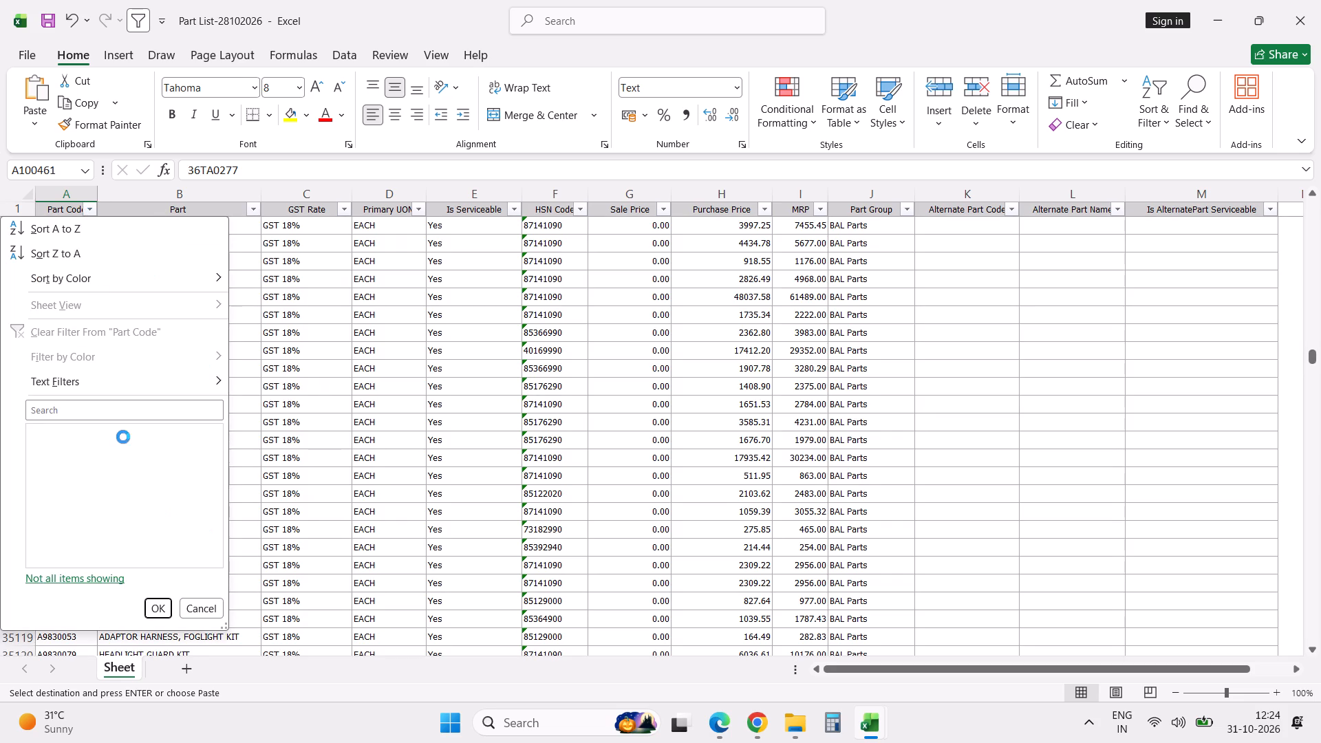
left_click(138, 416)
type("1439")
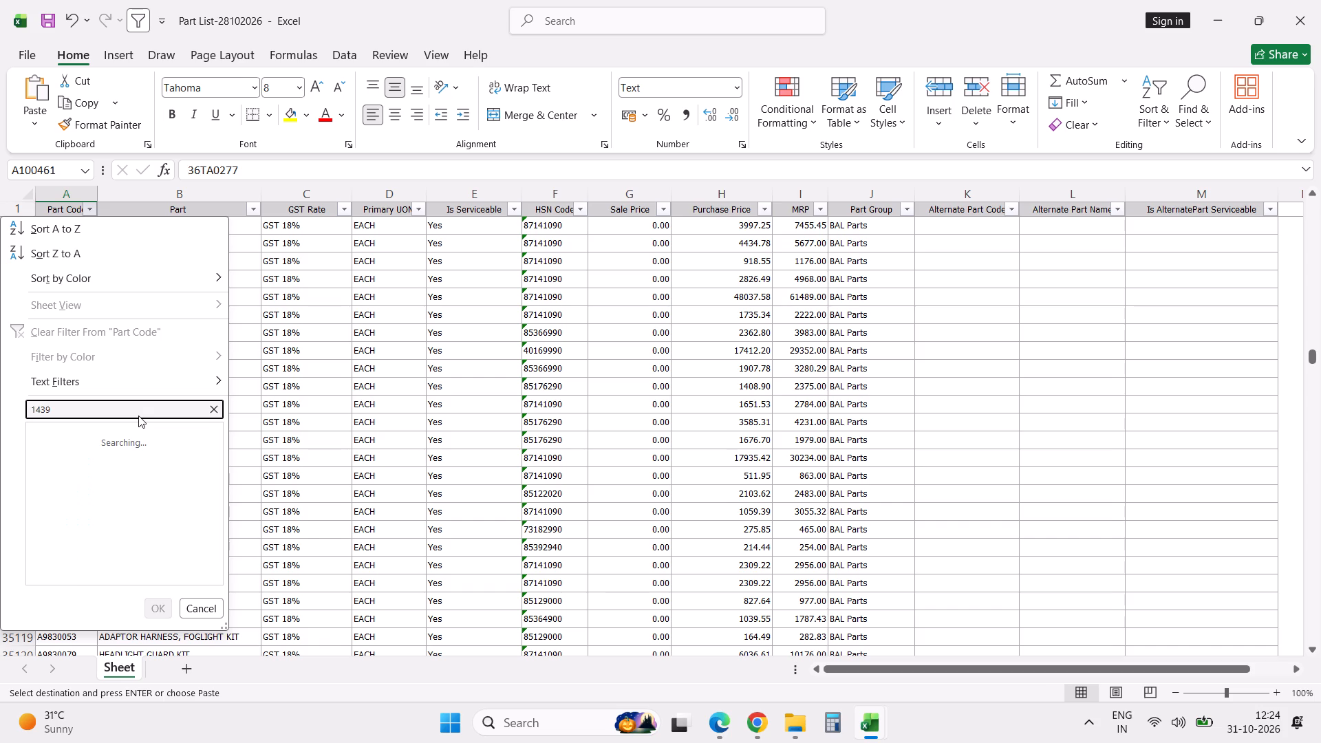
key("Return")
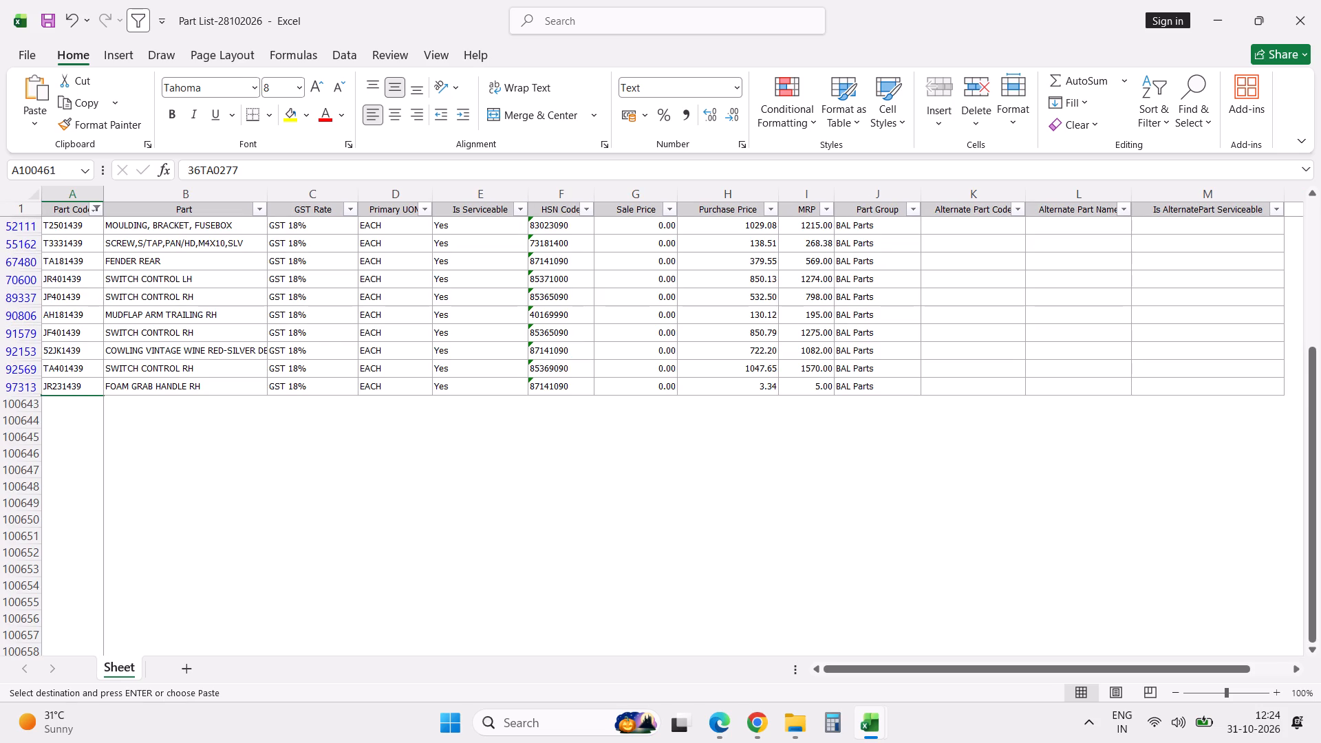
Examine the filtered part codes and their descriptions for a plausible match to TA191439.
scroll(208, 343, "up", 7)
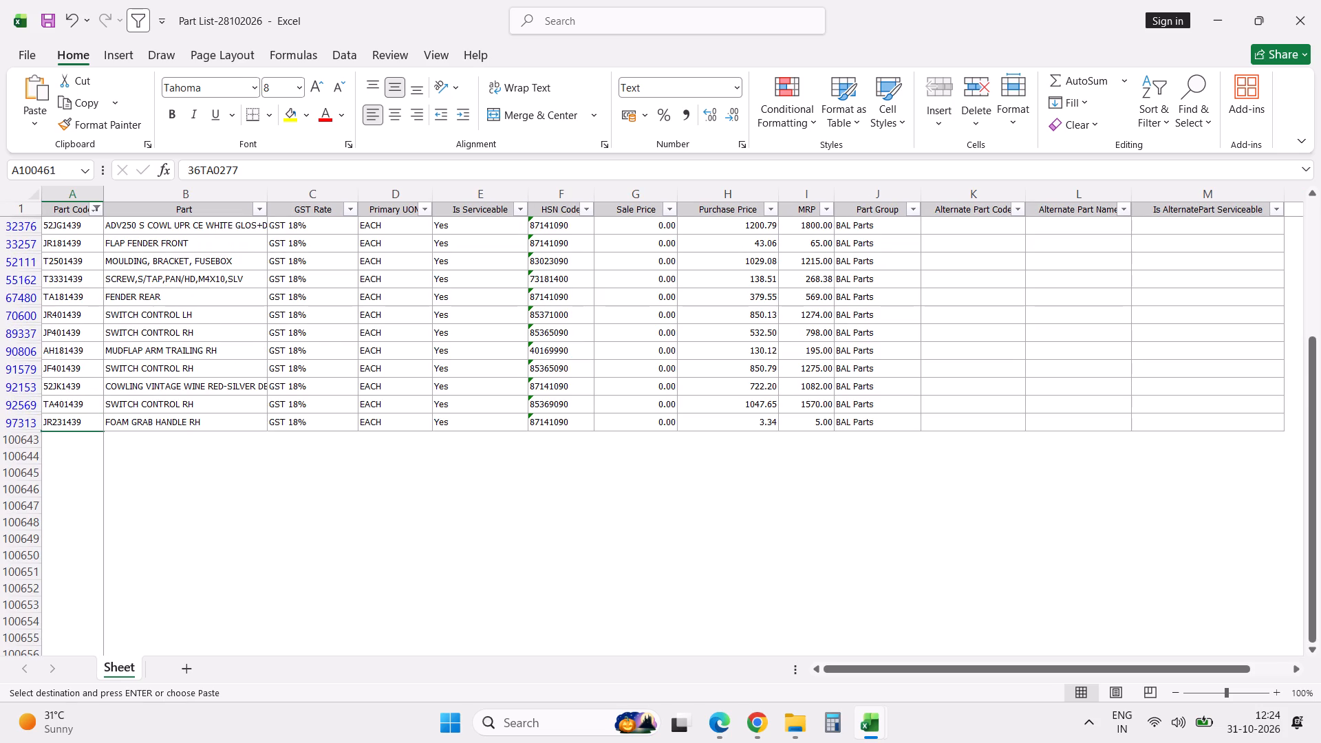
left_click(259, 209)
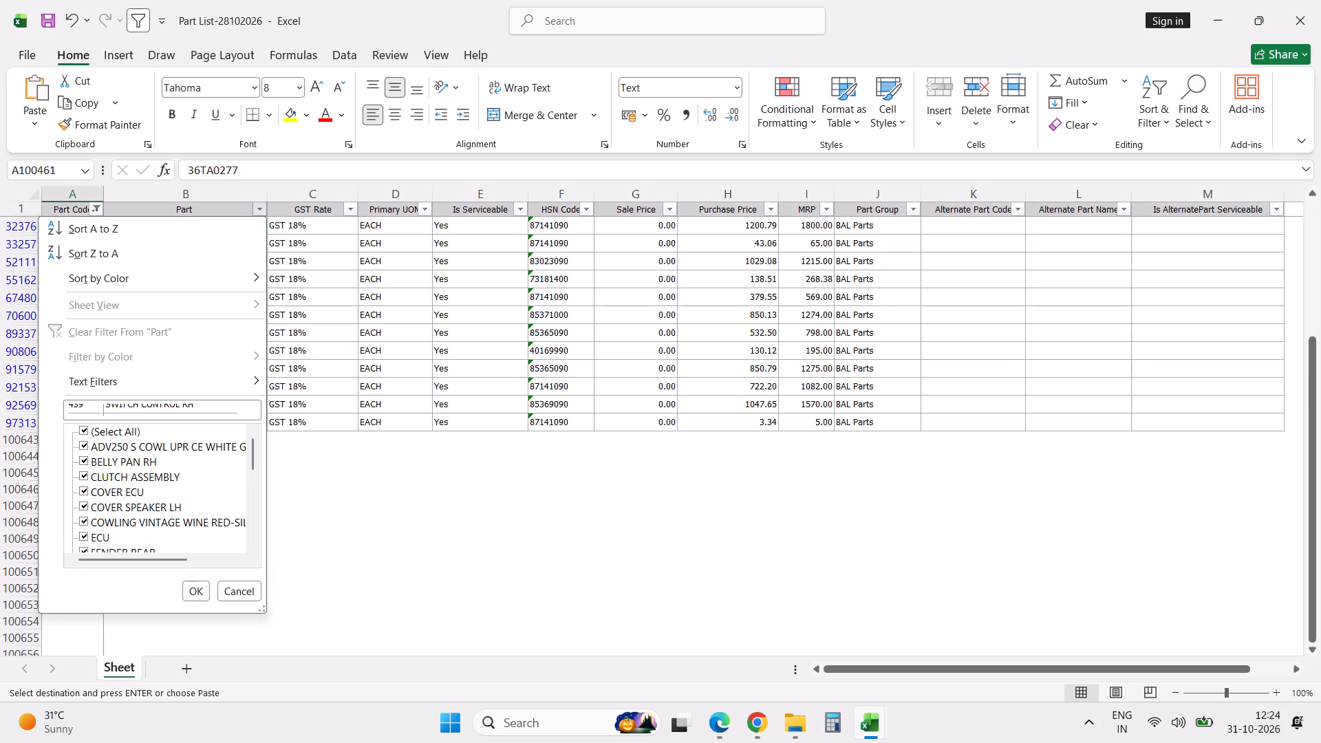
left_click(200, 407)
key("Escape")
key("Escape")
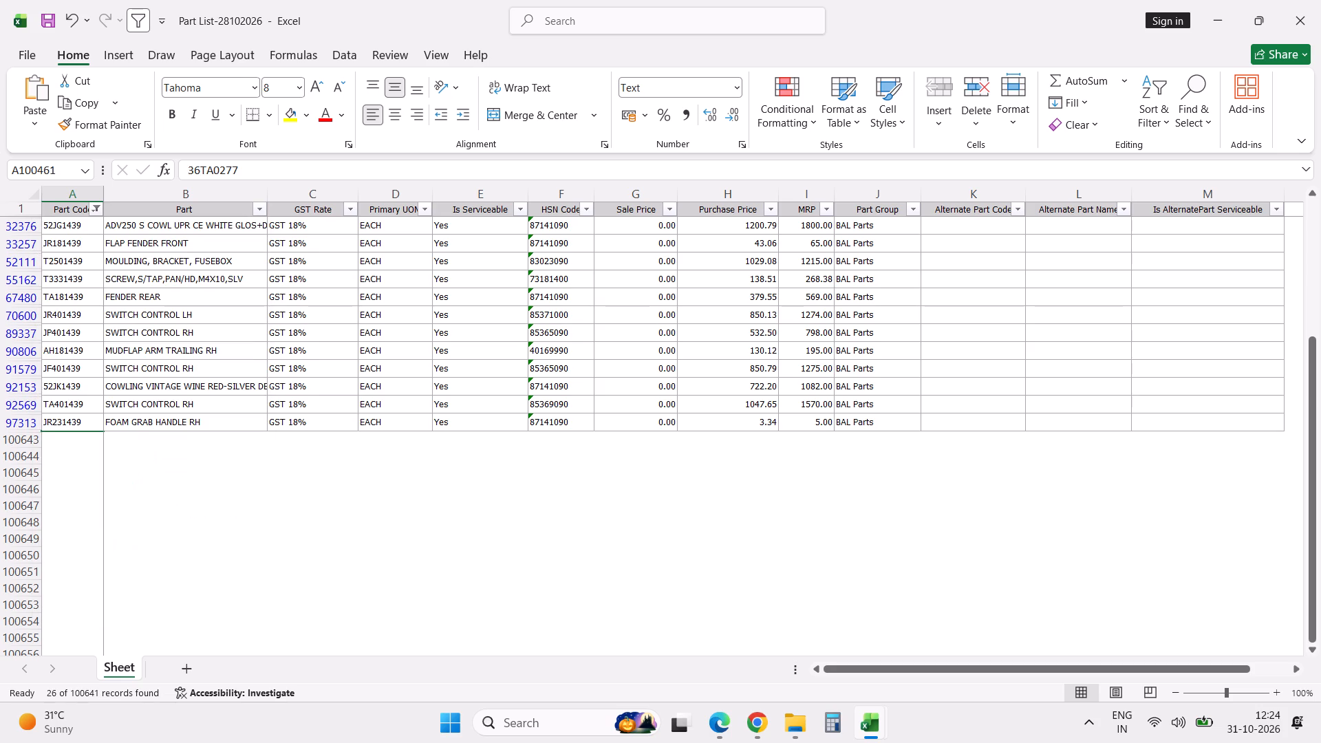
scroll(266, 466, "up", 6)
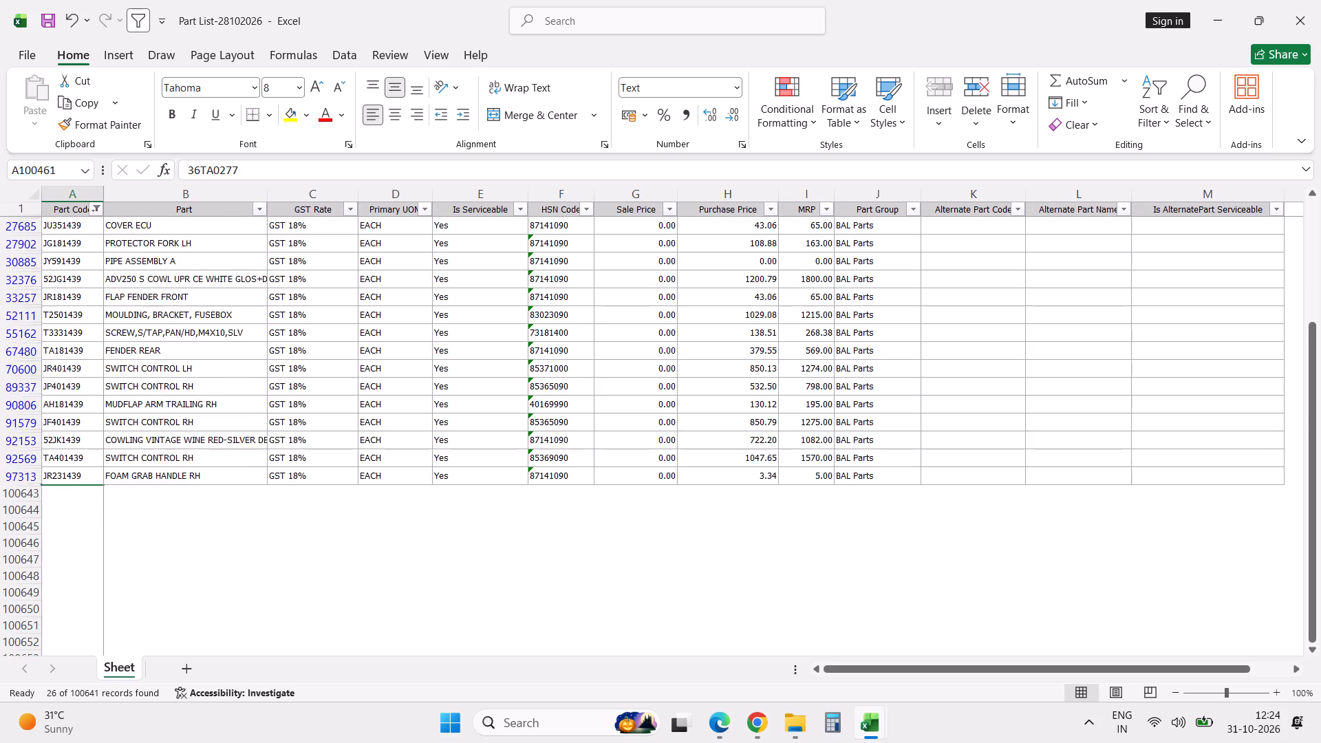
scroll(266, 466, "up", 14)
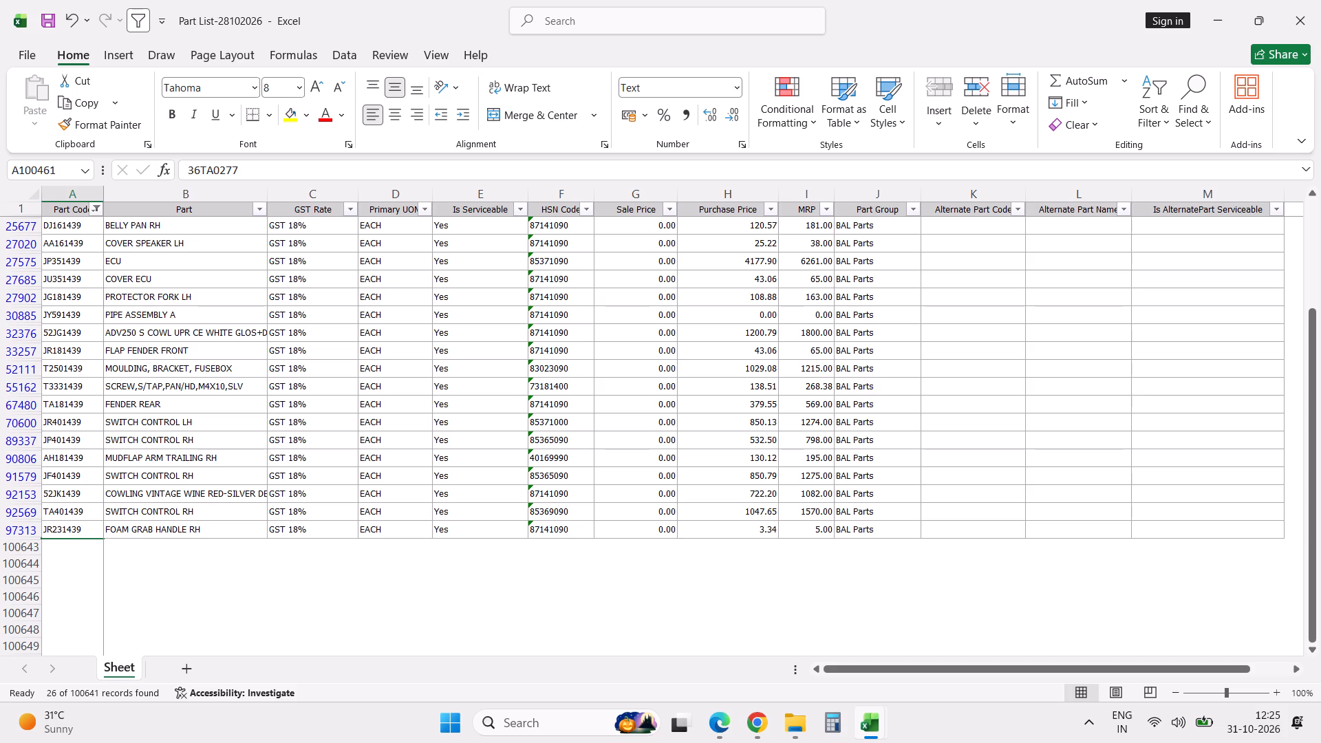
left_click(266, 466)
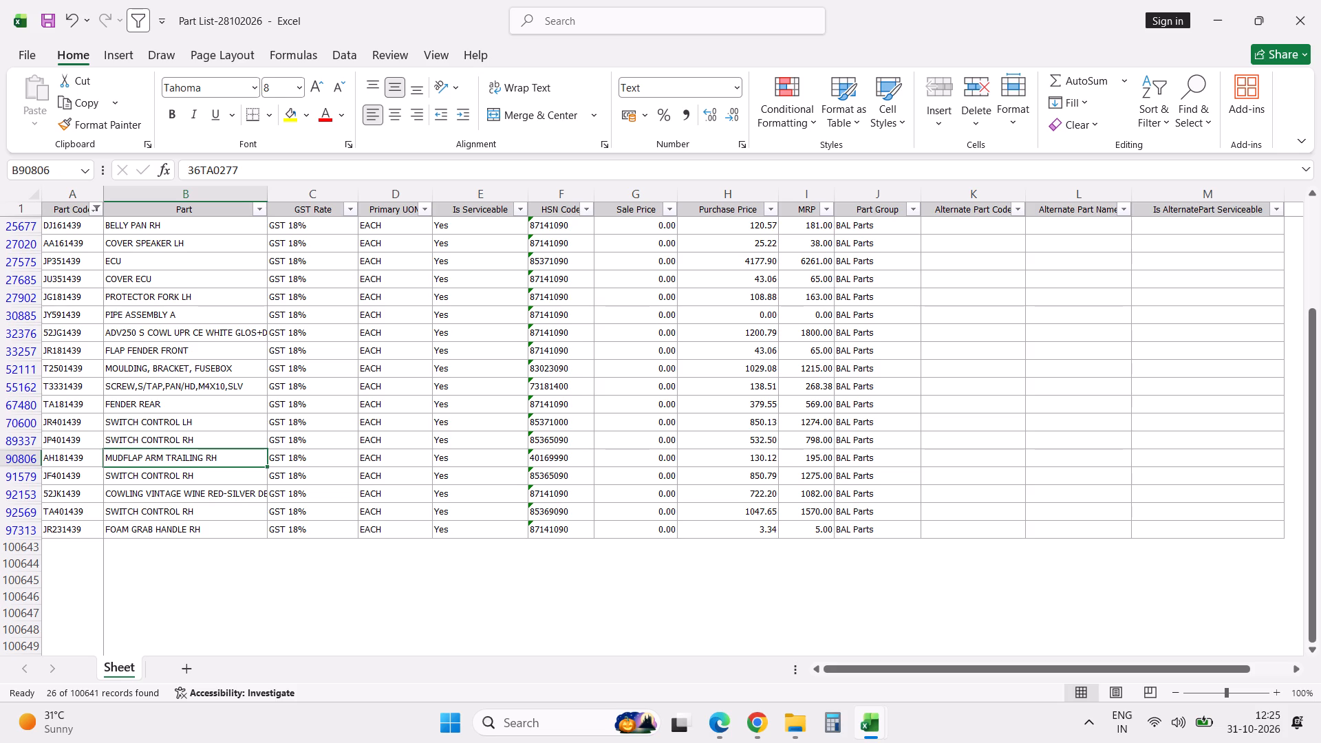
Switch to NM_Stock_Count, copy part number TA181439 from row 650 down into the Part No. cell of row 651, and save.
scroll(266, 466, "up", 7)
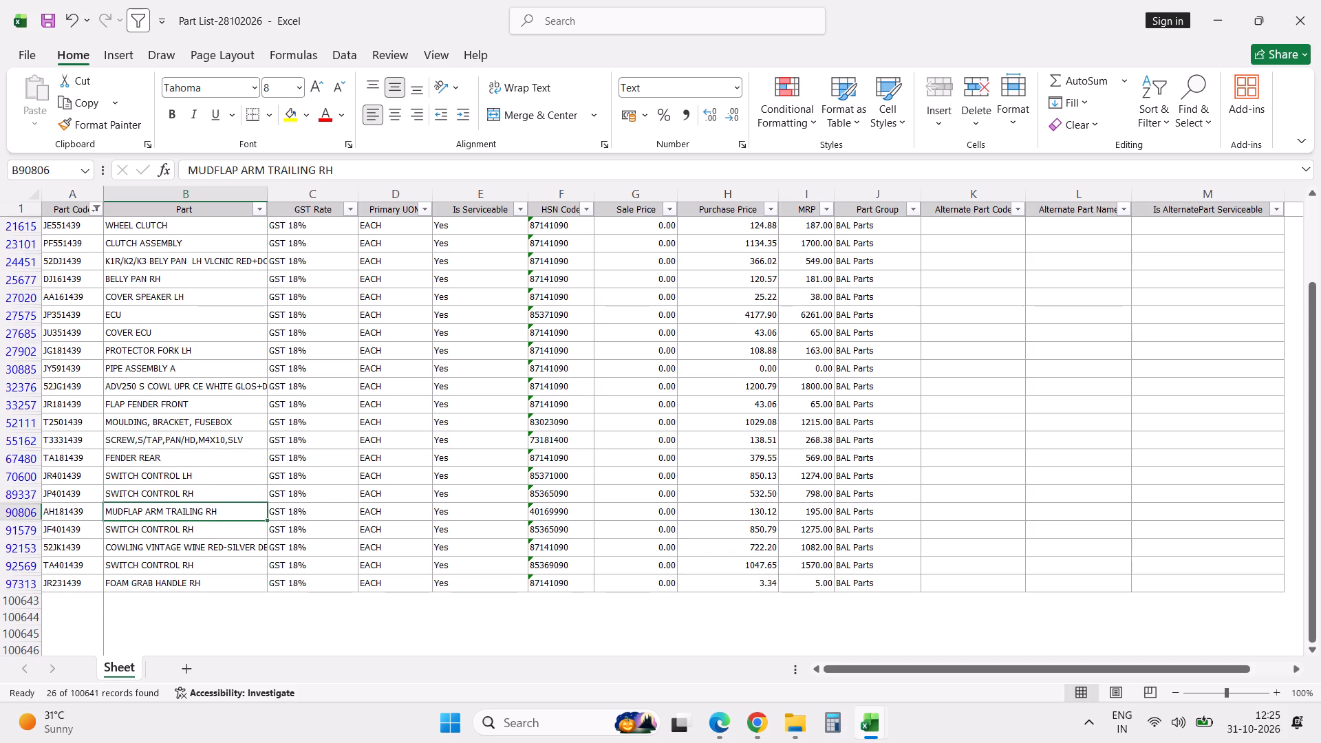
scroll(266, 466, "up", 6)
key("alt+Tab")
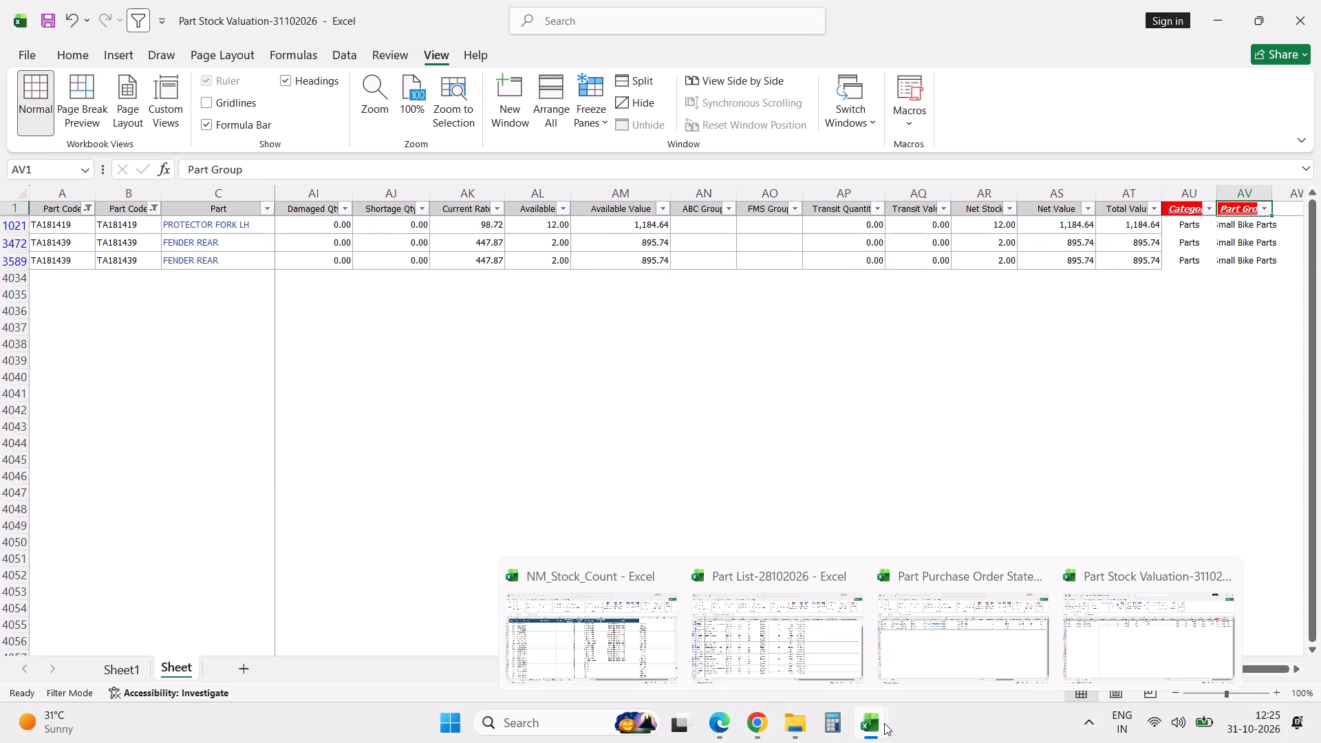
left_click(574, 647)
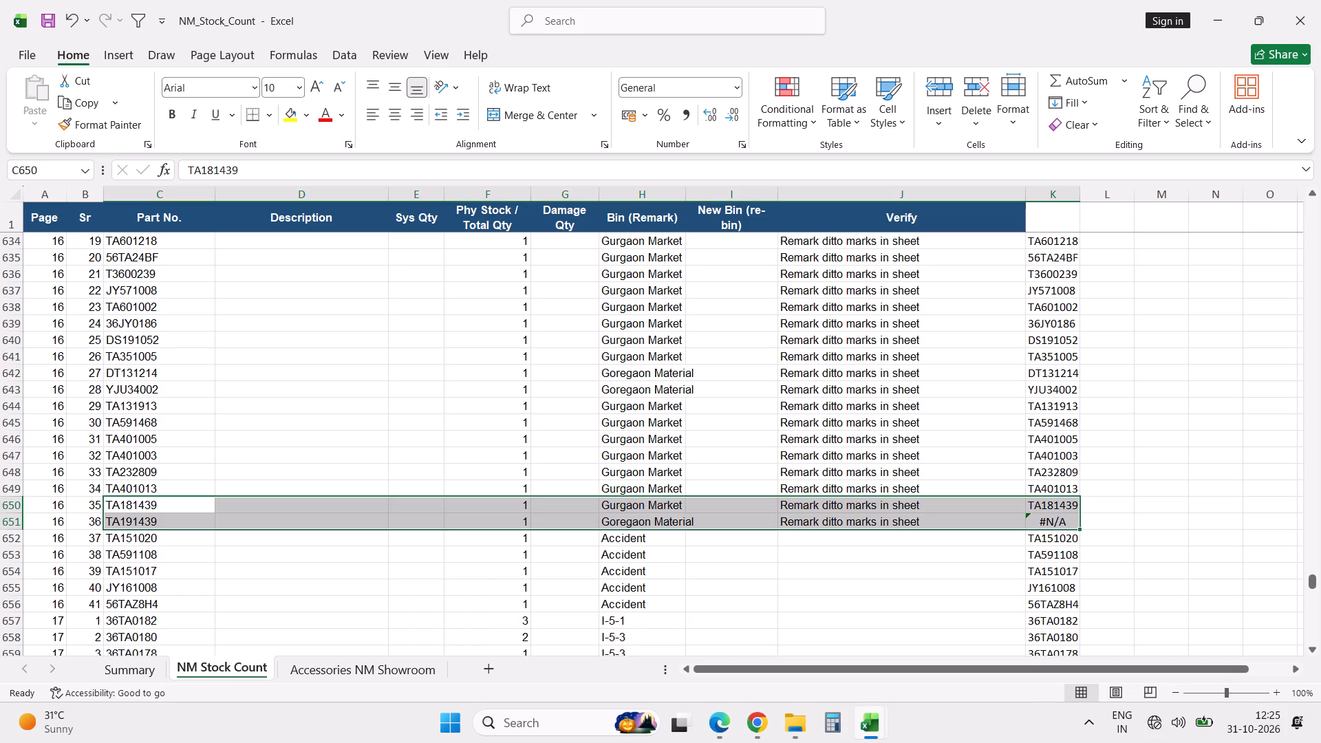
left_click(171, 522)
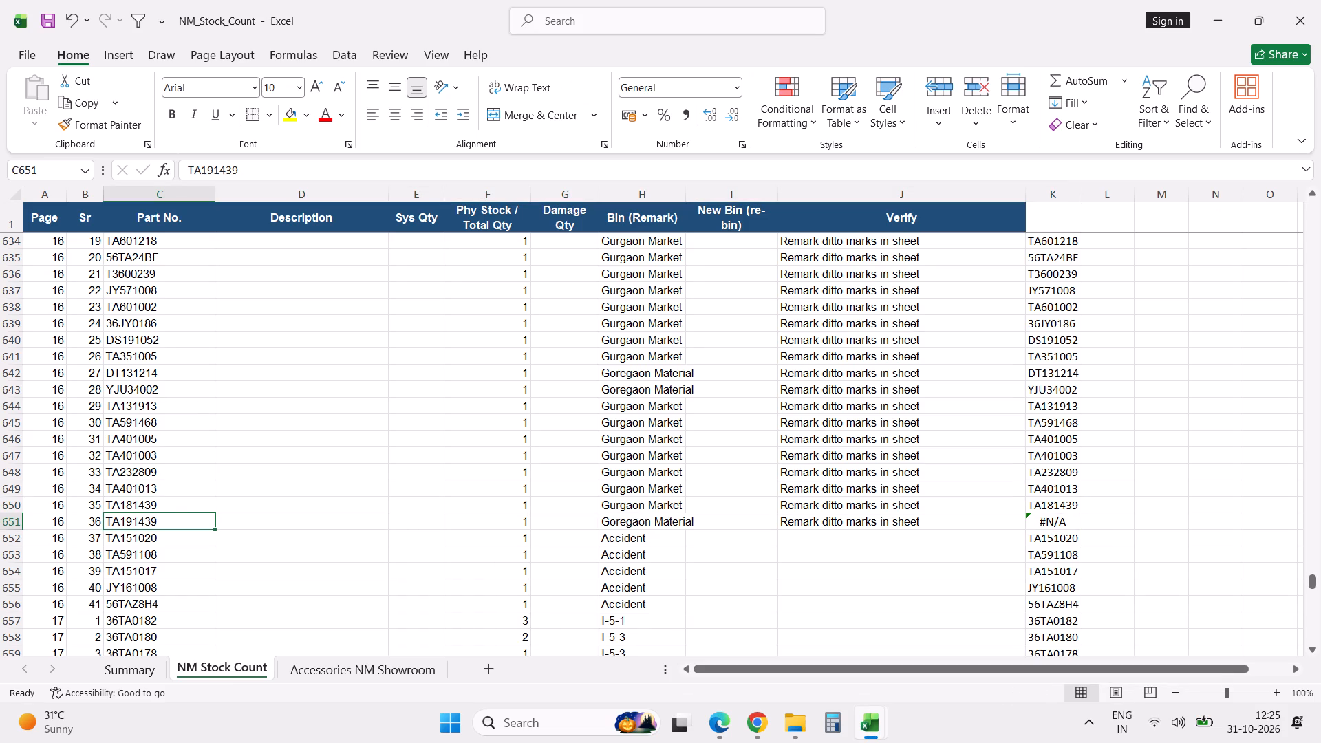
key("ctrl+d")
key("ctrl+s")
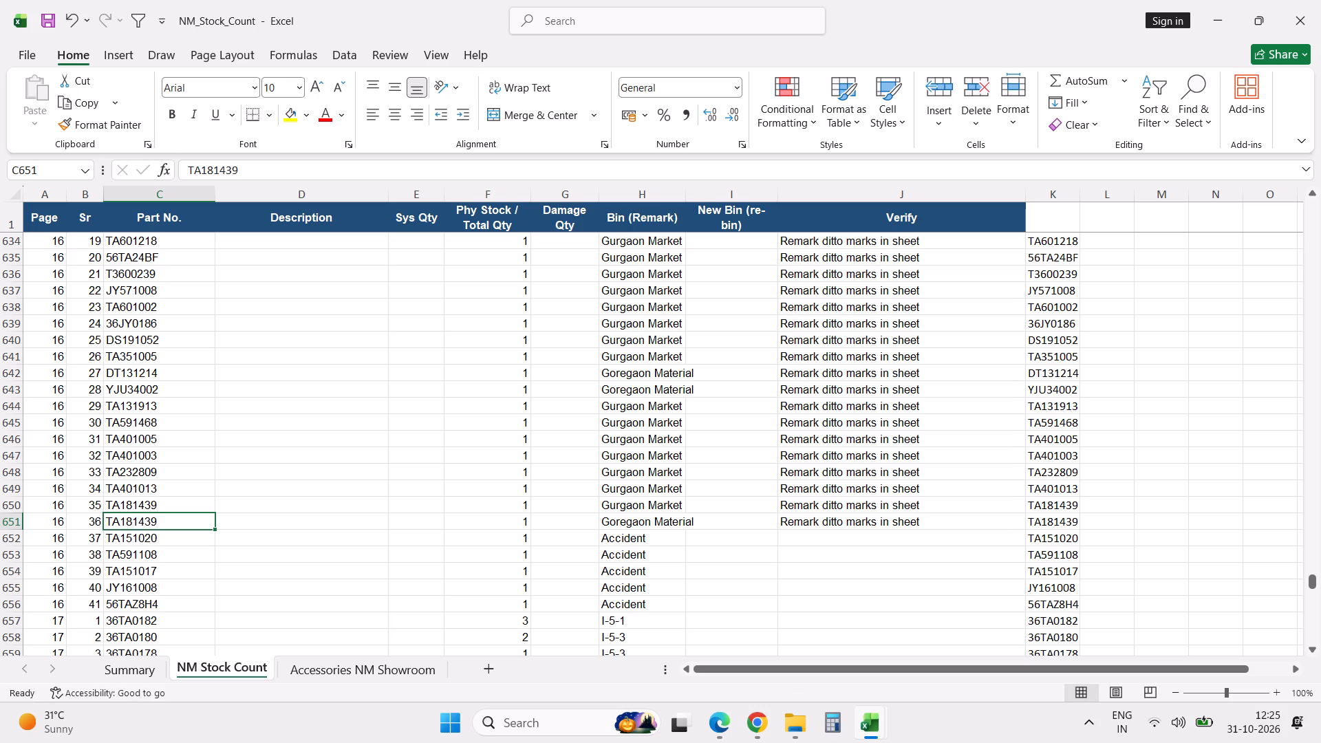
Turn on filtering for the header row of the NM Stock Count sheet.
left_click(48, 223)
type("DFF")
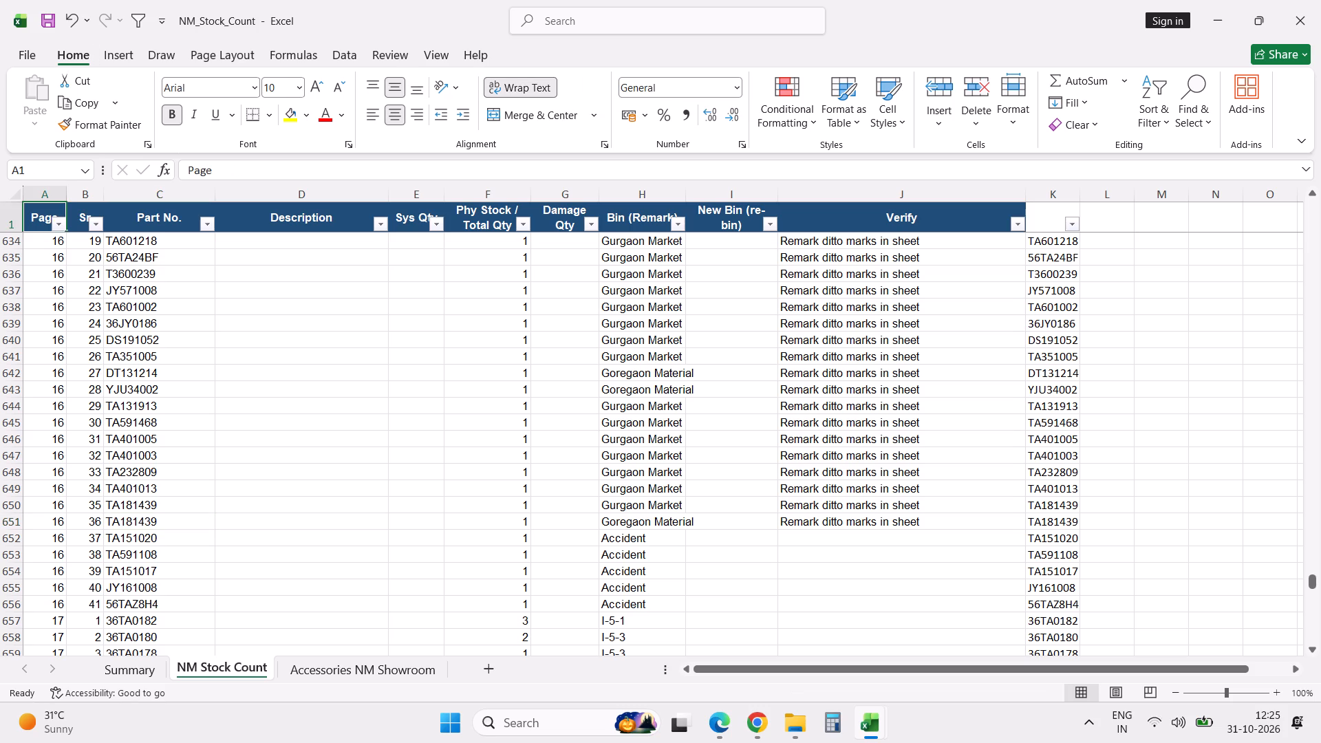
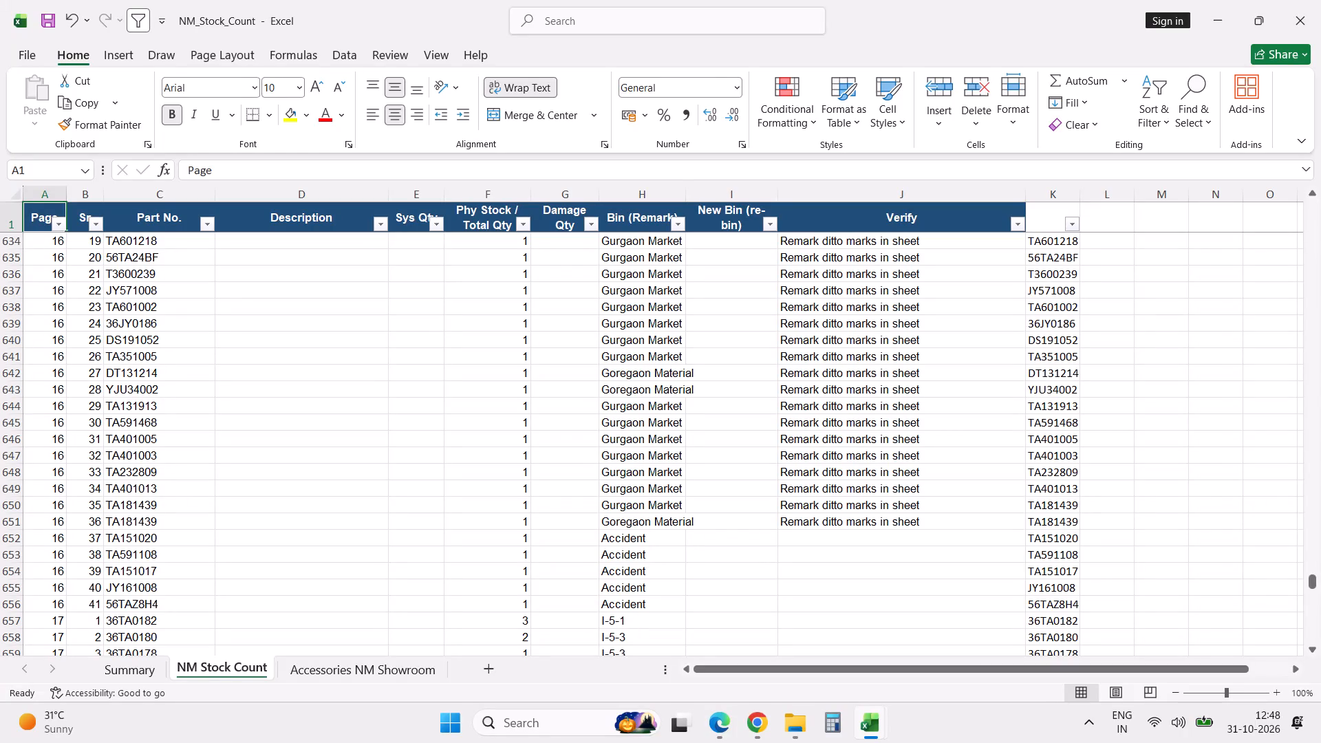
Replace every "Gurgaon Market" remark in the NM Stock Count sheet's Bin (Remark) column with "Goregaon Material".
left_click(608, 244)
key("ctrl+c")
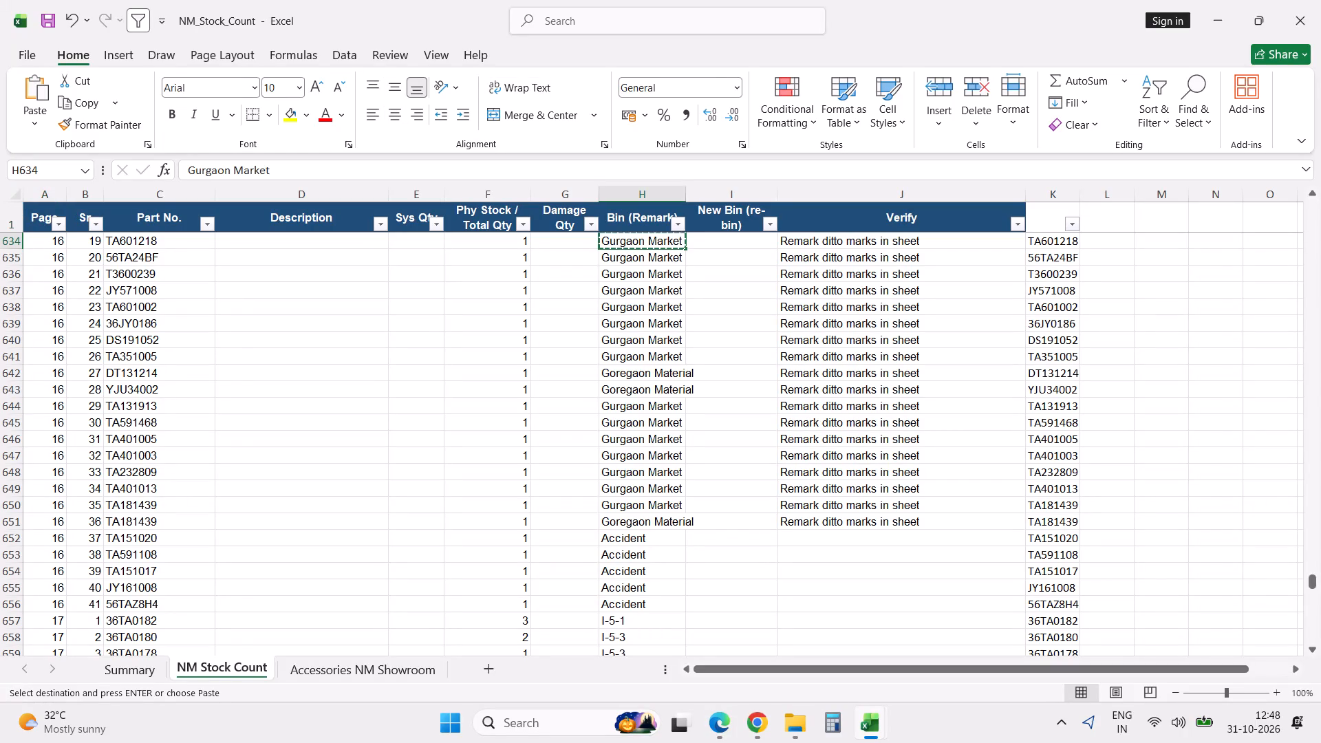
key("ctrl+h")
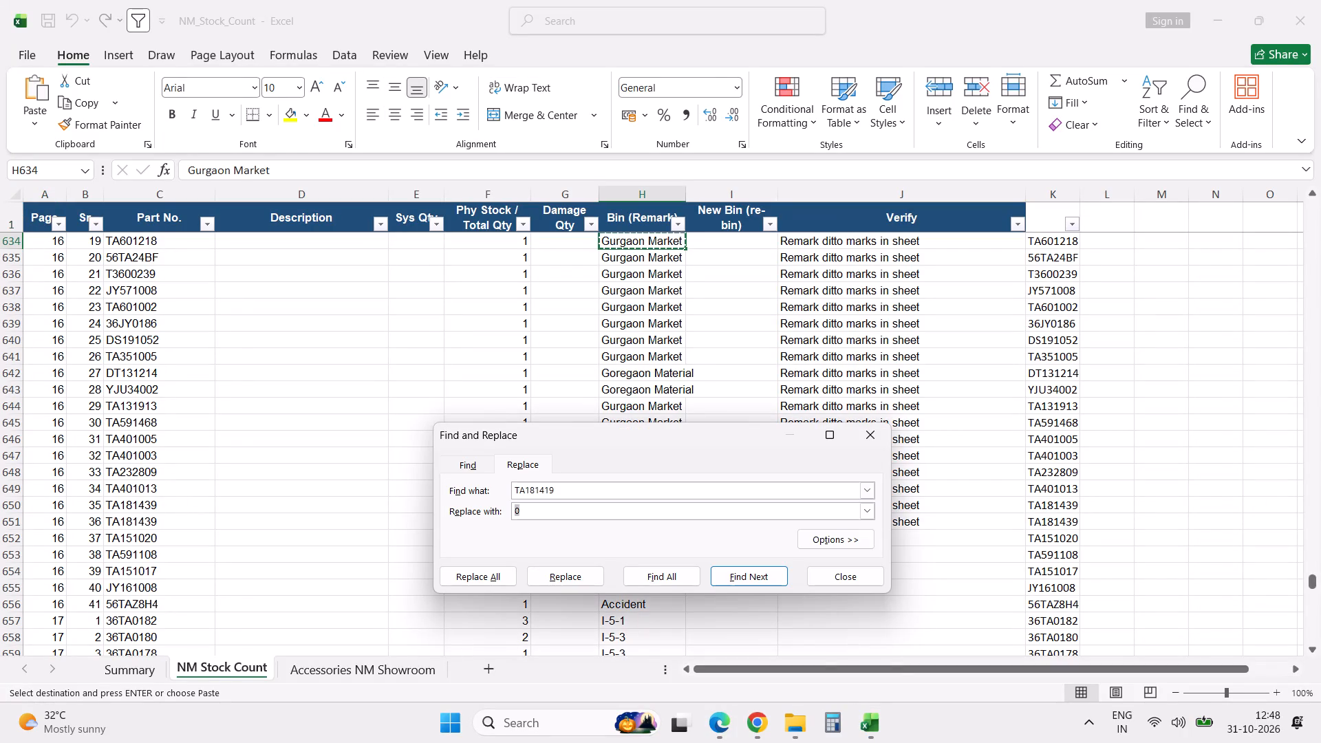
key("shift+Tab")
key("ctrl+v")
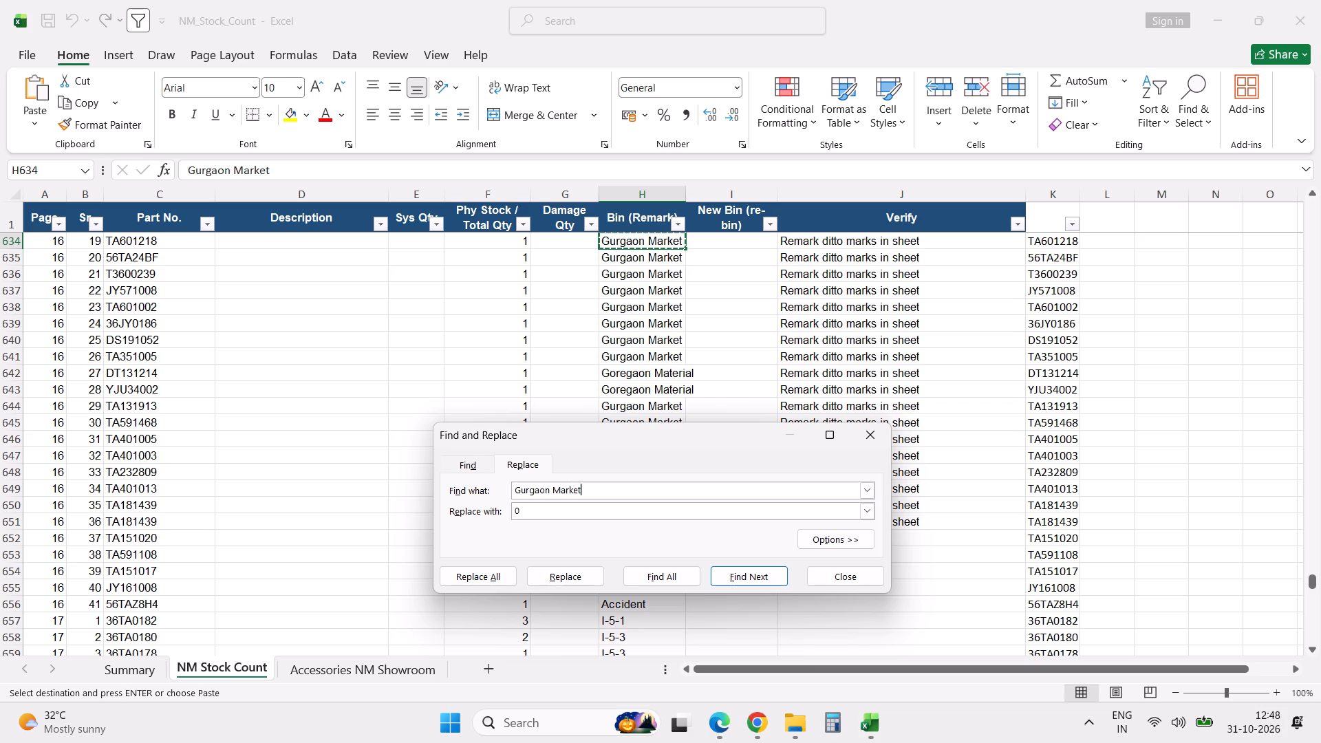
left_click(683, 381)
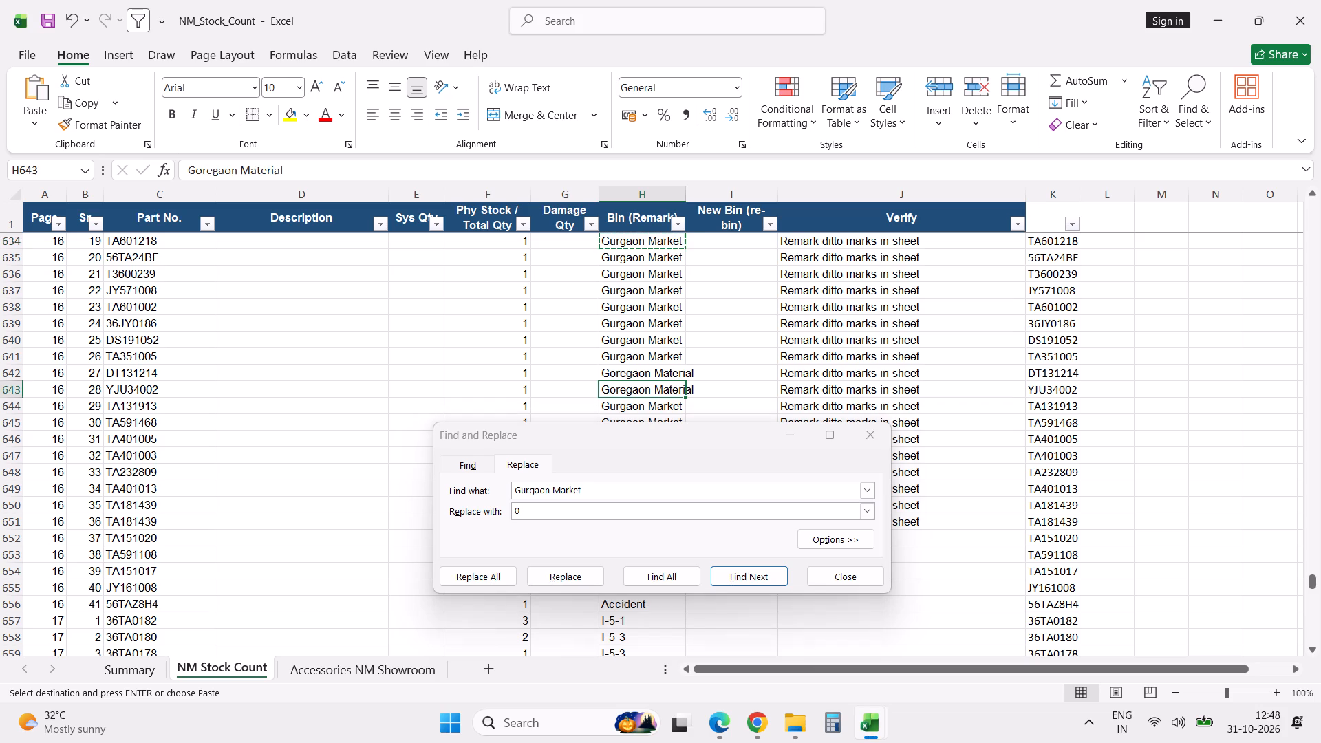
key("ctrl+c")
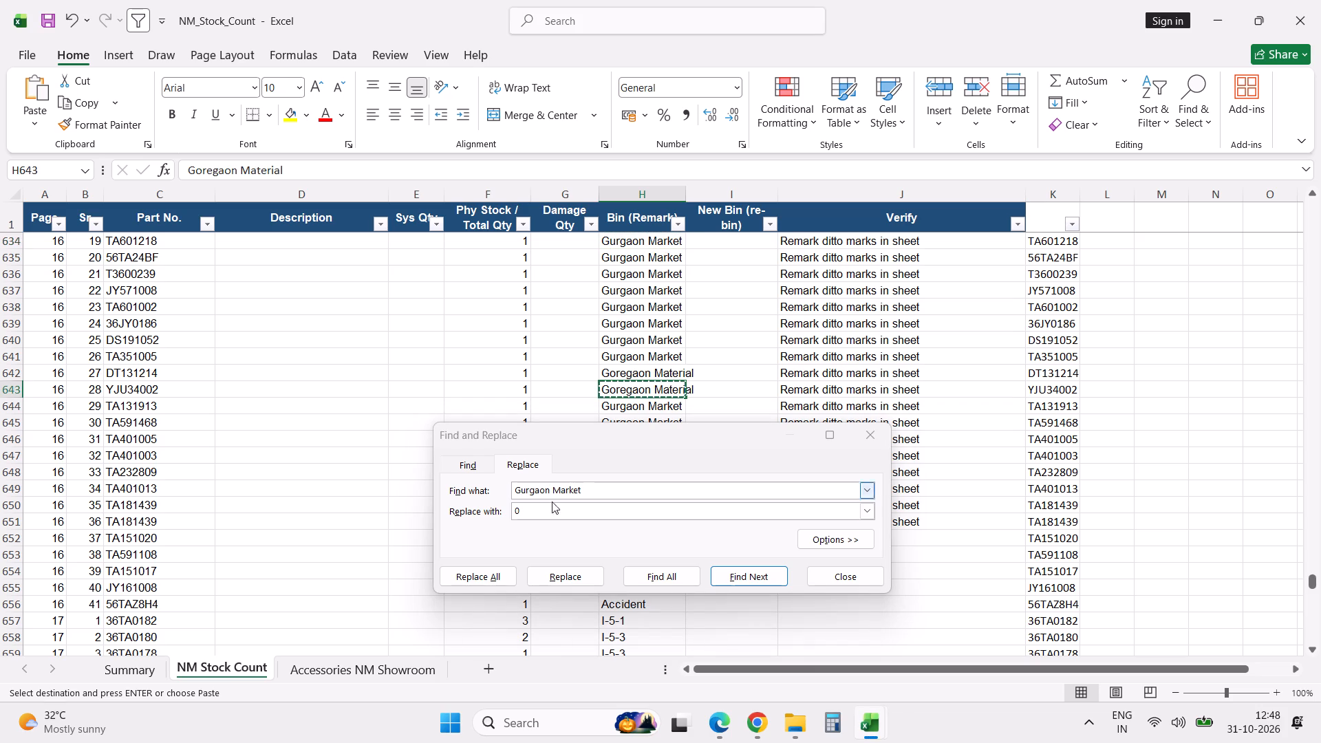
left_click(541, 509)
key("BackSpace")
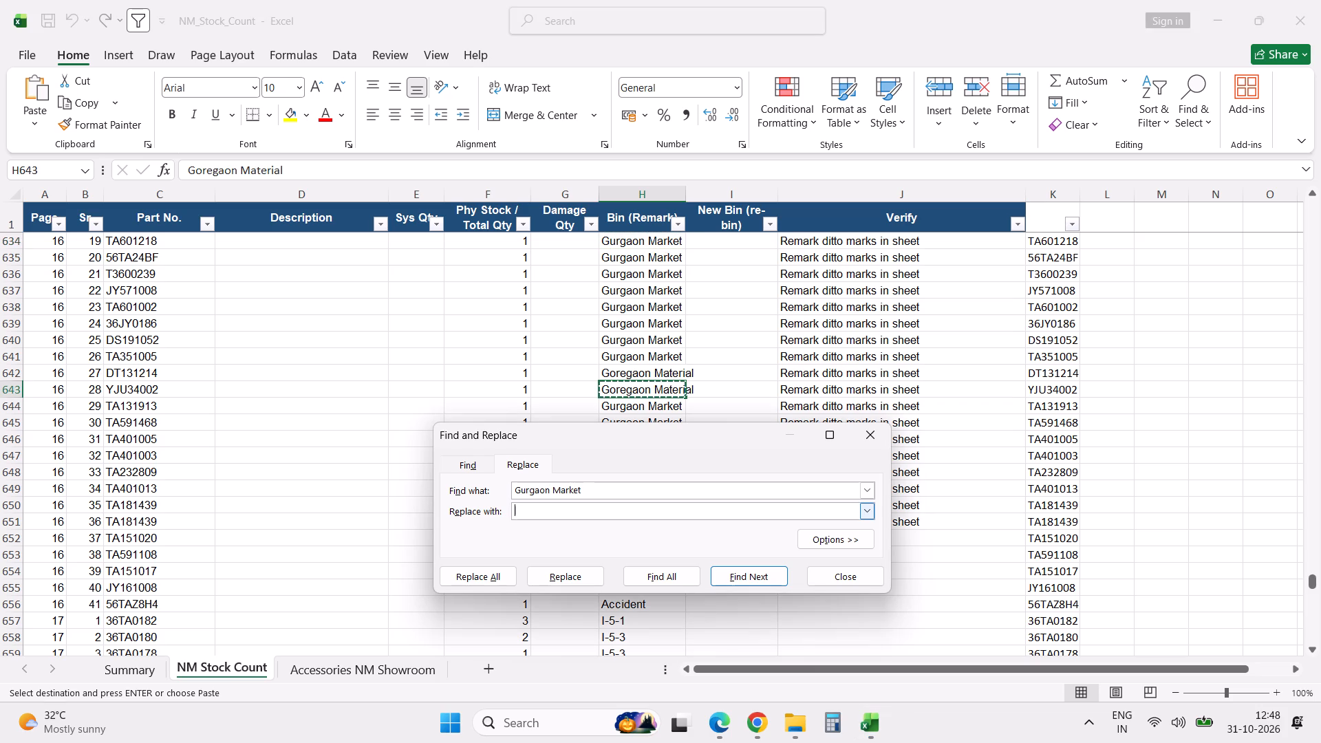
key("ctrl+v")
left_click(497, 569)
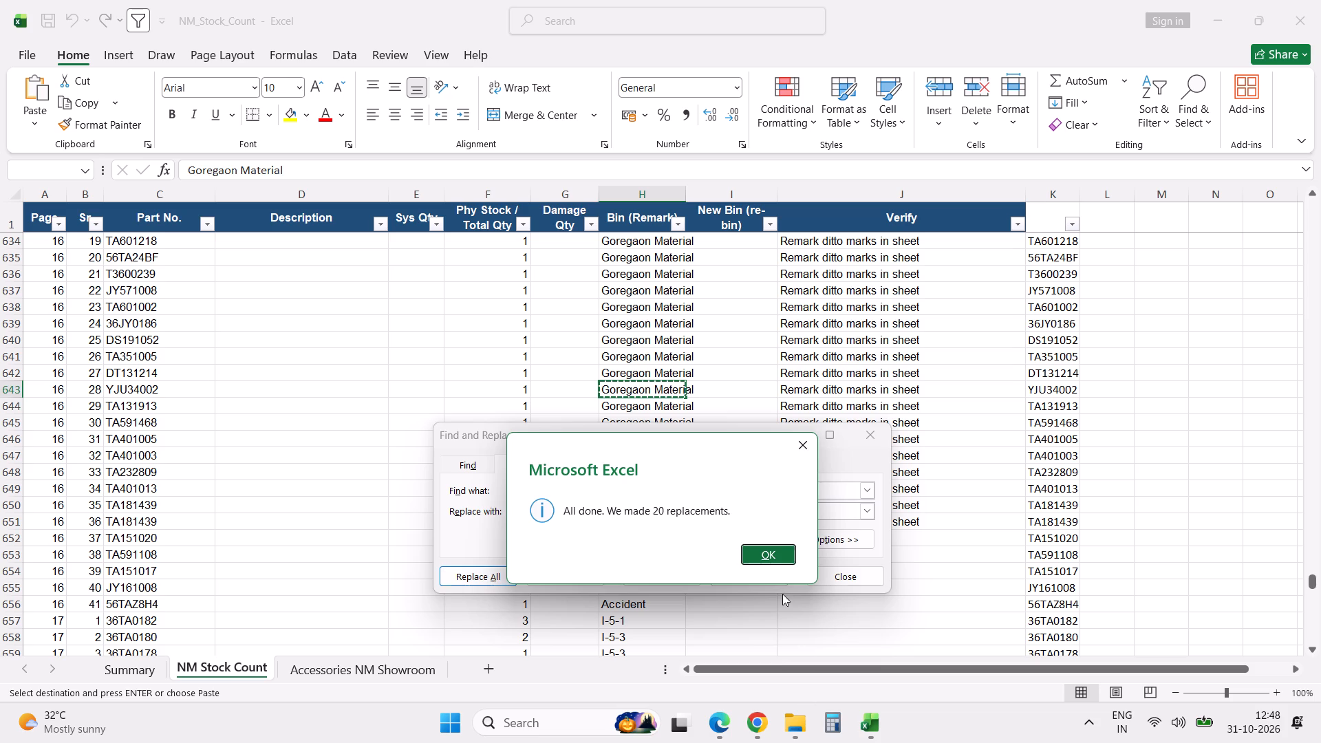
left_click(771, 562)
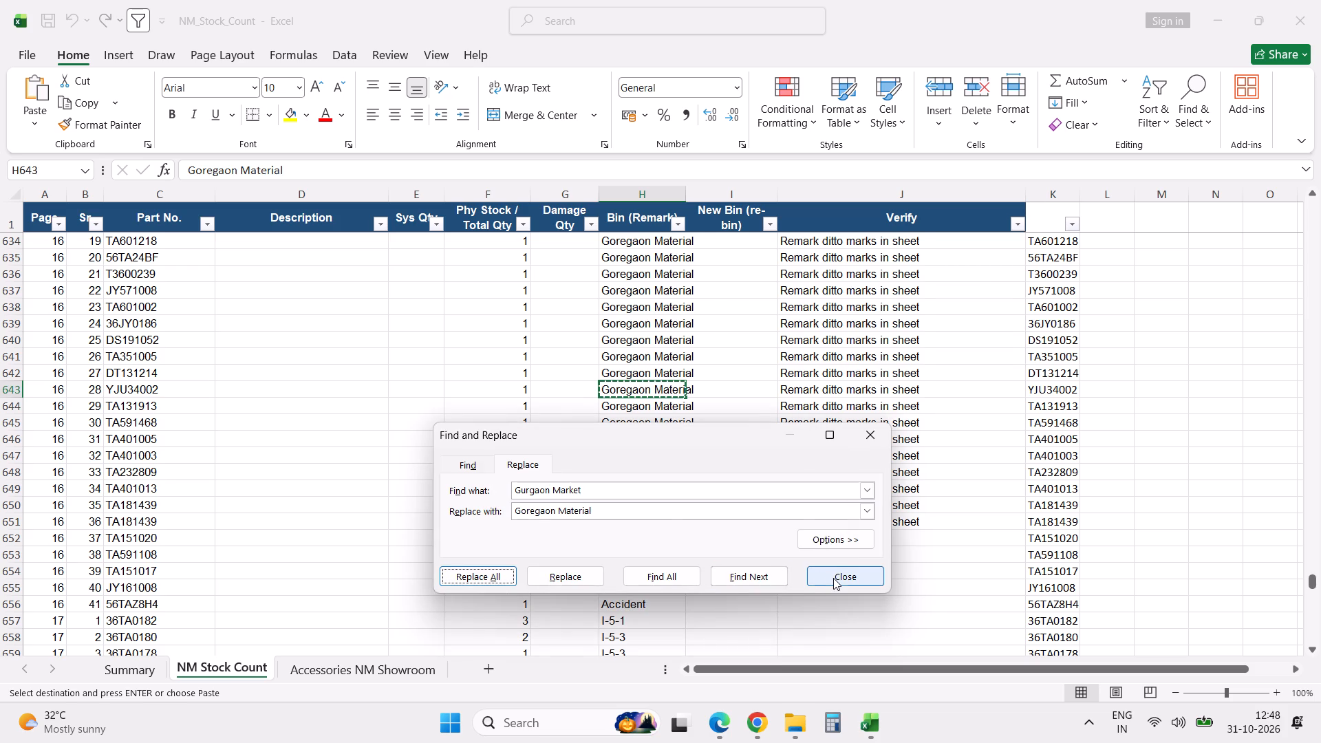
left_click(833, 578)
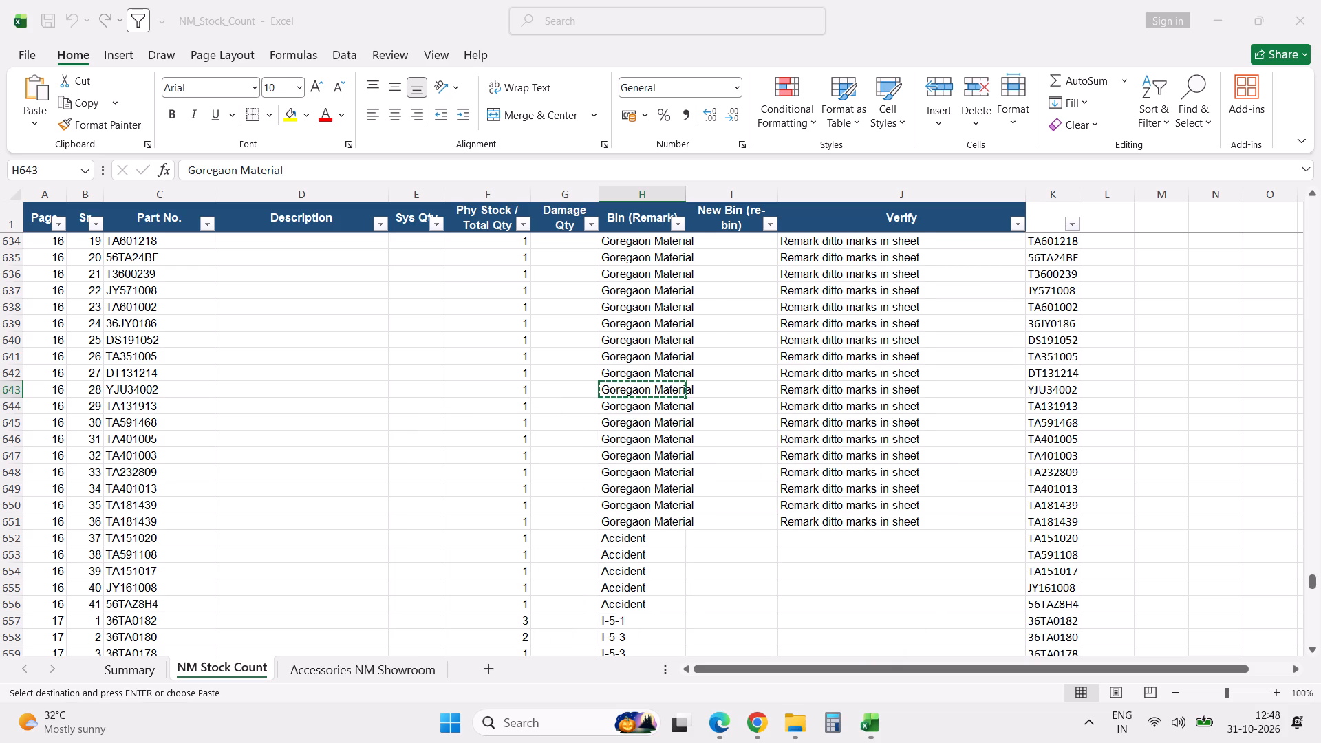
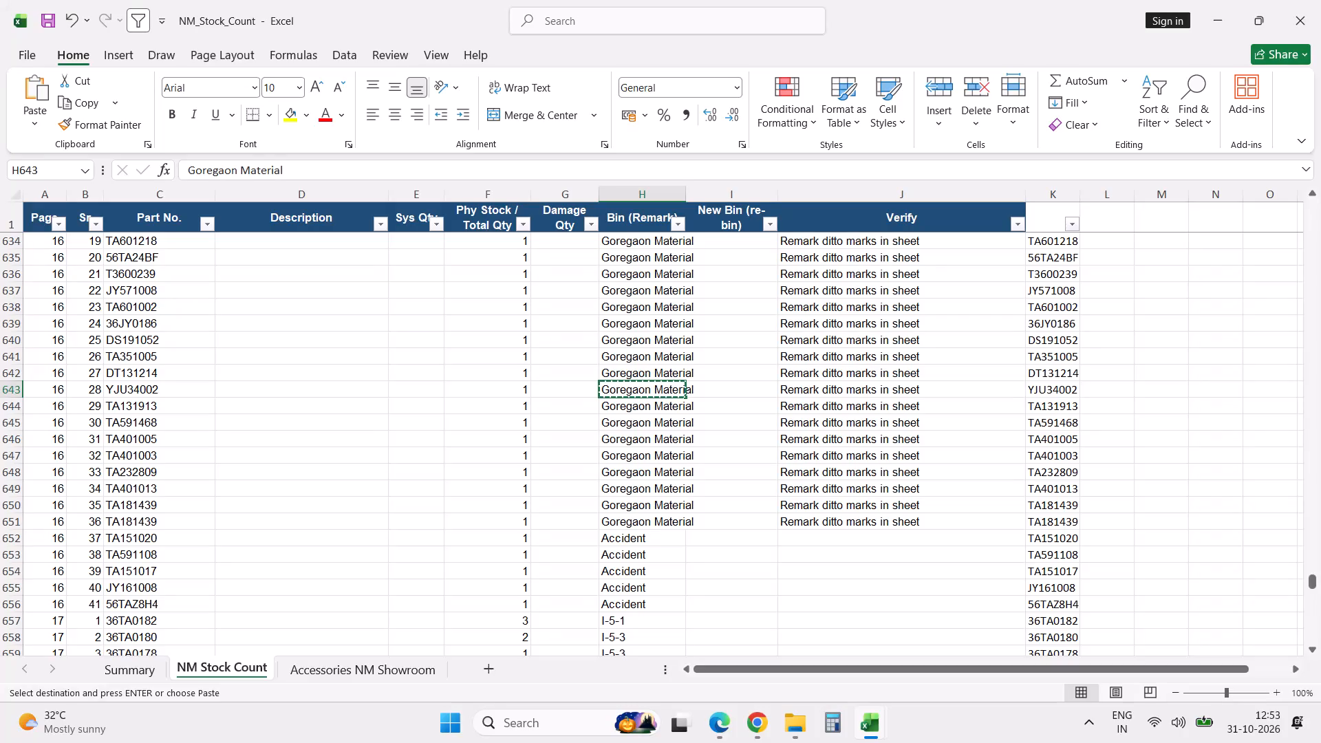
Filter the lookup results in column K of the NM Stock Count sheet to show only the #N/A rows.
left_click(1075, 229)
left_click(931, 446)
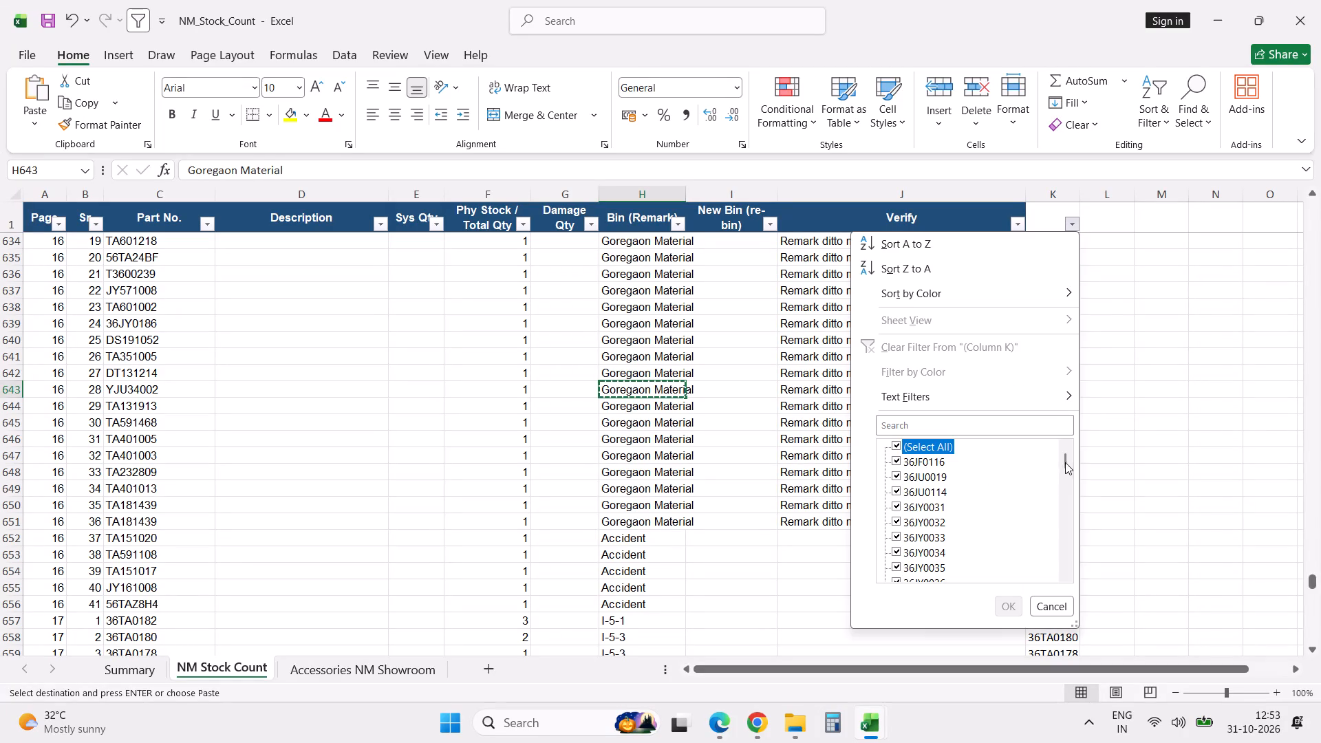
left_click_drag(1066, 462, 1075, 576)
left_click(922, 568)
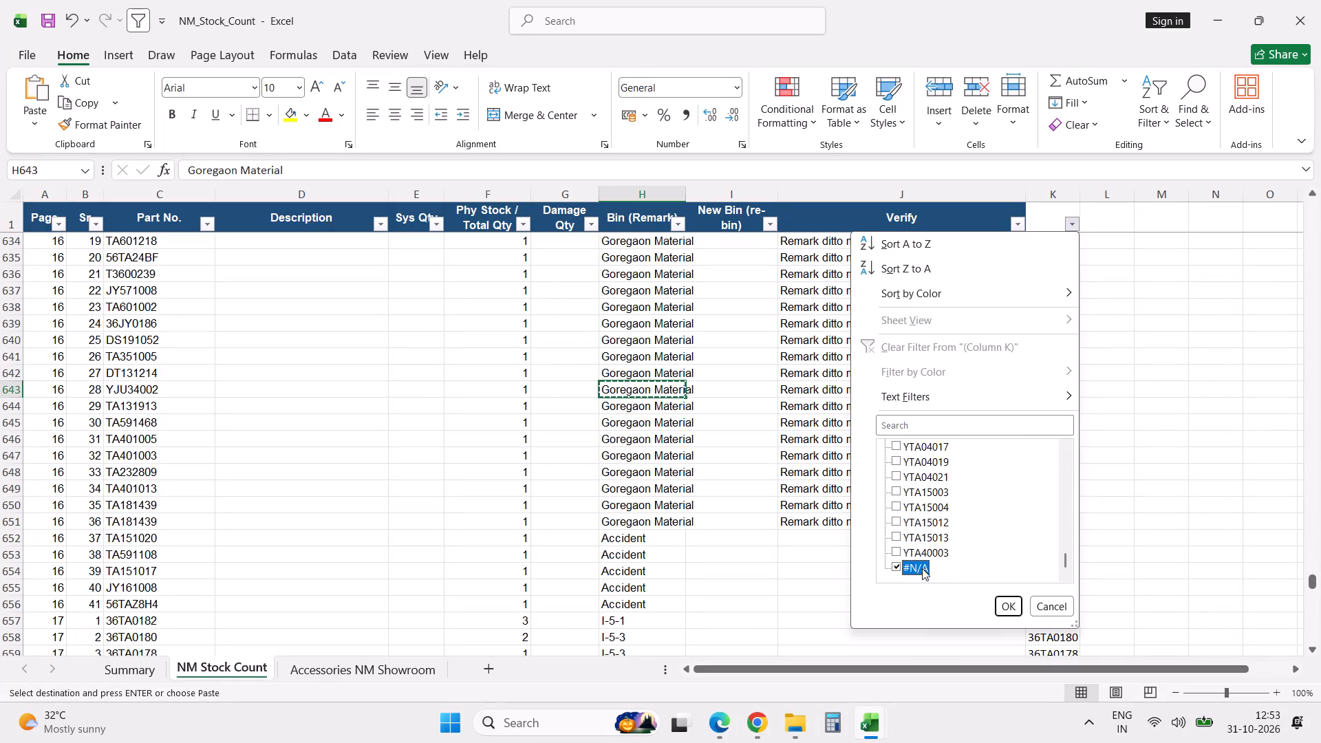
left_click(1007, 604)
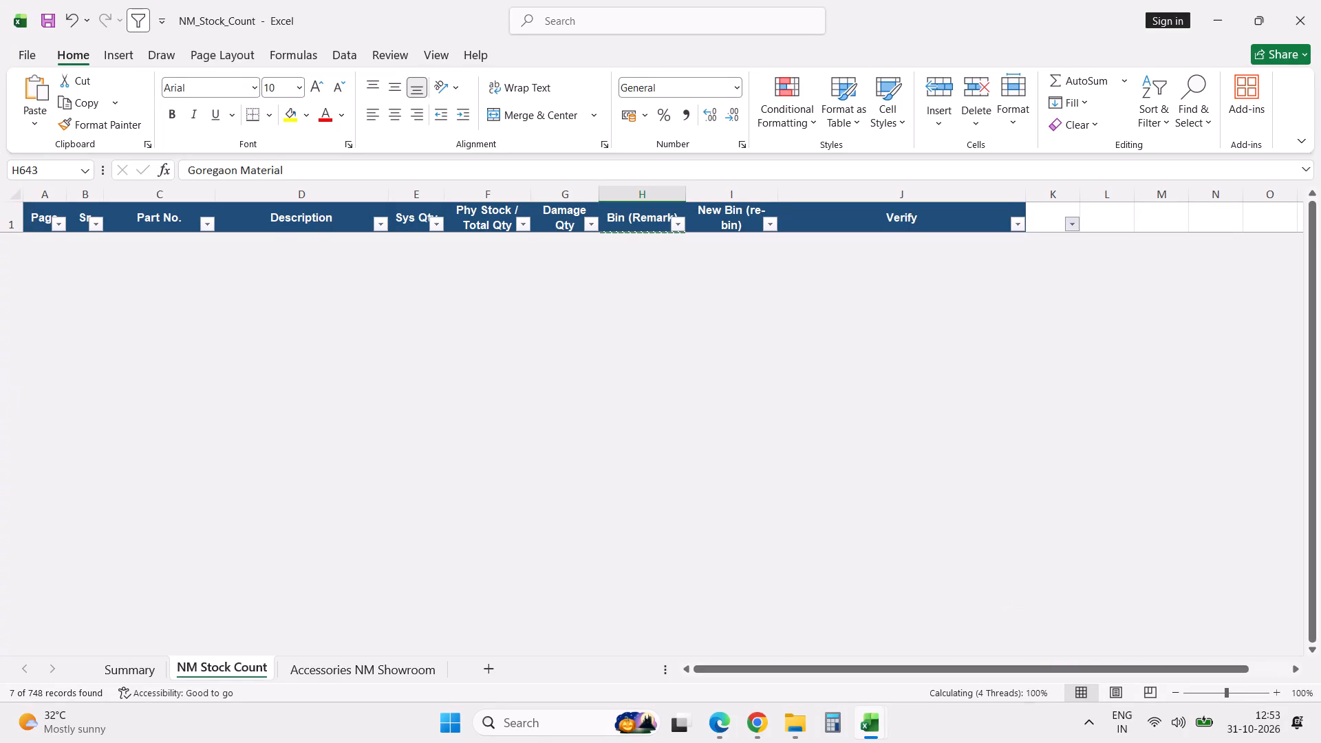
Switch to the Chrome browser.
left_click(757, 722)
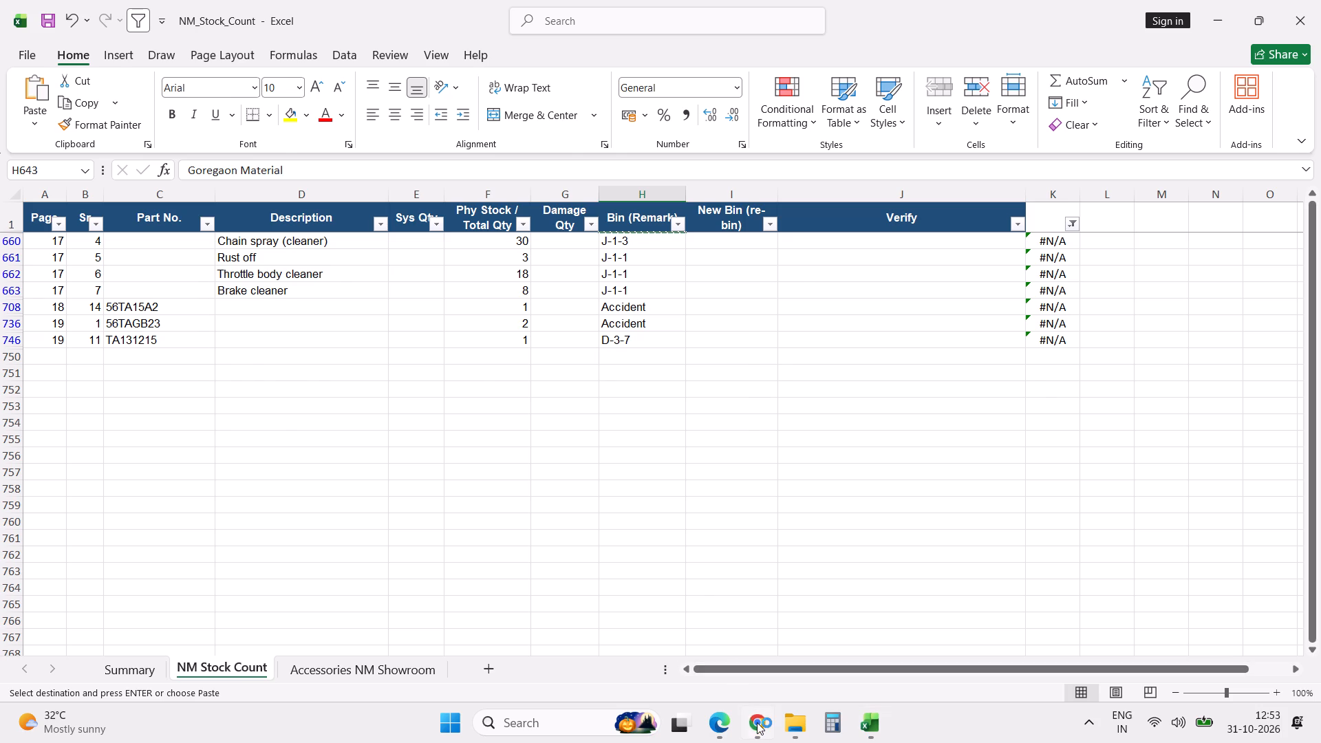